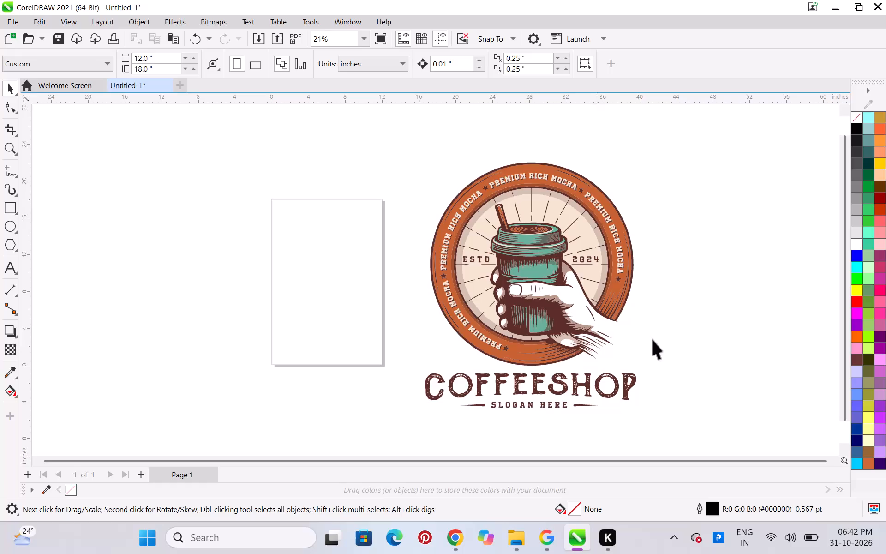
Scale the coffee shop logo down to about 7.4 × 8.7 inches and move it closer to the page.
{"action": "left_click", "coordinate": [711, 354]}
{"action": "left_click", "coordinate": [583, 277]}
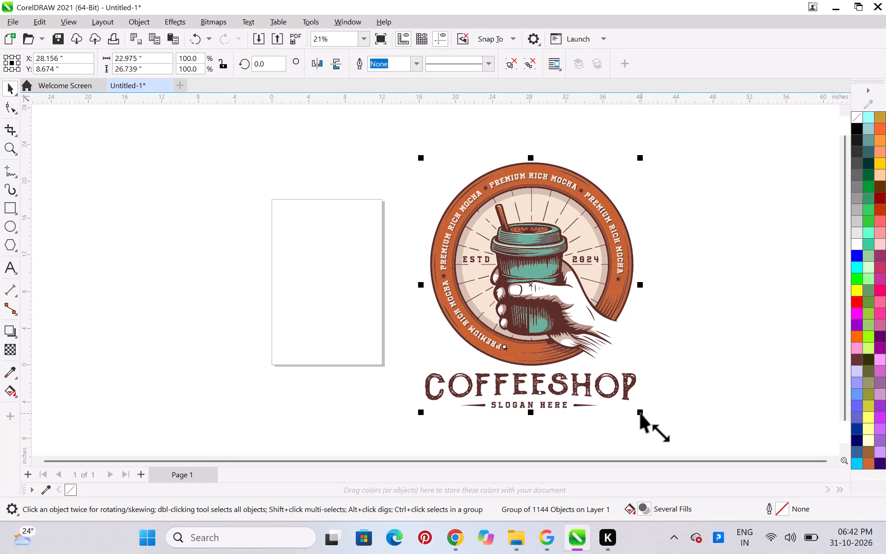
{"action": "left_click_drag", "start_coordinate": [641, 413], "coordinate": [589, 328], "text": "shift"}
{"action": "scroll", "coordinate": [598, 310], "scroll_direction": "up", "scroll_amount": 5}
{"action": "scroll", "coordinate": [571, 290], "scroll_direction": "down", "scroll_amount": 5}
{"action": "scroll", "coordinate": [334, 291], "scroll_direction": "up", "scroll_amount": 4}
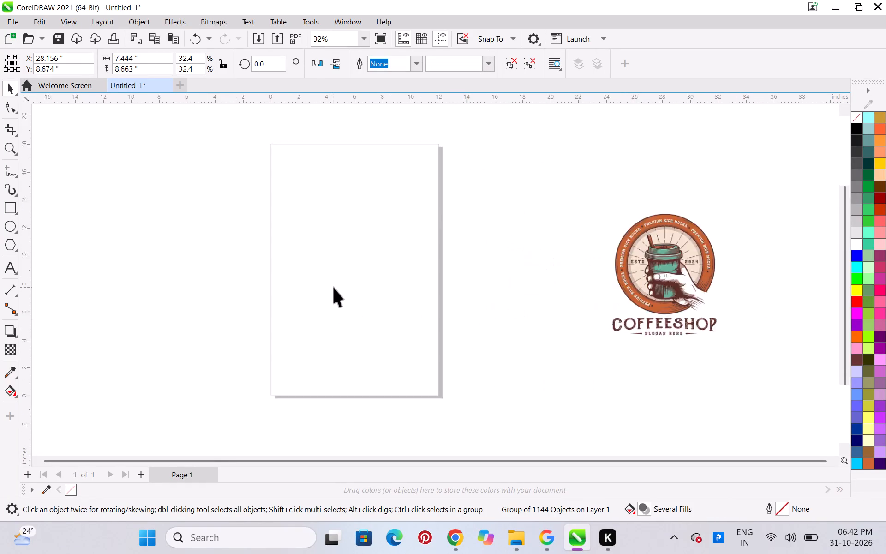
{"action": "scroll", "coordinate": [334, 287], "scroll_direction": "up", "scroll_amount": 2}
{"action": "left_click_drag", "start_coordinate": [762, 260], "coordinate": [616, 246]}
Change the page orientation to landscape, 18 × 12 inches.
{"action": "scroll", "coordinate": [407, 263], "scroll_direction": "down", "scroll_amount": 3}
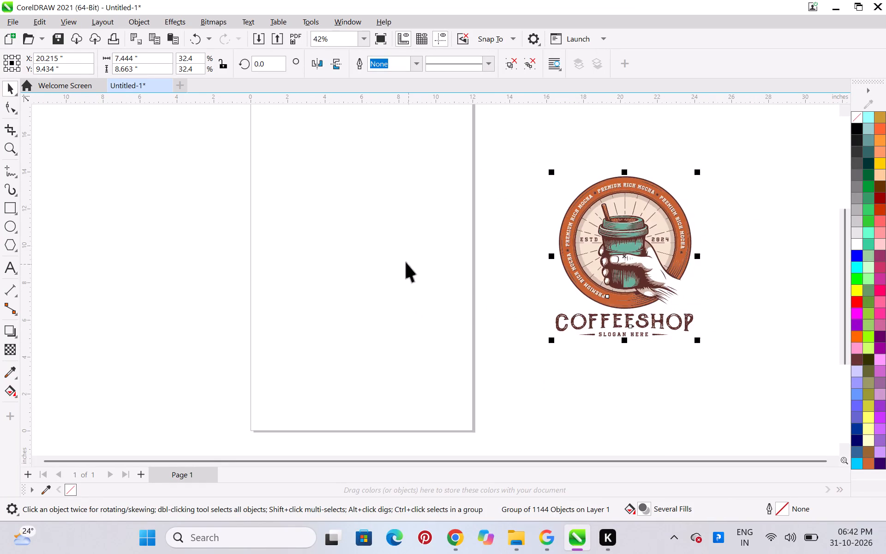
{"action": "scroll", "coordinate": [406, 262], "scroll_direction": "down", "scroll_amount": 1}
{"action": "scroll", "coordinate": [388, 235], "scroll_direction": "up", "scroll_amount": 2}
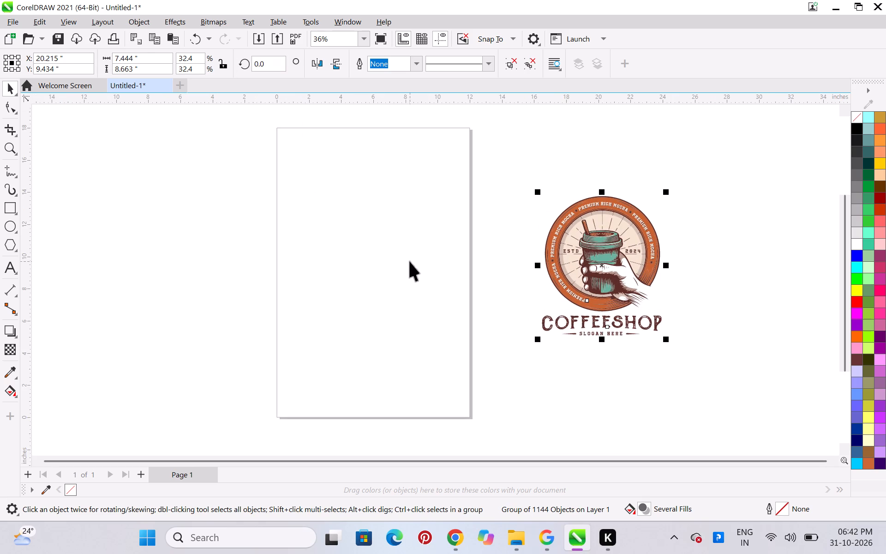
{"action": "left_click", "coordinate": [410, 261]}
{"action": "left_click", "coordinate": [252, 58]}
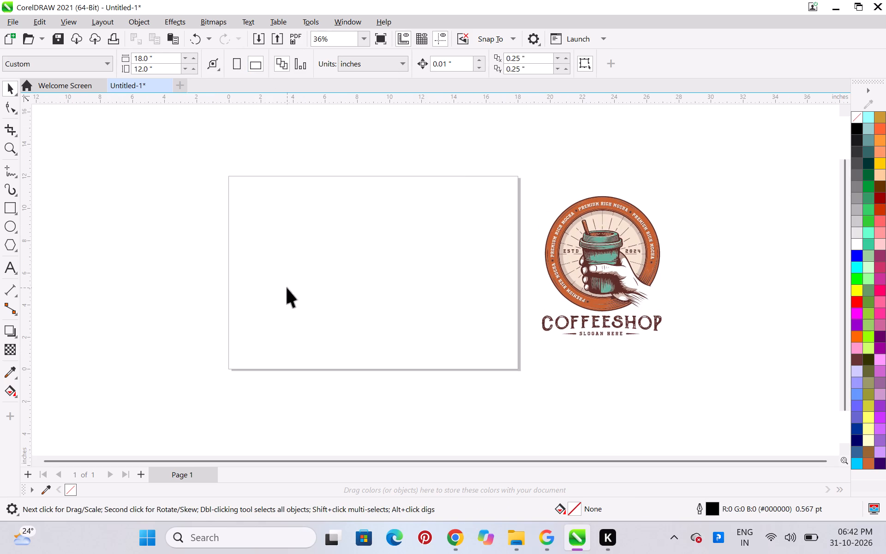
Scale the coffee shop logo down to about 5.7 × 6.6 inches.
{"action": "scroll", "coordinate": [606, 264], "scroll_direction": "up", "scroll_amount": 1}
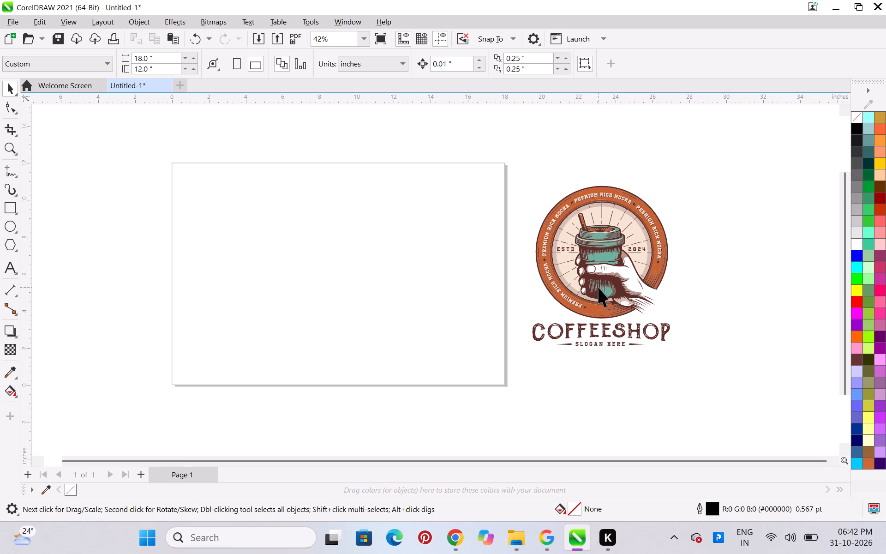
{"action": "left_click", "coordinate": [625, 247]}
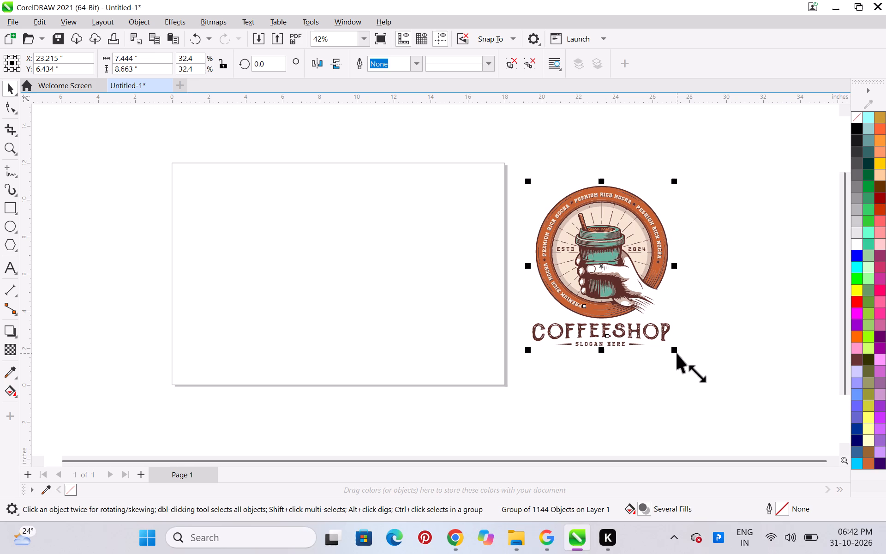
{"action": "left_click_drag", "start_coordinate": [677, 353], "coordinate": [664, 335], "text": "shift"}
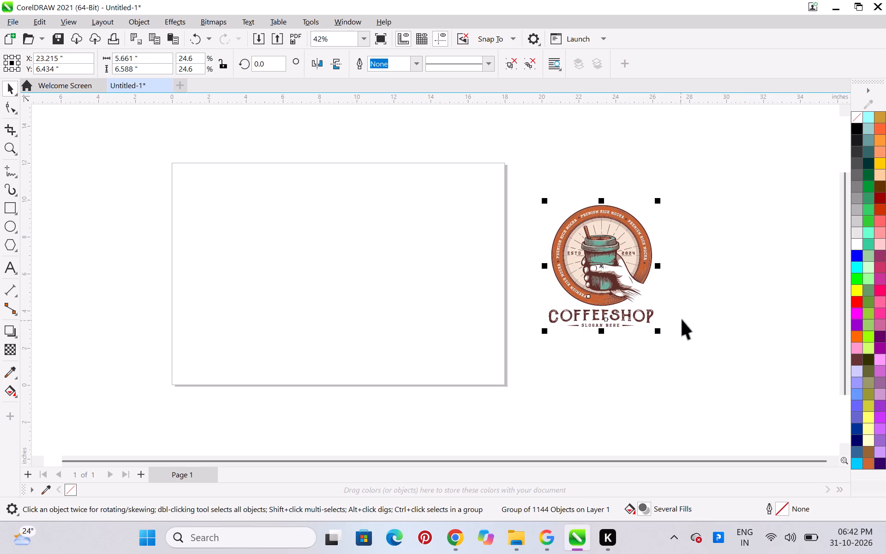
{"action": "left_click", "coordinate": [738, 302]}
Move the logo onto the page's upper-right area, leaving a small margin below the top edge.
{"action": "left_click_drag", "start_coordinate": [617, 250], "coordinate": [455, 208]}
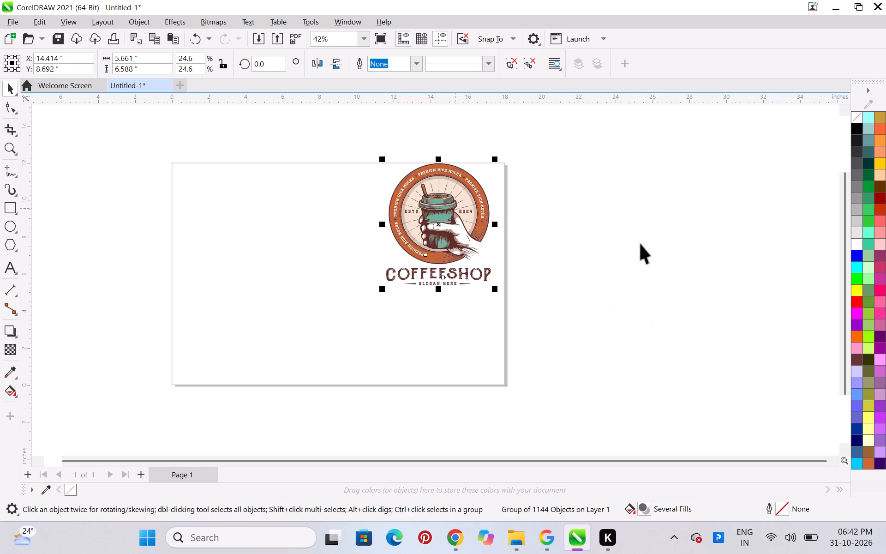
{"action": "left_click", "coordinate": [641, 244]}
{"action": "scroll", "coordinate": [490, 247], "scroll_direction": "down", "scroll_amount": 2}
{"action": "scroll", "coordinate": [401, 218], "scroll_direction": "up", "scroll_amount": 1}
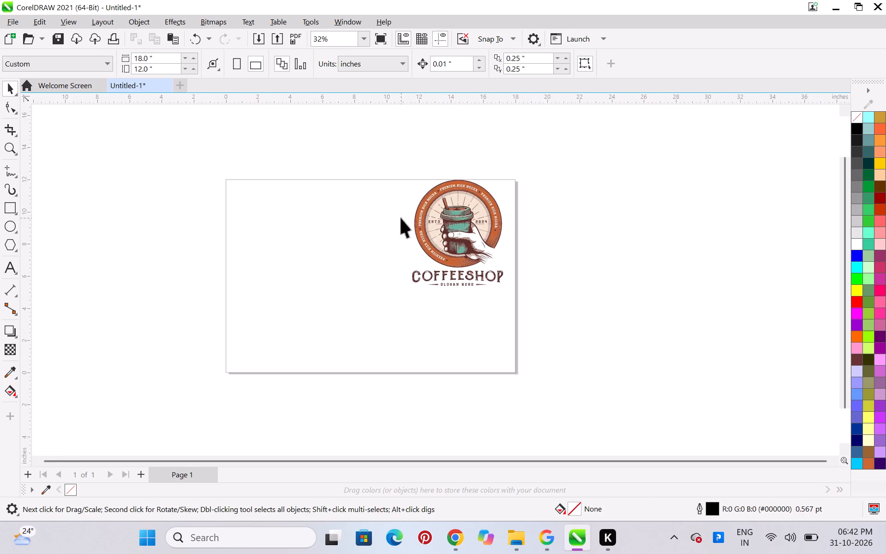
{"action": "scroll", "coordinate": [401, 218], "scroll_direction": "up", "scroll_amount": 4}
{"action": "scroll", "coordinate": [403, 210], "scroll_direction": "down", "scroll_amount": 1}
{"action": "left_click_drag", "start_coordinate": [485, 204], "coordinate": [484, 212]}
{"action": "left_click", "coordinate": [638, 208]}
Scale the logo in the page's upper-right area down slightly to about 5 inches wide.
{"action": "scroll", "coordinate": [441, 215], "scroll_direction": "down", "scroll_amount": 4}
{"action": "scroll", "coordinate": [305, 242], "scroll_direction": "up", "scroll_amount": 4}
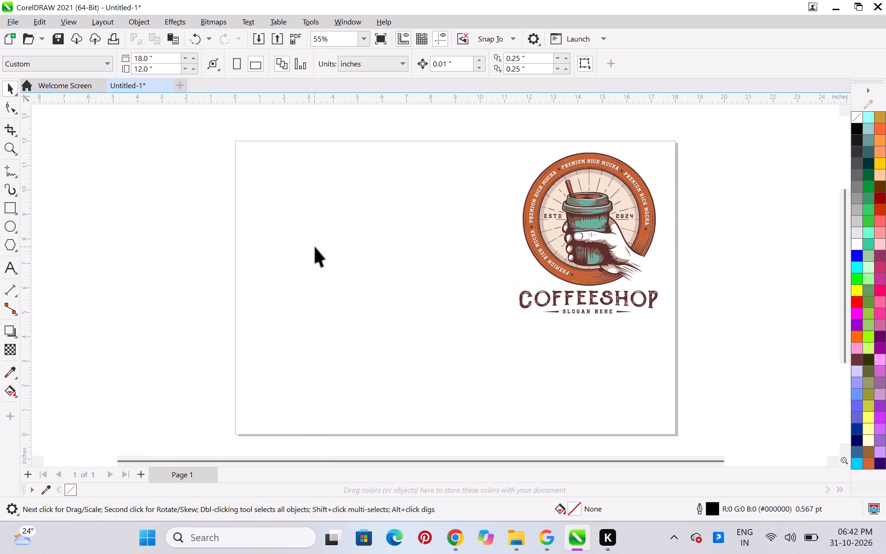
{"action": "scroll", "coordinate": [334, 234], "scroll_direction": "down", "scroll_amount": 3}
{"action": "scroll", "coordinate": [344, 165], "scroll_direction": "up", "scroll_amount": 2}
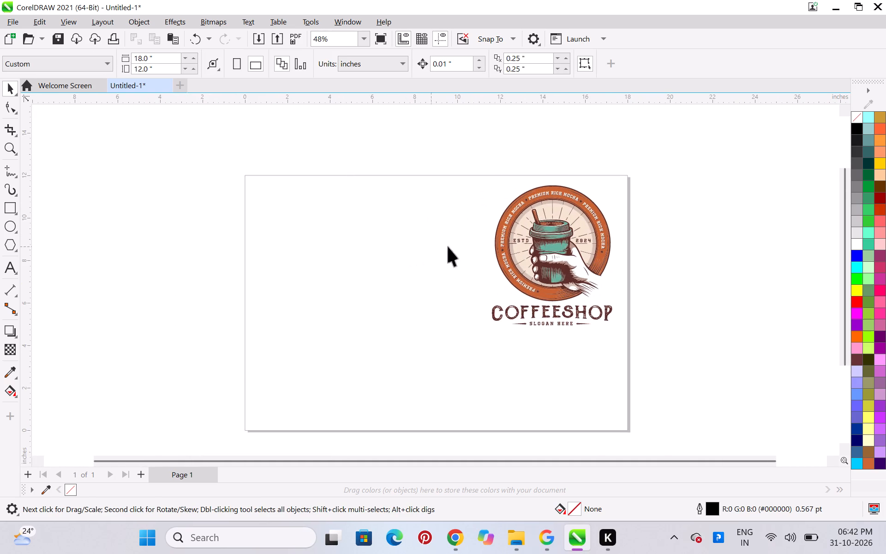
{"action": "scroll", "coordinate": [482, 229], "scroll_direction": "up", "scroll_amount": 3}
{"action": "scroll", "coordinate": [482, 228], "scroll_direction": "down", "scroll_amount": 2}
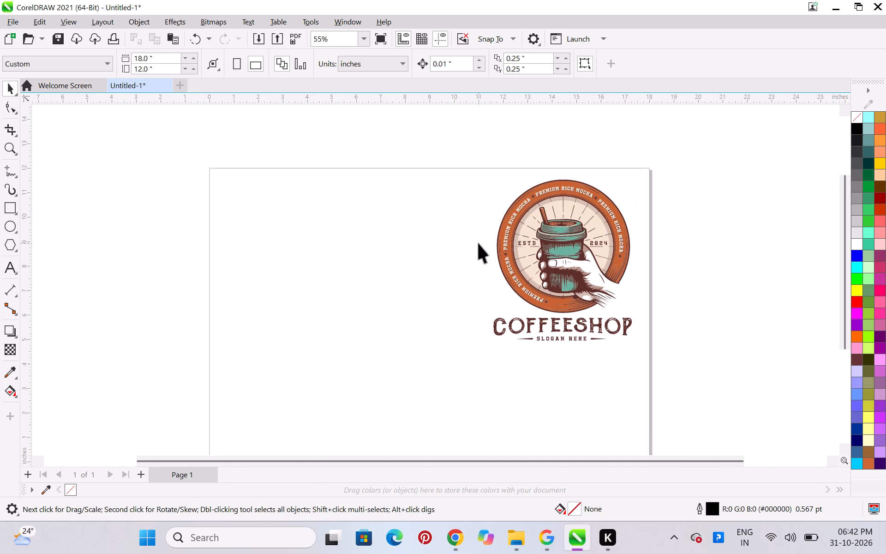
{"action": "left_click", "coordinate": [550, 255]}
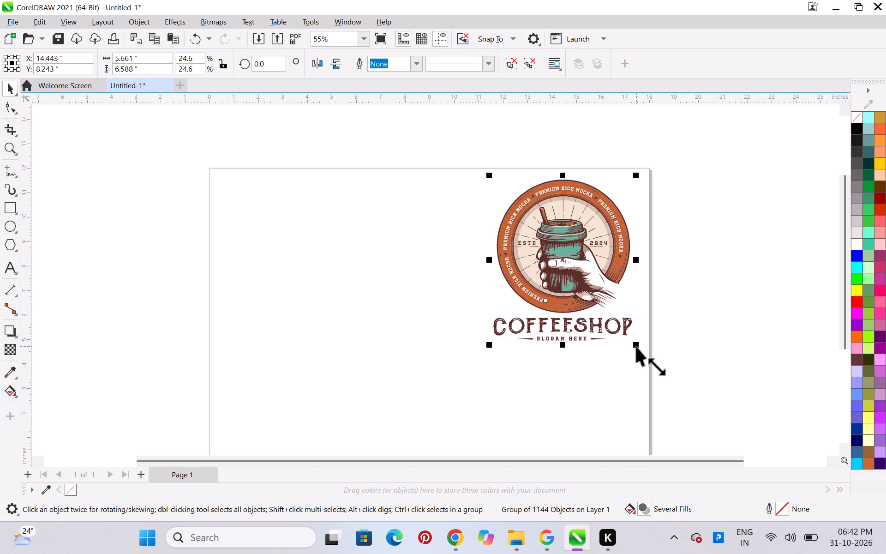
{"action": "left_click_drag", "start_coordinate": [636, 346], "coordinate": [633, 336], "text": "shift"}
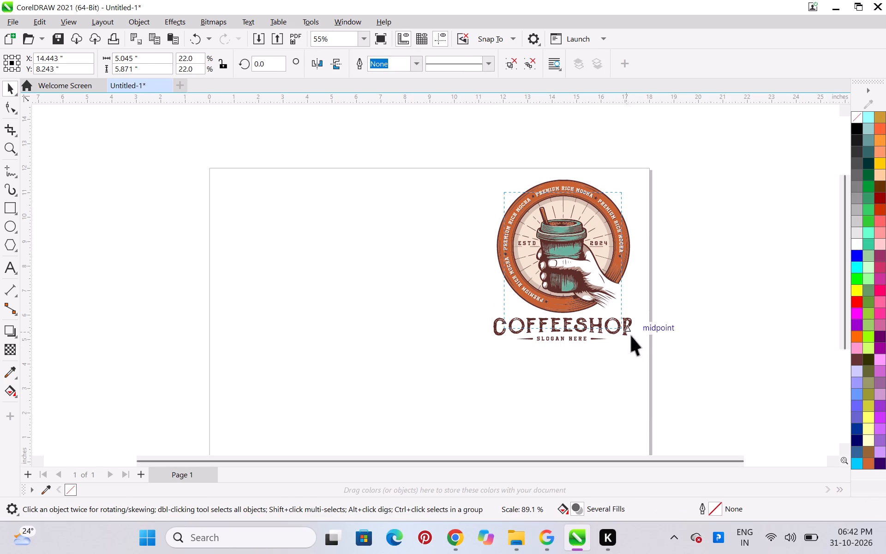
{"action": "left_click", "coordinate": [741, 327]}
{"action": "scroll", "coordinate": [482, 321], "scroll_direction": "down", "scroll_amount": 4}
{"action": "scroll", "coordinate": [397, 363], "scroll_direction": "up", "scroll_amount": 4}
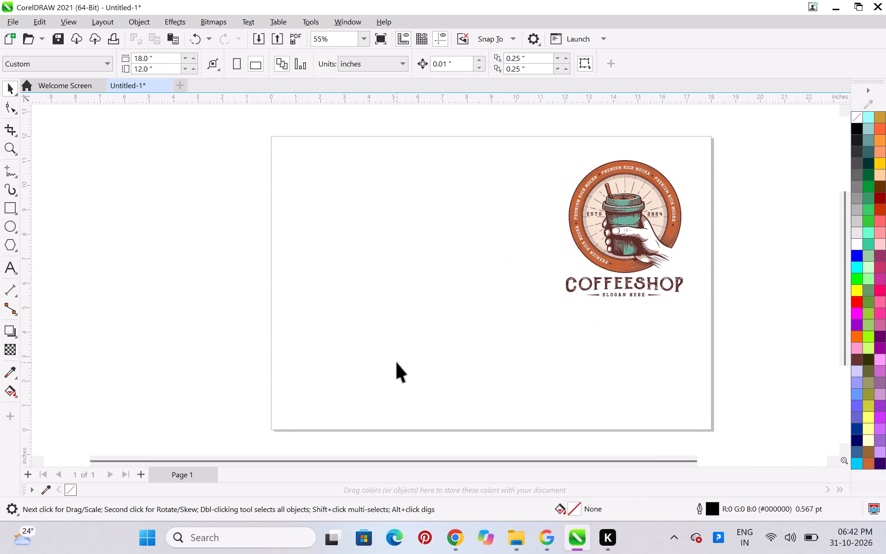
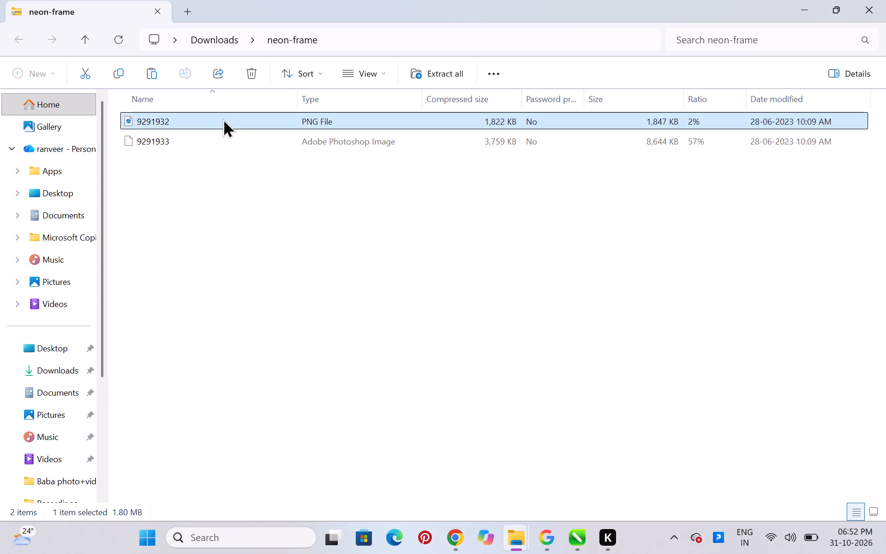
{"action": "scroll", "coordinate": [451, 274], "scroll_direction": "down", "scroll_amount": 4}
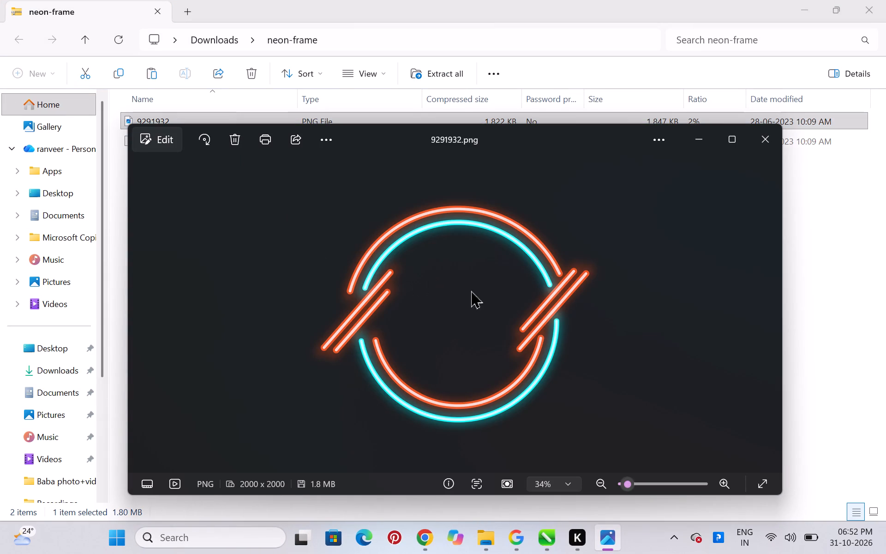
{"action": "right_click", "coordinate": [497, 282]}
{"action": "left_click", "coordinate": [704, 269]}
{"action": "left_click", "coordinate": [635, 484]}
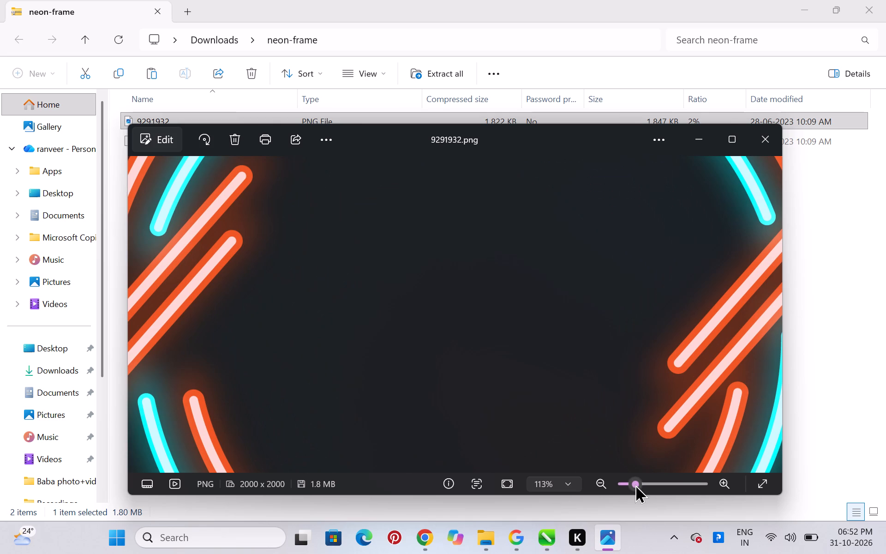
{"action": "left_click_drag", "start_coordinate": [634, 485], "coordinate": [620, 485]}
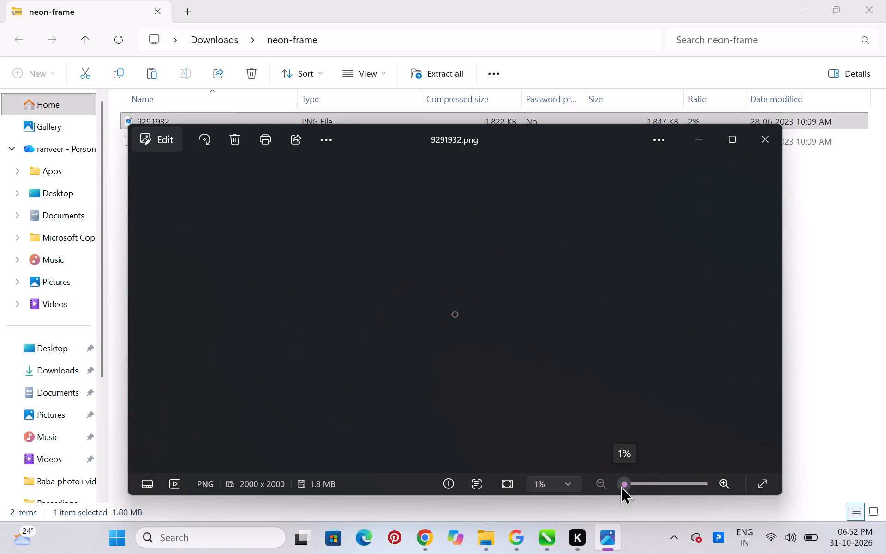
{"action": "left_click_drag", "start_coordinate": [620, 485], "coordinate": [623, 485]}
{"action": "left_click", "coordinate": [634, 482]}
{"action": "left_click", "coordinate": [627, 481]}
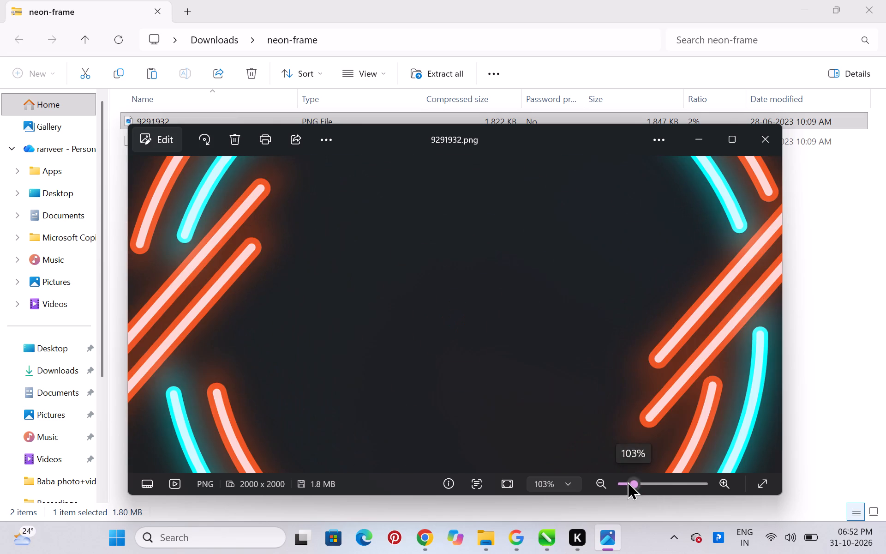
{"action": "left_click", "coordinate": [623, 483]}
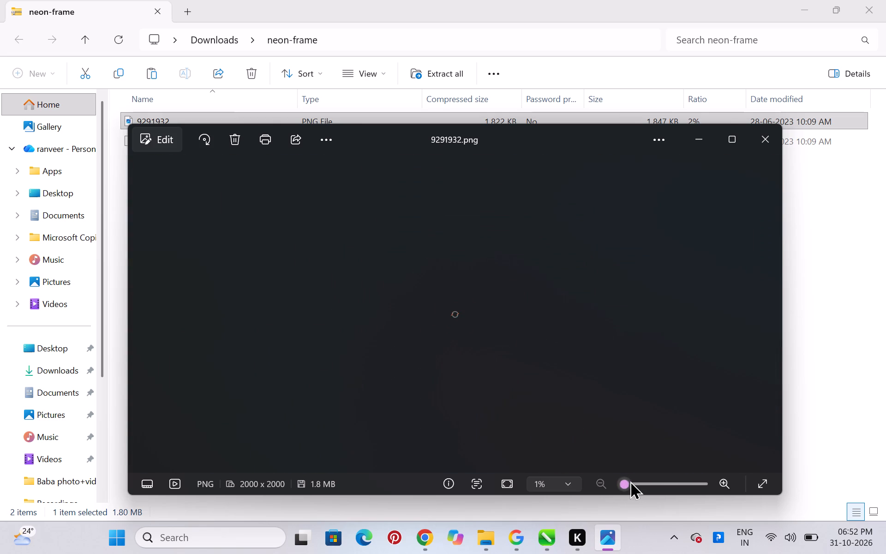
{"action": "left_click", "coordinate": [630, 481]}
{"action": "left_click", "coordinate": [768, 140]}
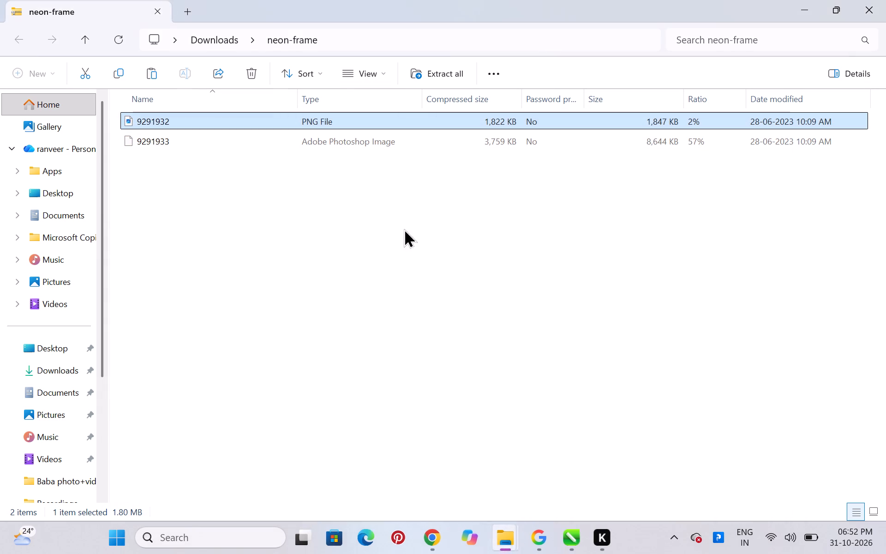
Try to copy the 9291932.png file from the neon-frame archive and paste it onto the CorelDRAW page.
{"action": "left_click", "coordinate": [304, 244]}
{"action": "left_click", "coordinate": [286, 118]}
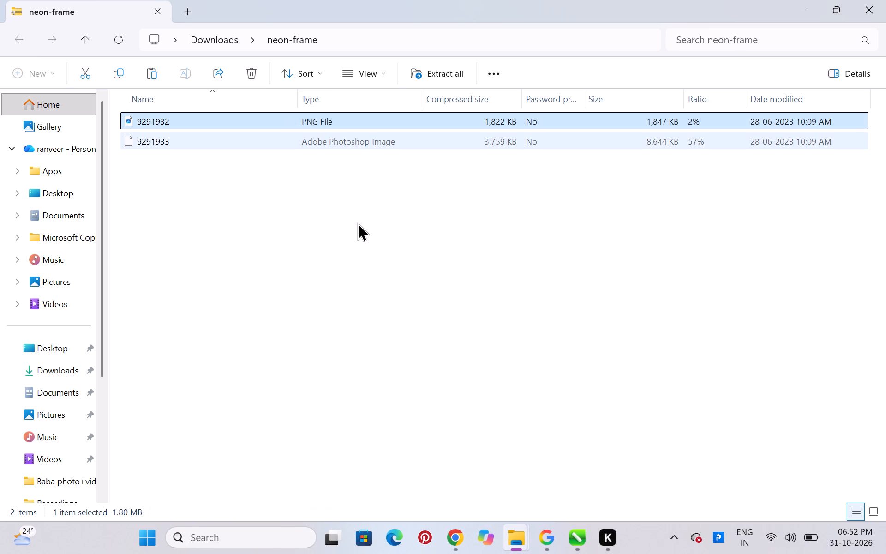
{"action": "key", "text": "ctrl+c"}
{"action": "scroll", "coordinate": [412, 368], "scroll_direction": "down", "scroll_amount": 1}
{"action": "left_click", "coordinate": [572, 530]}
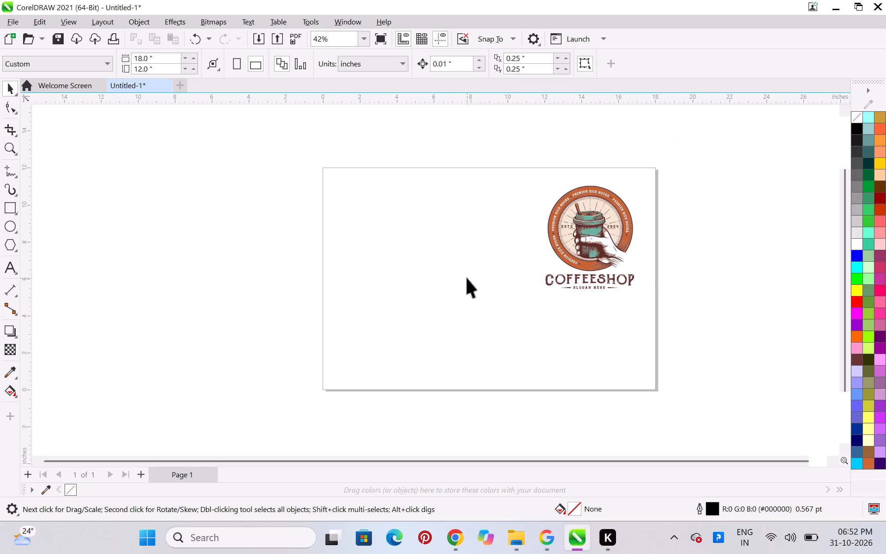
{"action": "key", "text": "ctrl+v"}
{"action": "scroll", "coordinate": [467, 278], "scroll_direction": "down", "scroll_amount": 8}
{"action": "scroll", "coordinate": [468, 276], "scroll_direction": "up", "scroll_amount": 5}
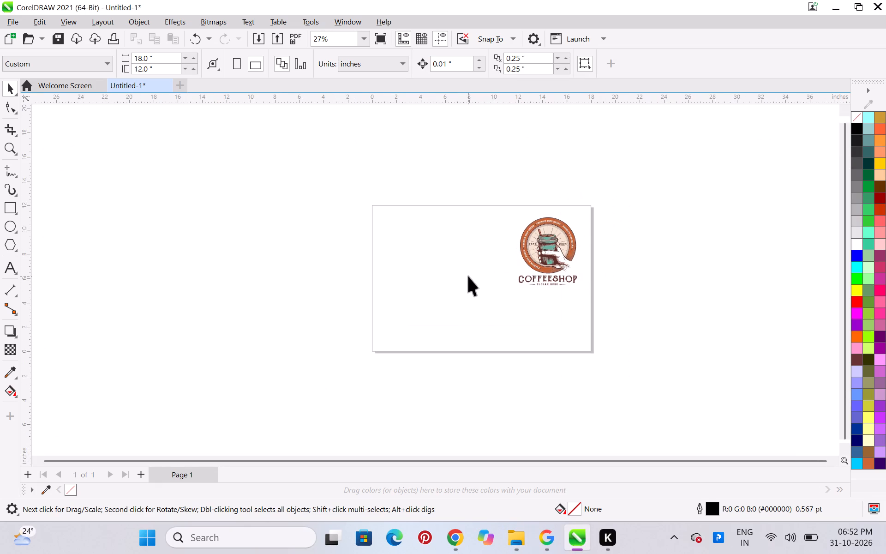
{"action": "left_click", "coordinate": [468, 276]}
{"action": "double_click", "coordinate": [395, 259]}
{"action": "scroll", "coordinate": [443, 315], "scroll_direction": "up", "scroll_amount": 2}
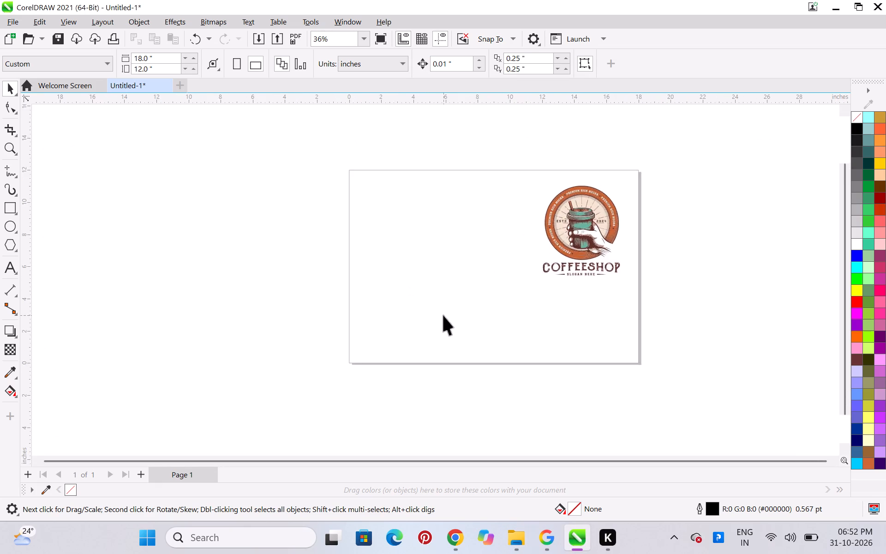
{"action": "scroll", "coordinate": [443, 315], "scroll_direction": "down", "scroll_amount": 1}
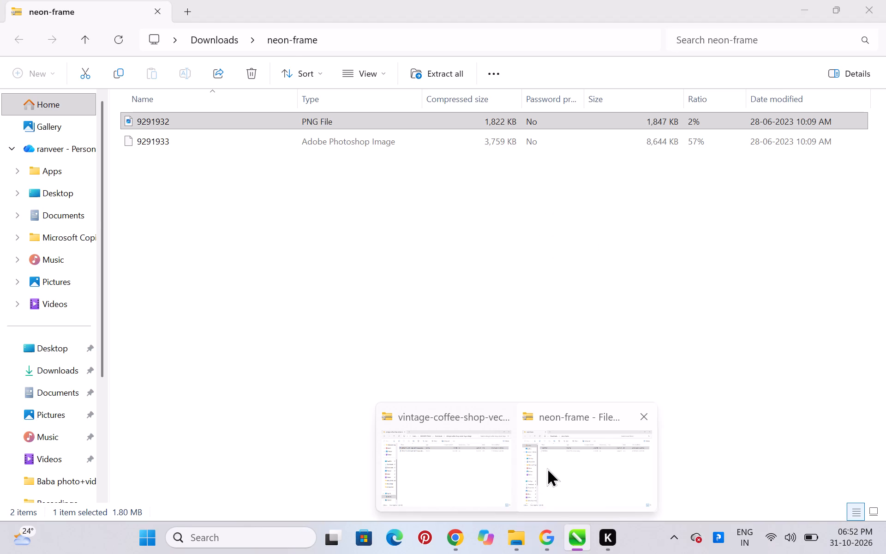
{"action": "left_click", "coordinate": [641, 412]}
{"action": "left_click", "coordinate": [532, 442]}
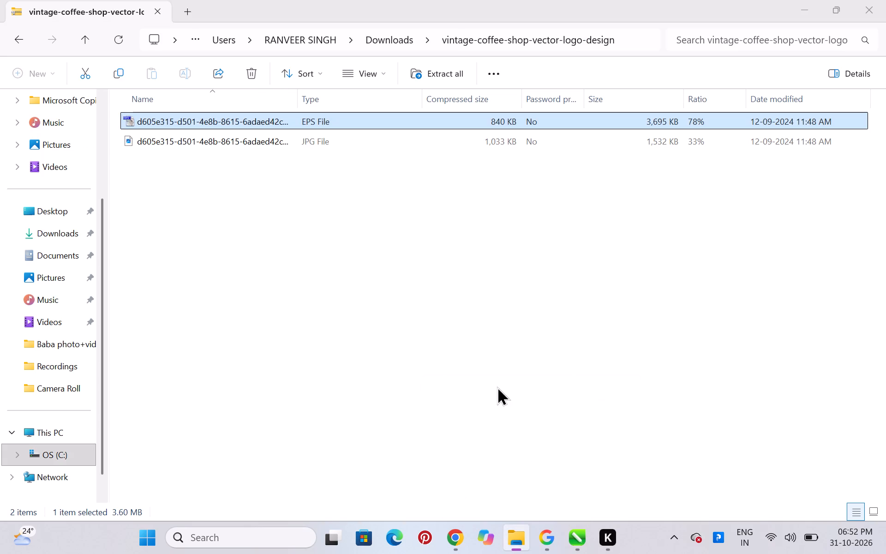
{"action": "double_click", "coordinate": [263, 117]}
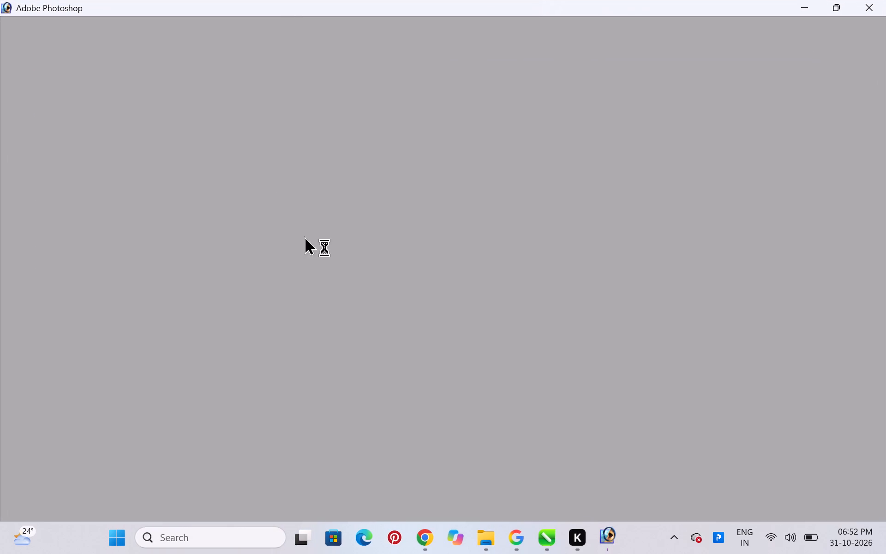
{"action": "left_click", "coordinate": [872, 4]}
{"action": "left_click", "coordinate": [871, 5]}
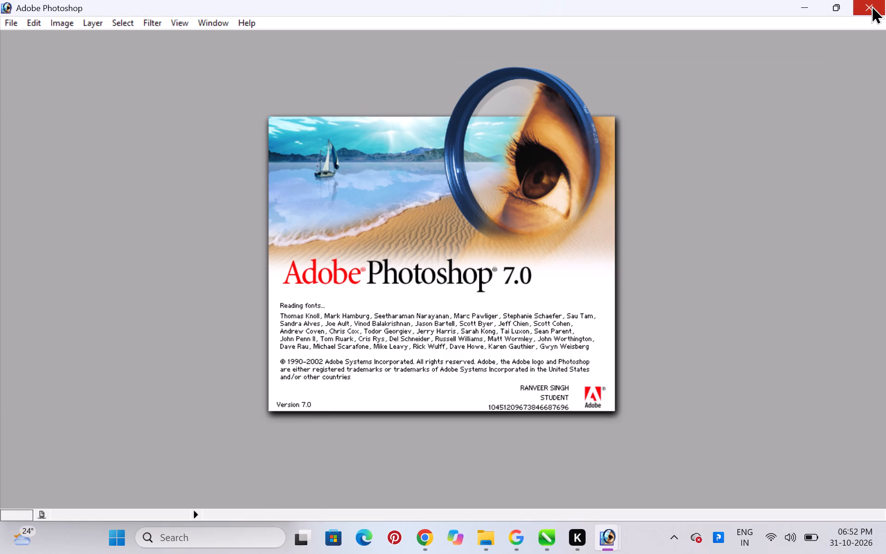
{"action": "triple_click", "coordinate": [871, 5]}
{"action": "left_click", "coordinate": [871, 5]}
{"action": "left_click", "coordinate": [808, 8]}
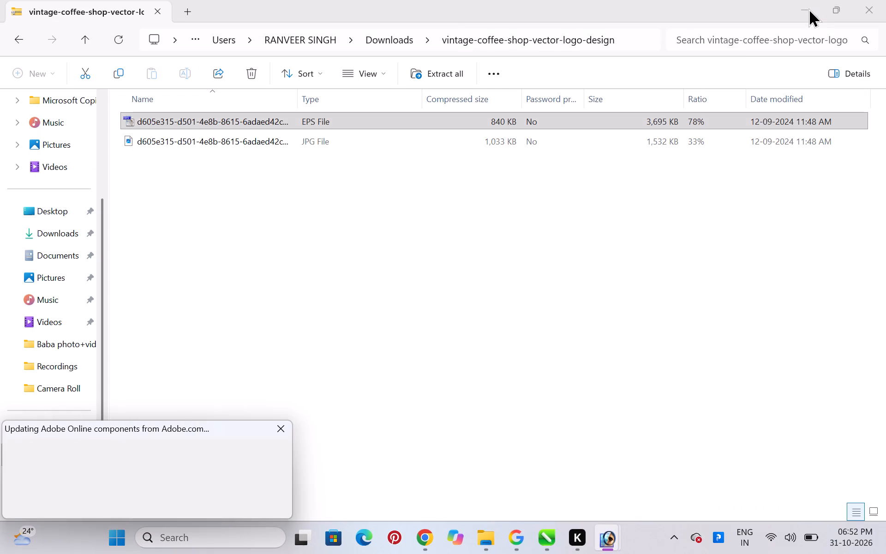
Open 9291932.png from the neon-frame archive in Downloads, copy its image and paste it onto the CorelDRAW page.
{"action": "left_click", "coordinate": [310, 194]}
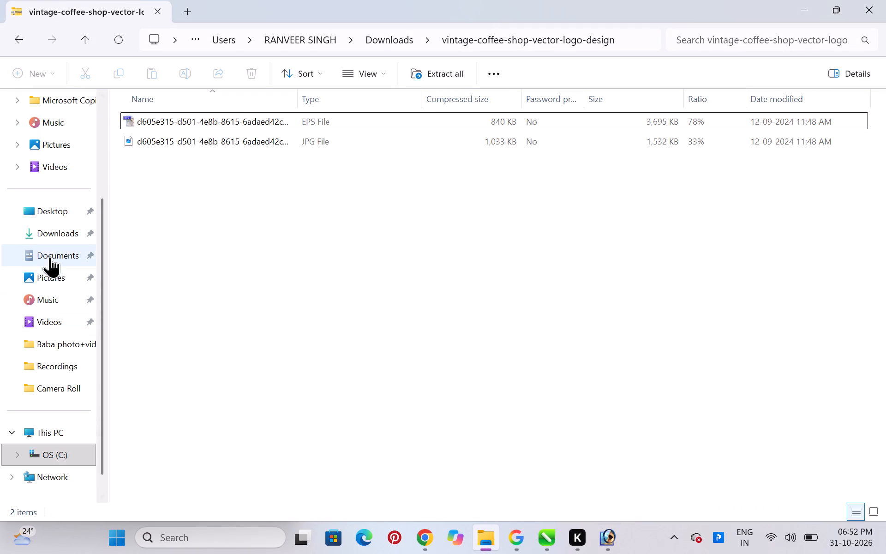
{"action": "left_click", "coordinate": [56, 238]}
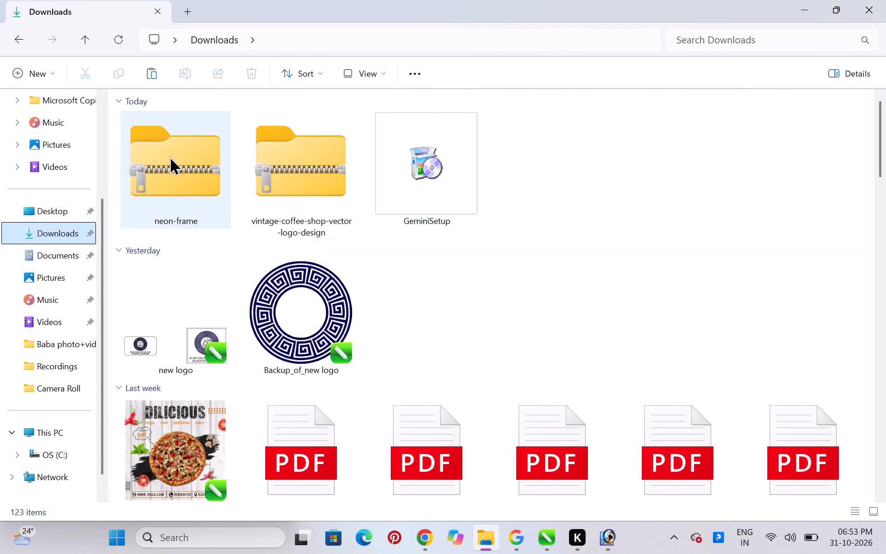
{"action": "double_click", "coordinate": [169, 156]}
{"action": "double_click", "coordinate": [206, 121]}
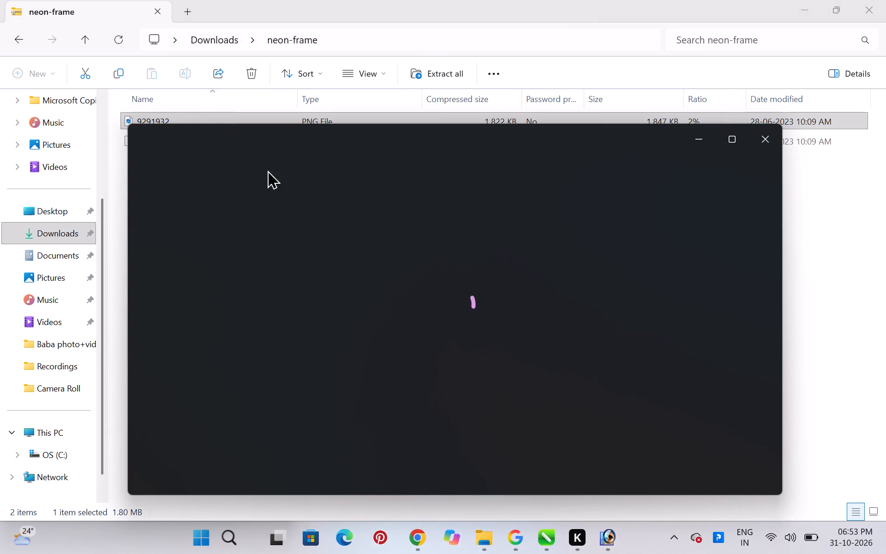
{"action": "right_click", "coordinate": [401, 287]}
{"action": "left_click", "coordinate": [429, 299]}
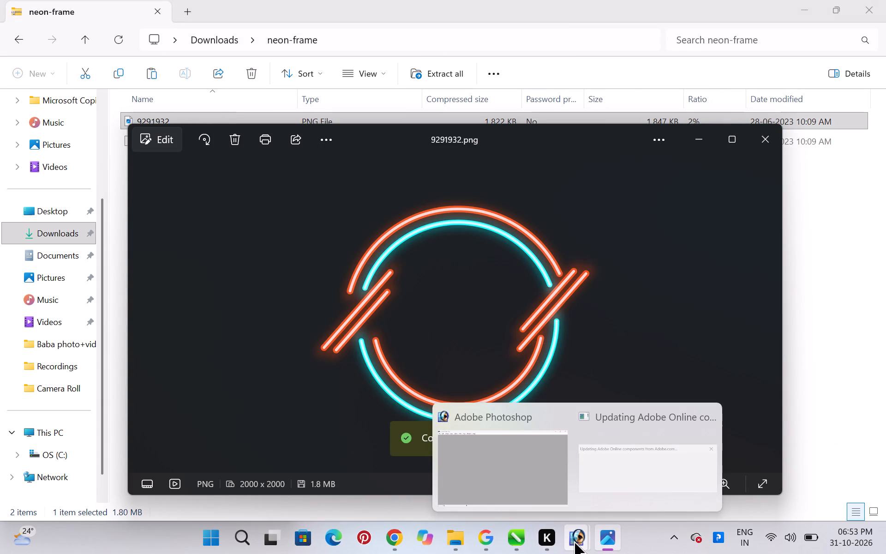
{"action": "left_click", "coordinate": [520, 535]}
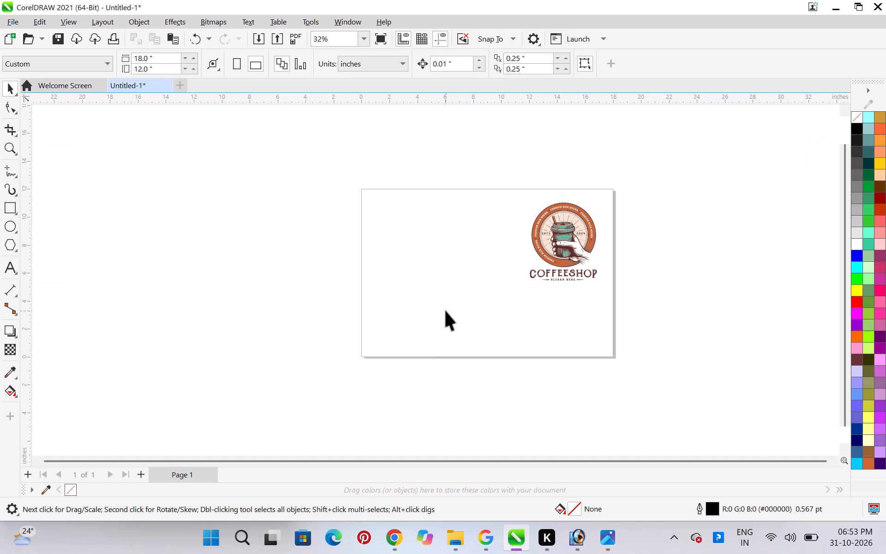
{"action": "key", "text": "ctrl+v"}
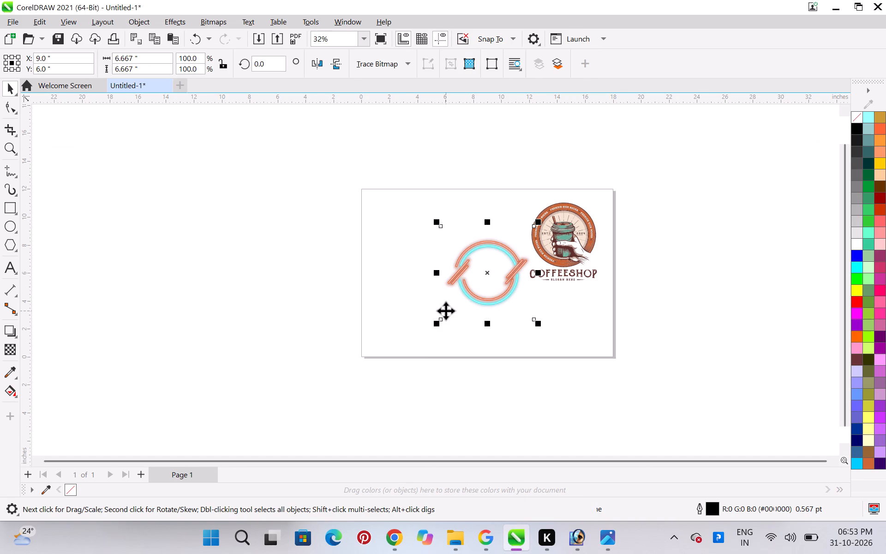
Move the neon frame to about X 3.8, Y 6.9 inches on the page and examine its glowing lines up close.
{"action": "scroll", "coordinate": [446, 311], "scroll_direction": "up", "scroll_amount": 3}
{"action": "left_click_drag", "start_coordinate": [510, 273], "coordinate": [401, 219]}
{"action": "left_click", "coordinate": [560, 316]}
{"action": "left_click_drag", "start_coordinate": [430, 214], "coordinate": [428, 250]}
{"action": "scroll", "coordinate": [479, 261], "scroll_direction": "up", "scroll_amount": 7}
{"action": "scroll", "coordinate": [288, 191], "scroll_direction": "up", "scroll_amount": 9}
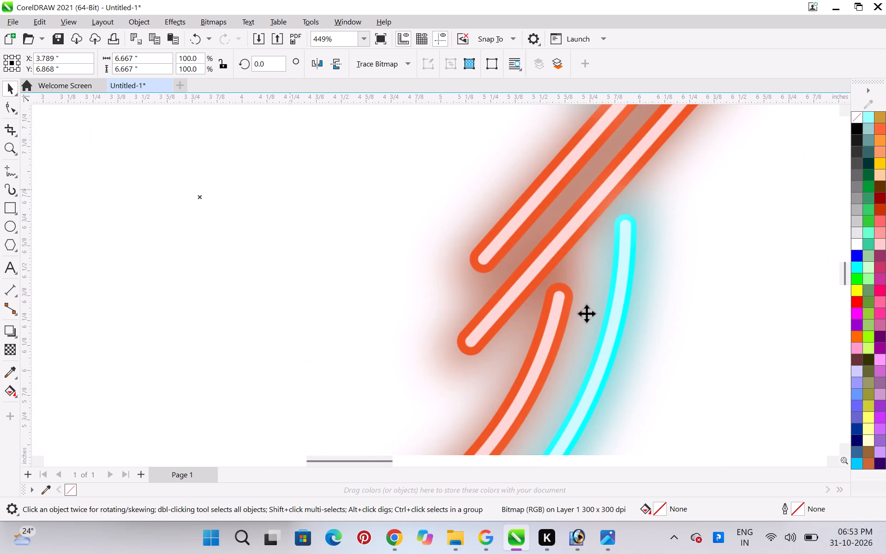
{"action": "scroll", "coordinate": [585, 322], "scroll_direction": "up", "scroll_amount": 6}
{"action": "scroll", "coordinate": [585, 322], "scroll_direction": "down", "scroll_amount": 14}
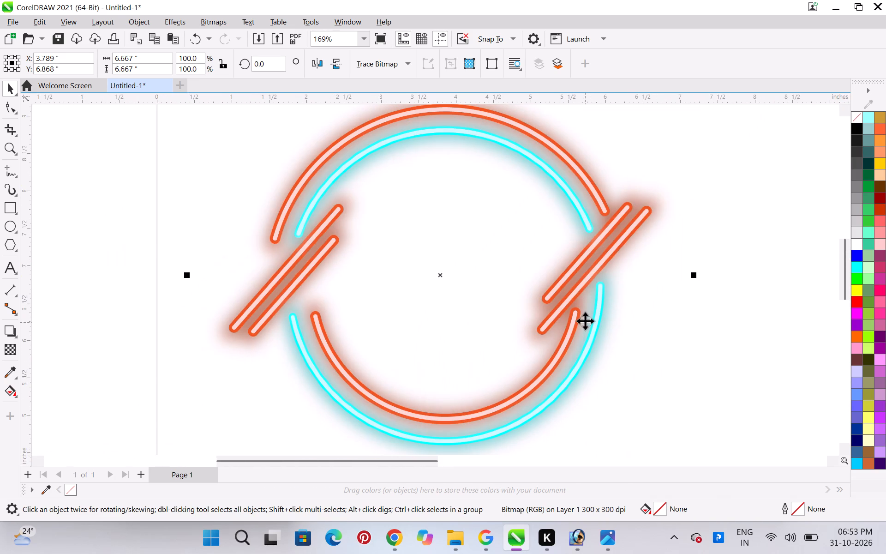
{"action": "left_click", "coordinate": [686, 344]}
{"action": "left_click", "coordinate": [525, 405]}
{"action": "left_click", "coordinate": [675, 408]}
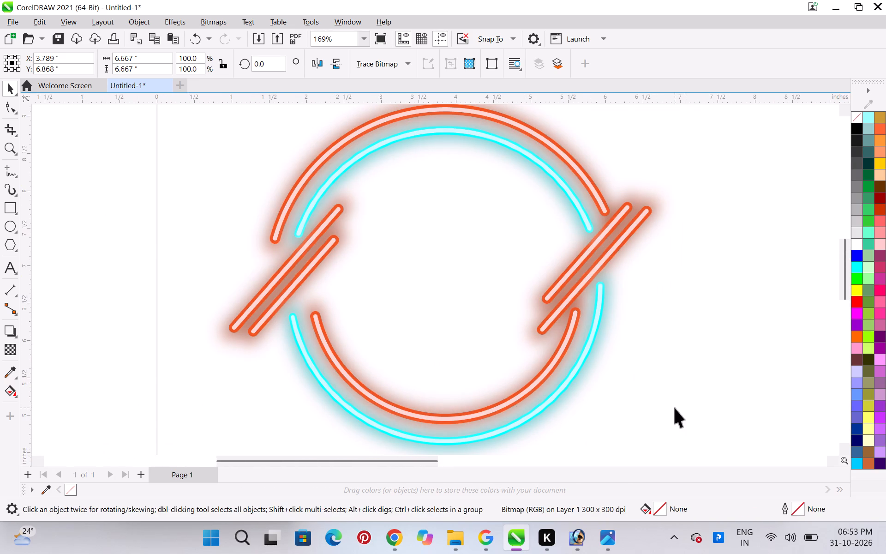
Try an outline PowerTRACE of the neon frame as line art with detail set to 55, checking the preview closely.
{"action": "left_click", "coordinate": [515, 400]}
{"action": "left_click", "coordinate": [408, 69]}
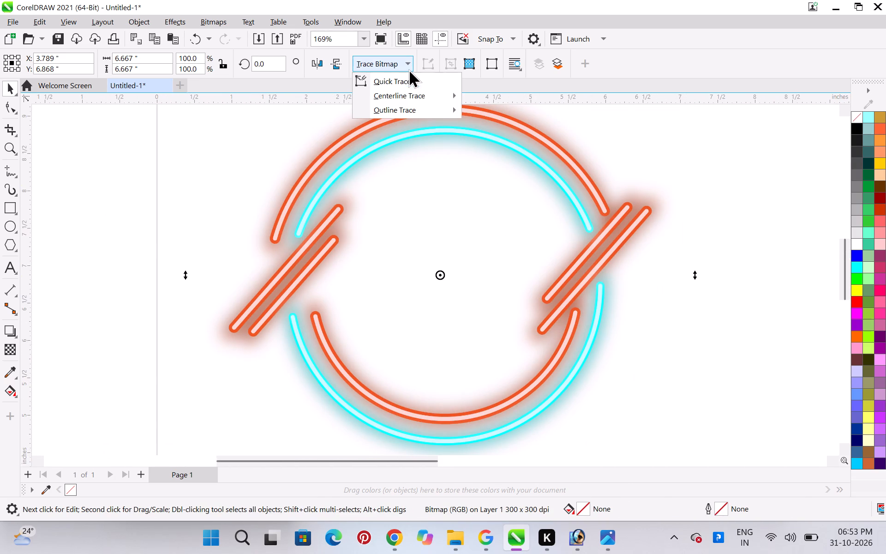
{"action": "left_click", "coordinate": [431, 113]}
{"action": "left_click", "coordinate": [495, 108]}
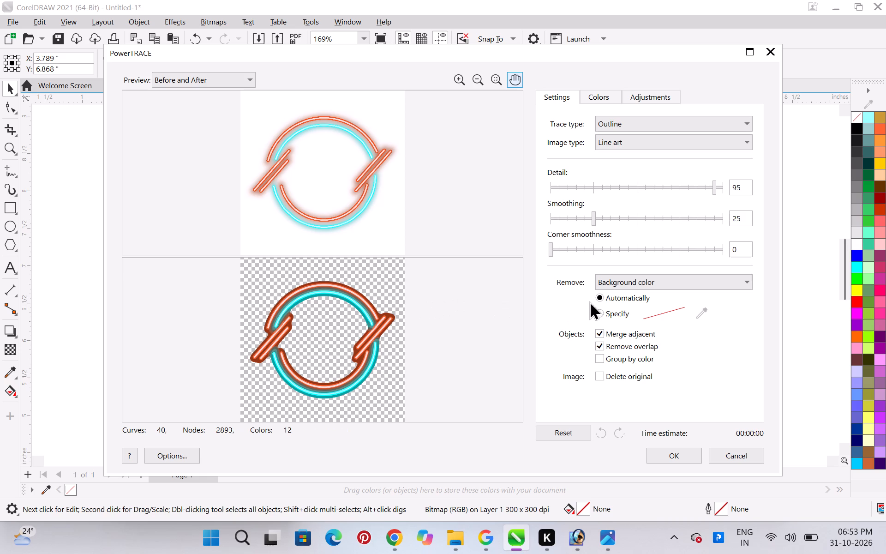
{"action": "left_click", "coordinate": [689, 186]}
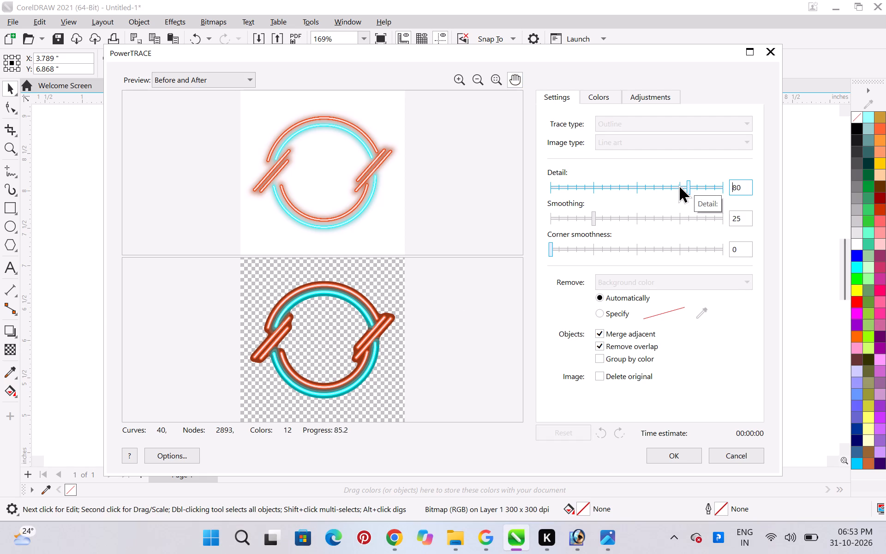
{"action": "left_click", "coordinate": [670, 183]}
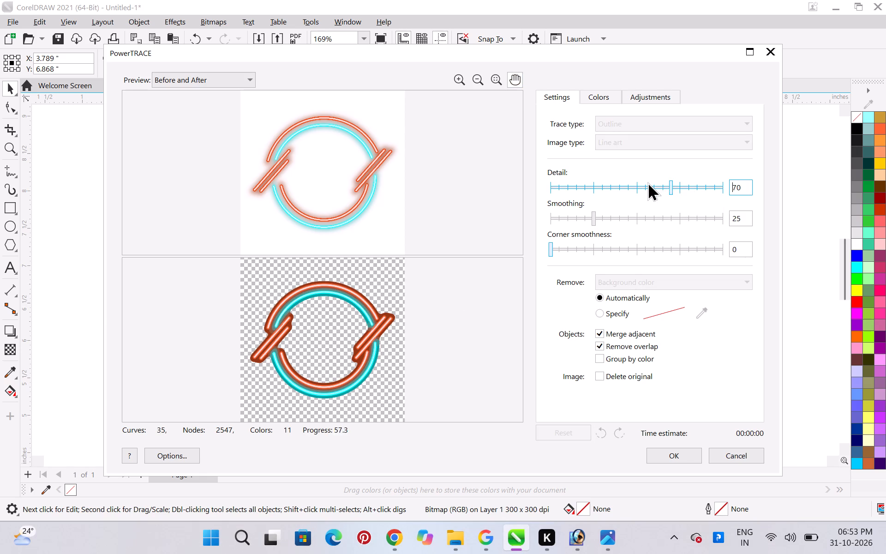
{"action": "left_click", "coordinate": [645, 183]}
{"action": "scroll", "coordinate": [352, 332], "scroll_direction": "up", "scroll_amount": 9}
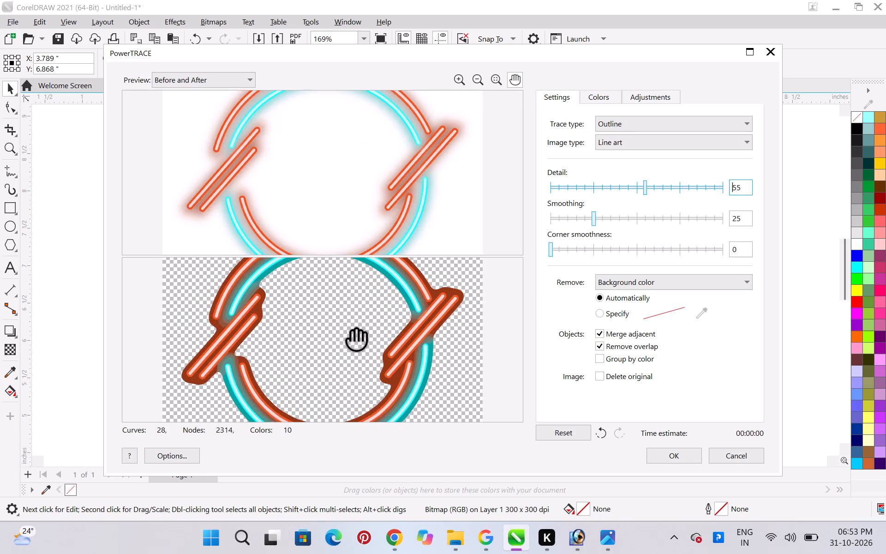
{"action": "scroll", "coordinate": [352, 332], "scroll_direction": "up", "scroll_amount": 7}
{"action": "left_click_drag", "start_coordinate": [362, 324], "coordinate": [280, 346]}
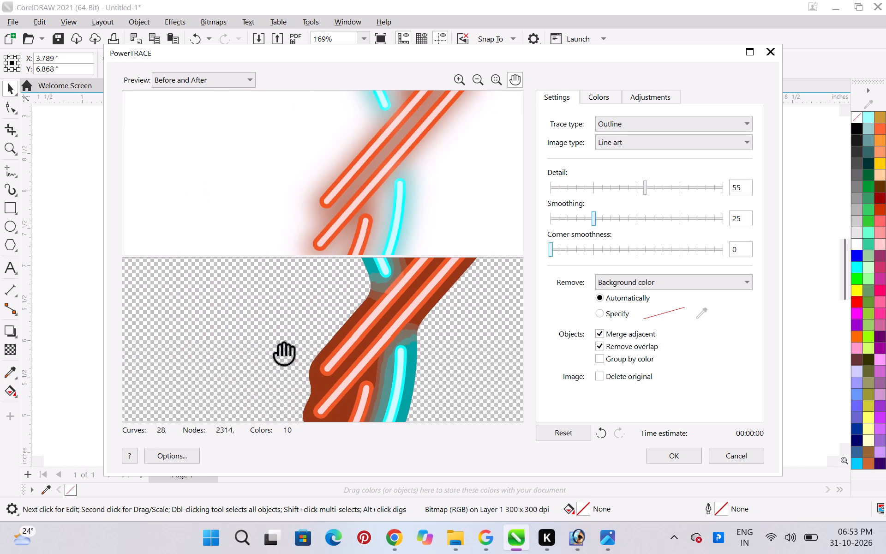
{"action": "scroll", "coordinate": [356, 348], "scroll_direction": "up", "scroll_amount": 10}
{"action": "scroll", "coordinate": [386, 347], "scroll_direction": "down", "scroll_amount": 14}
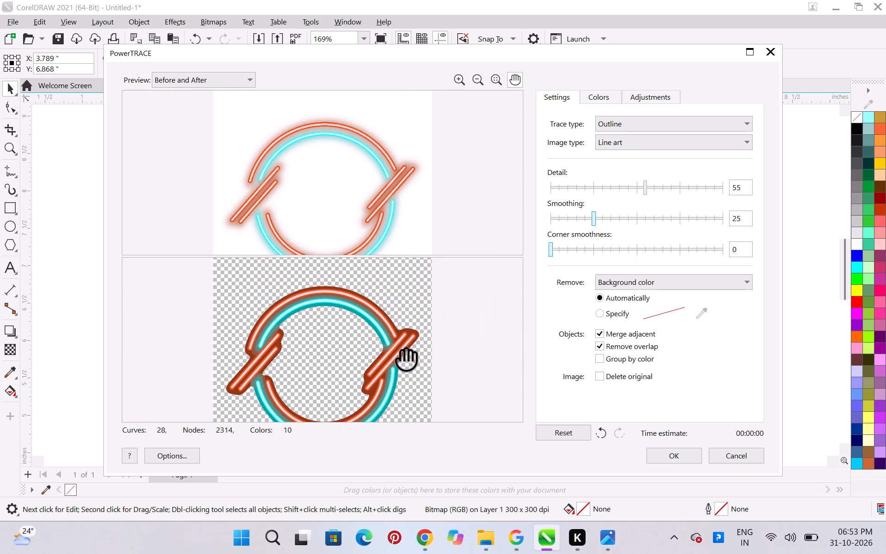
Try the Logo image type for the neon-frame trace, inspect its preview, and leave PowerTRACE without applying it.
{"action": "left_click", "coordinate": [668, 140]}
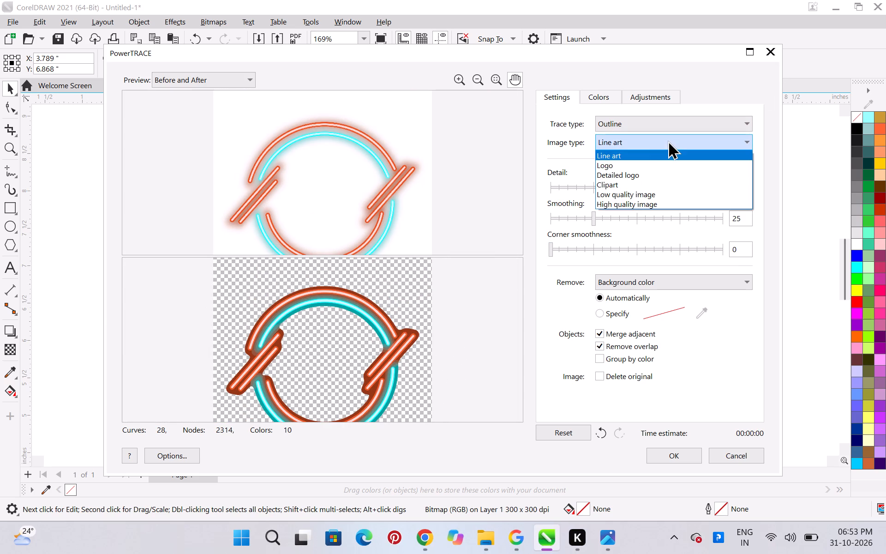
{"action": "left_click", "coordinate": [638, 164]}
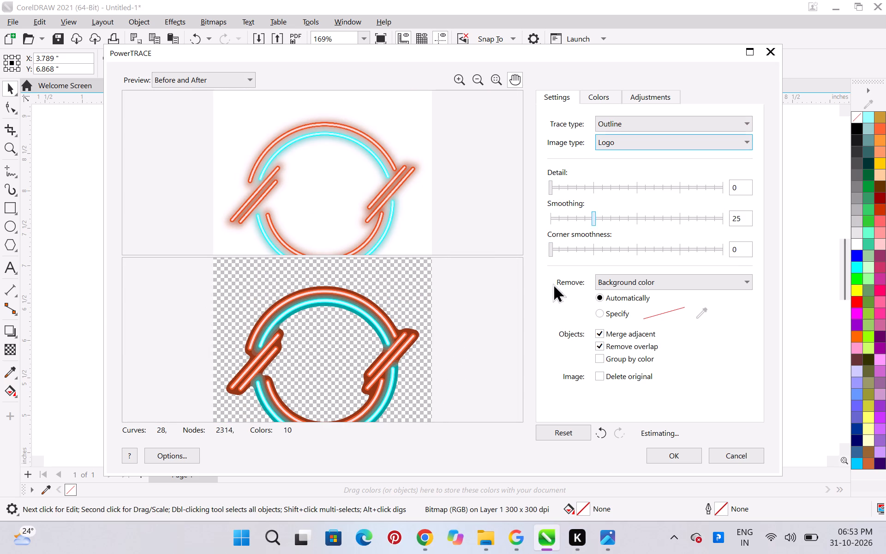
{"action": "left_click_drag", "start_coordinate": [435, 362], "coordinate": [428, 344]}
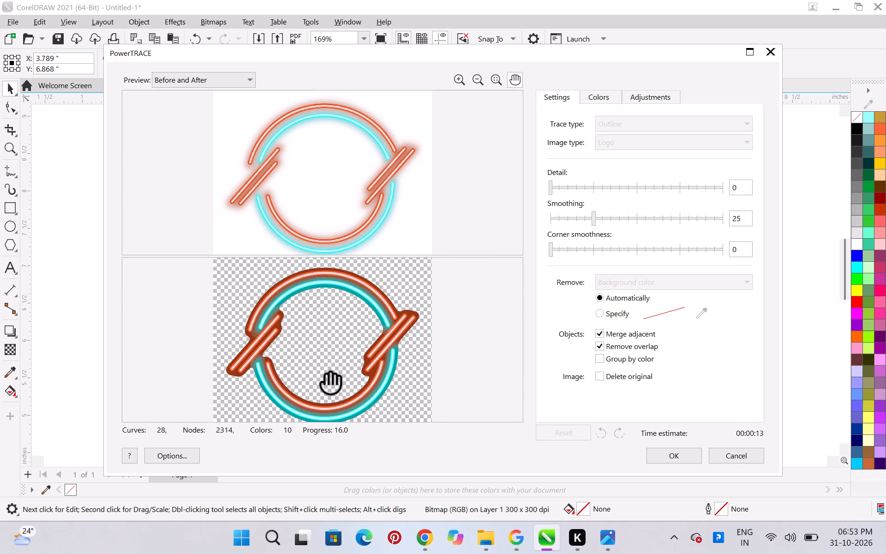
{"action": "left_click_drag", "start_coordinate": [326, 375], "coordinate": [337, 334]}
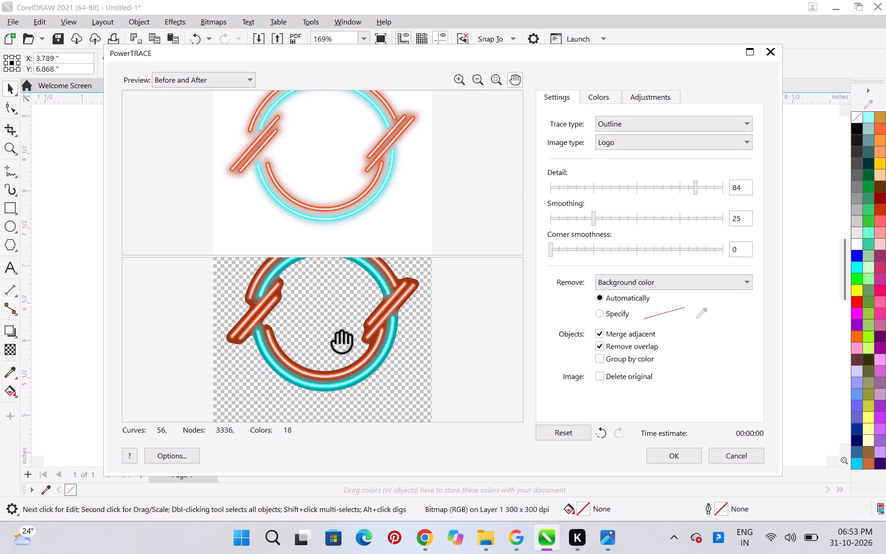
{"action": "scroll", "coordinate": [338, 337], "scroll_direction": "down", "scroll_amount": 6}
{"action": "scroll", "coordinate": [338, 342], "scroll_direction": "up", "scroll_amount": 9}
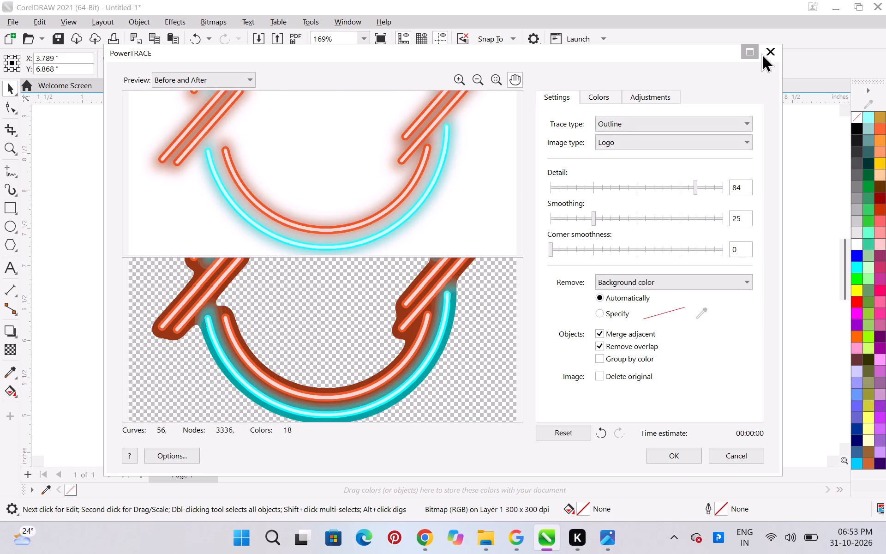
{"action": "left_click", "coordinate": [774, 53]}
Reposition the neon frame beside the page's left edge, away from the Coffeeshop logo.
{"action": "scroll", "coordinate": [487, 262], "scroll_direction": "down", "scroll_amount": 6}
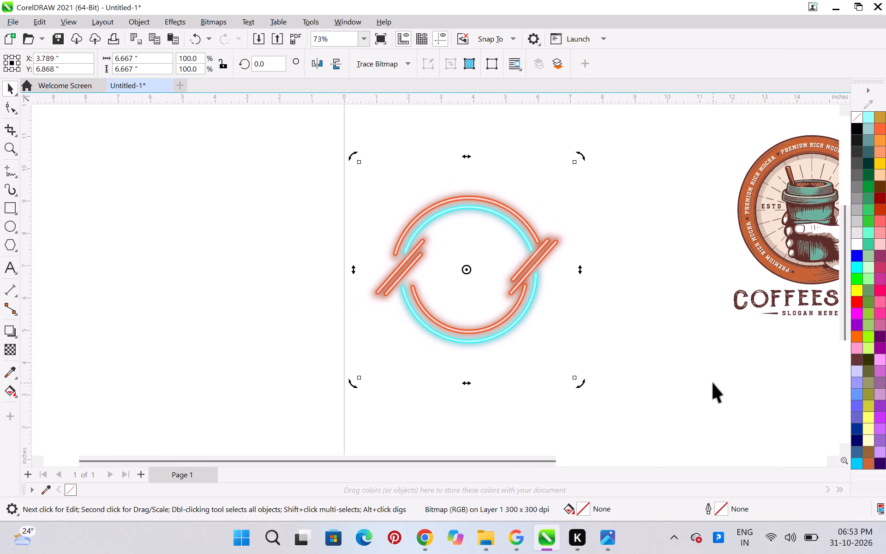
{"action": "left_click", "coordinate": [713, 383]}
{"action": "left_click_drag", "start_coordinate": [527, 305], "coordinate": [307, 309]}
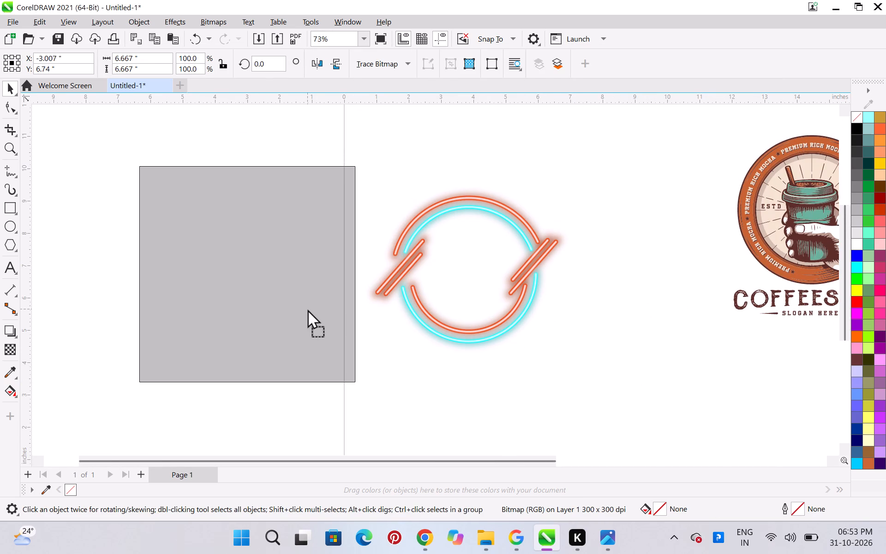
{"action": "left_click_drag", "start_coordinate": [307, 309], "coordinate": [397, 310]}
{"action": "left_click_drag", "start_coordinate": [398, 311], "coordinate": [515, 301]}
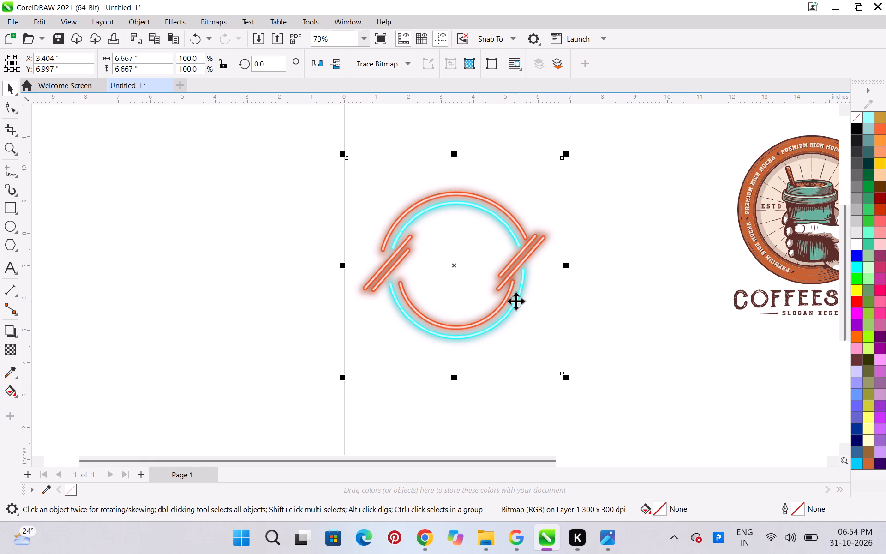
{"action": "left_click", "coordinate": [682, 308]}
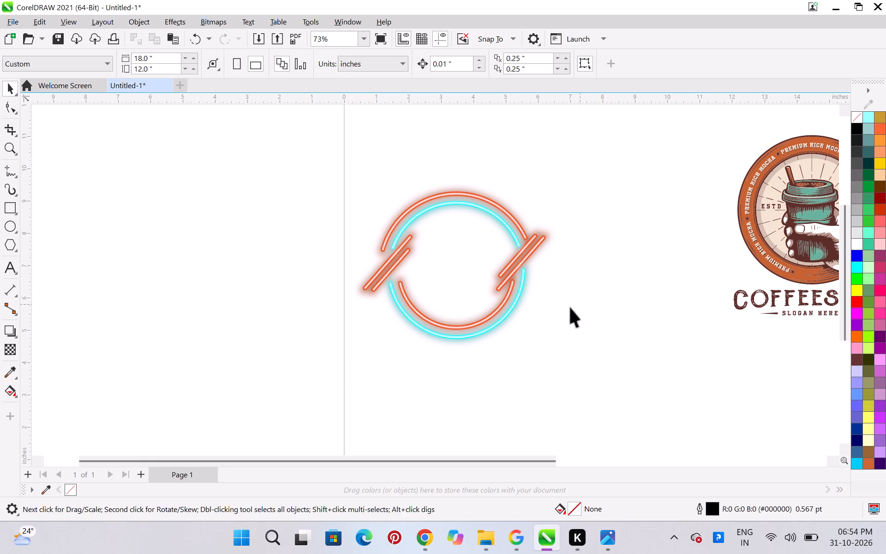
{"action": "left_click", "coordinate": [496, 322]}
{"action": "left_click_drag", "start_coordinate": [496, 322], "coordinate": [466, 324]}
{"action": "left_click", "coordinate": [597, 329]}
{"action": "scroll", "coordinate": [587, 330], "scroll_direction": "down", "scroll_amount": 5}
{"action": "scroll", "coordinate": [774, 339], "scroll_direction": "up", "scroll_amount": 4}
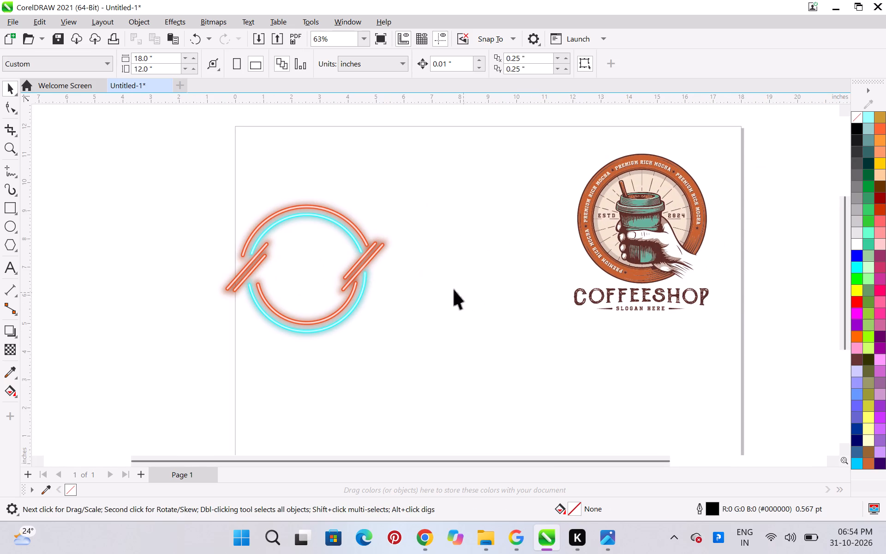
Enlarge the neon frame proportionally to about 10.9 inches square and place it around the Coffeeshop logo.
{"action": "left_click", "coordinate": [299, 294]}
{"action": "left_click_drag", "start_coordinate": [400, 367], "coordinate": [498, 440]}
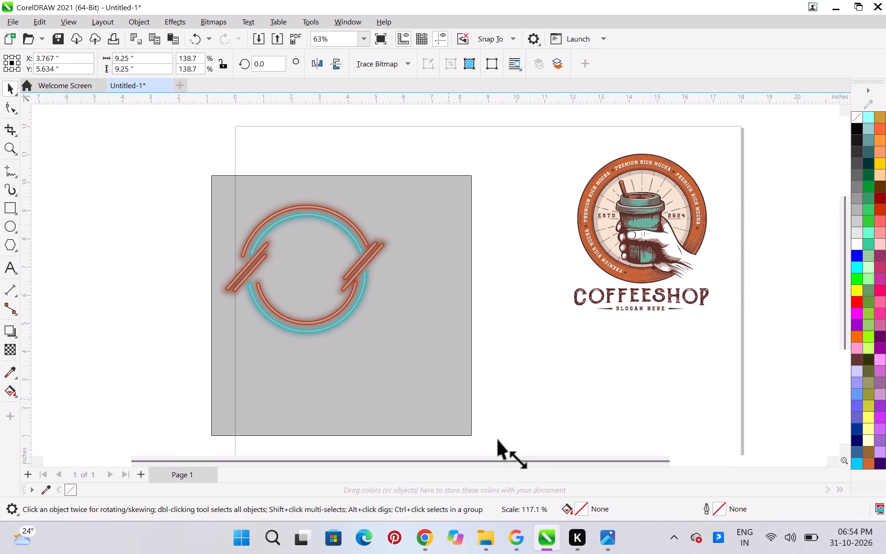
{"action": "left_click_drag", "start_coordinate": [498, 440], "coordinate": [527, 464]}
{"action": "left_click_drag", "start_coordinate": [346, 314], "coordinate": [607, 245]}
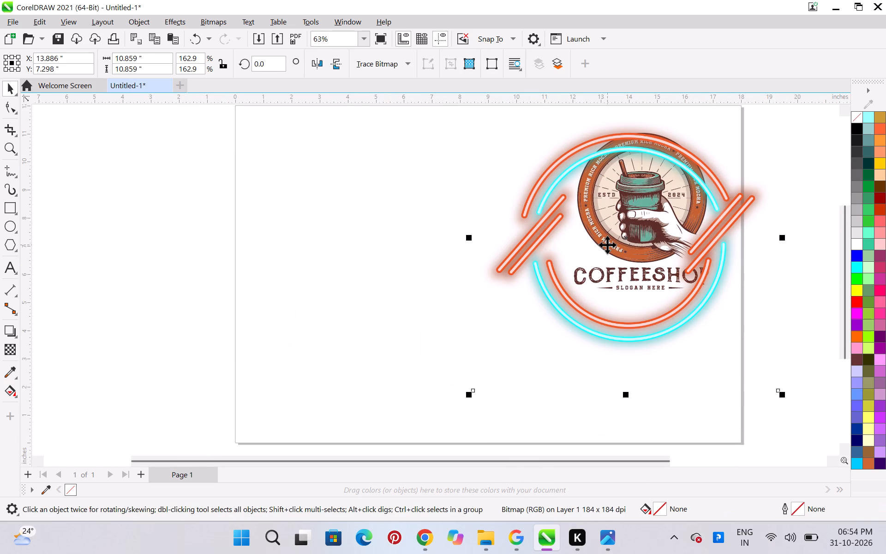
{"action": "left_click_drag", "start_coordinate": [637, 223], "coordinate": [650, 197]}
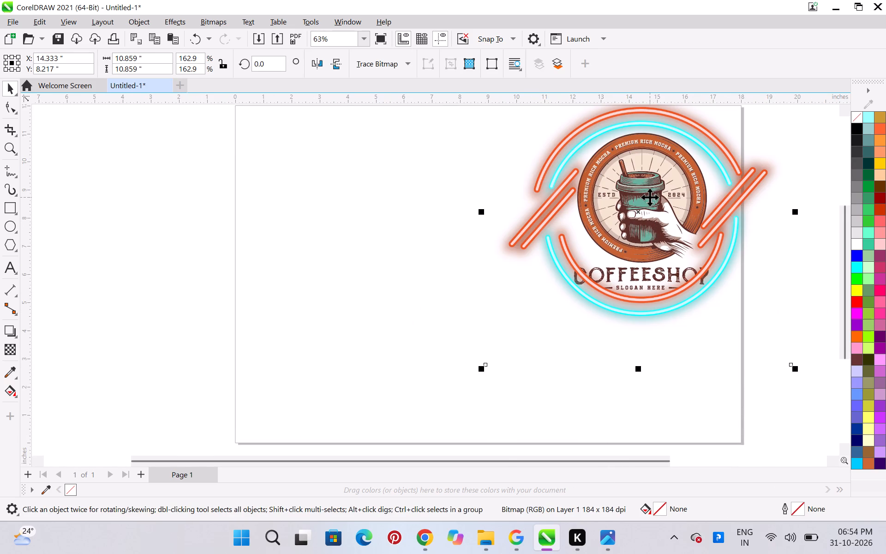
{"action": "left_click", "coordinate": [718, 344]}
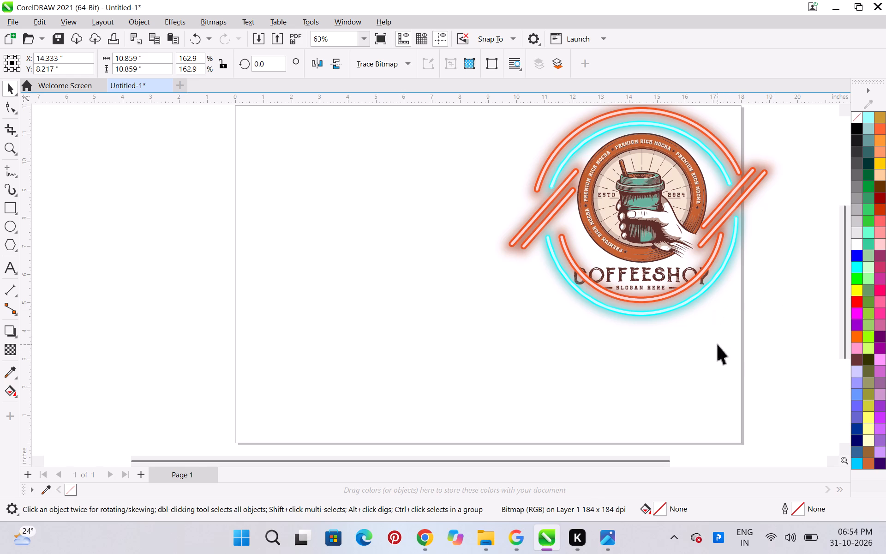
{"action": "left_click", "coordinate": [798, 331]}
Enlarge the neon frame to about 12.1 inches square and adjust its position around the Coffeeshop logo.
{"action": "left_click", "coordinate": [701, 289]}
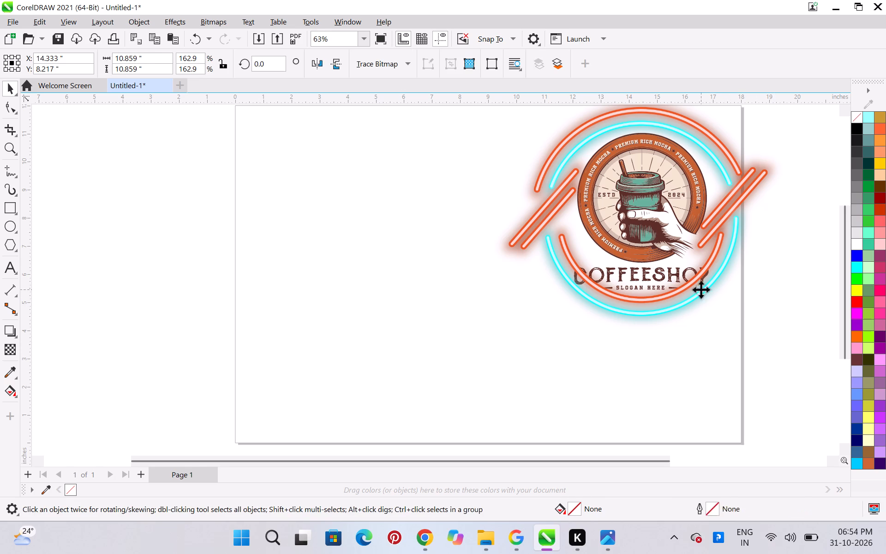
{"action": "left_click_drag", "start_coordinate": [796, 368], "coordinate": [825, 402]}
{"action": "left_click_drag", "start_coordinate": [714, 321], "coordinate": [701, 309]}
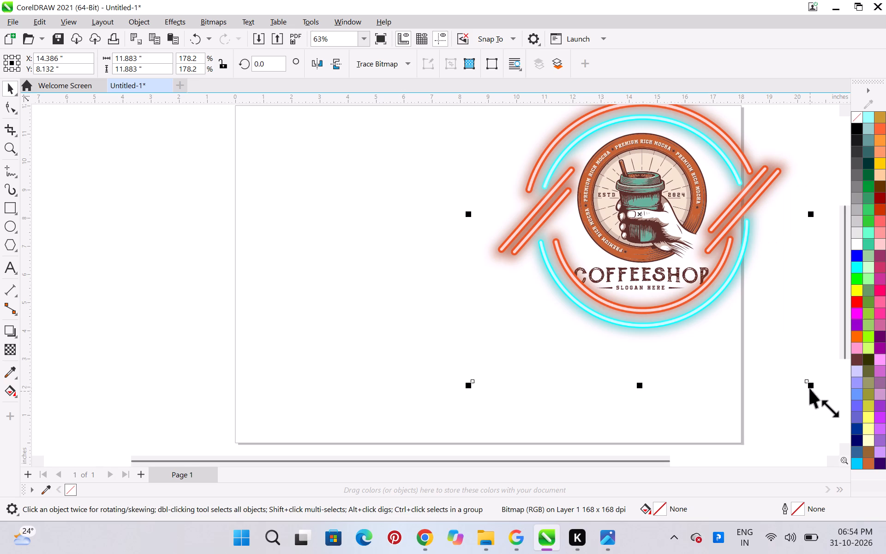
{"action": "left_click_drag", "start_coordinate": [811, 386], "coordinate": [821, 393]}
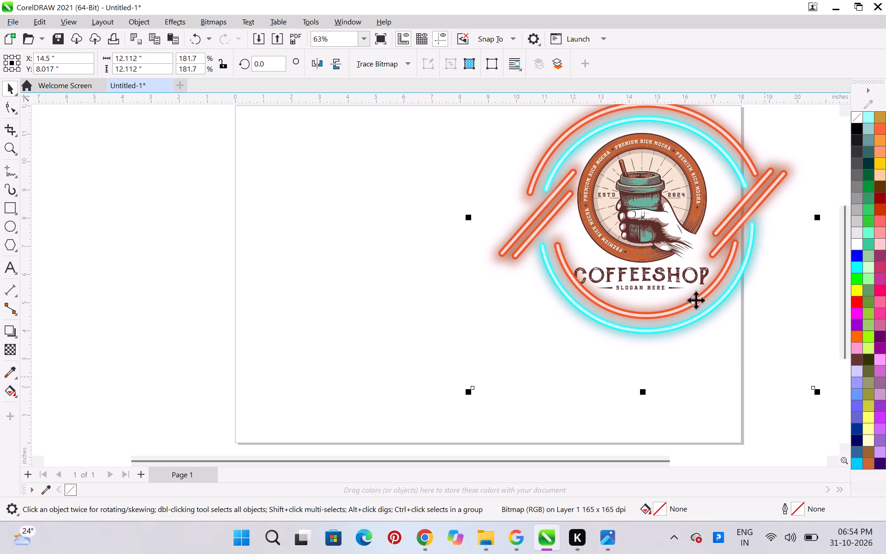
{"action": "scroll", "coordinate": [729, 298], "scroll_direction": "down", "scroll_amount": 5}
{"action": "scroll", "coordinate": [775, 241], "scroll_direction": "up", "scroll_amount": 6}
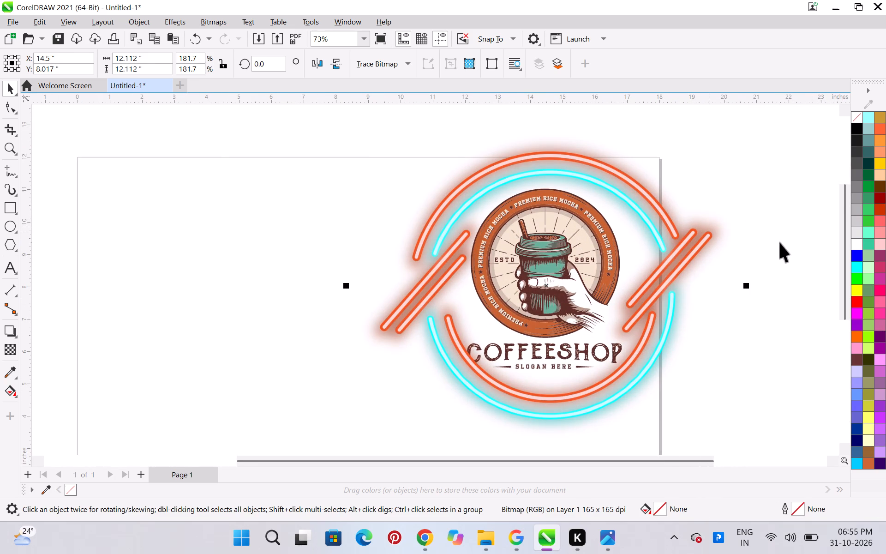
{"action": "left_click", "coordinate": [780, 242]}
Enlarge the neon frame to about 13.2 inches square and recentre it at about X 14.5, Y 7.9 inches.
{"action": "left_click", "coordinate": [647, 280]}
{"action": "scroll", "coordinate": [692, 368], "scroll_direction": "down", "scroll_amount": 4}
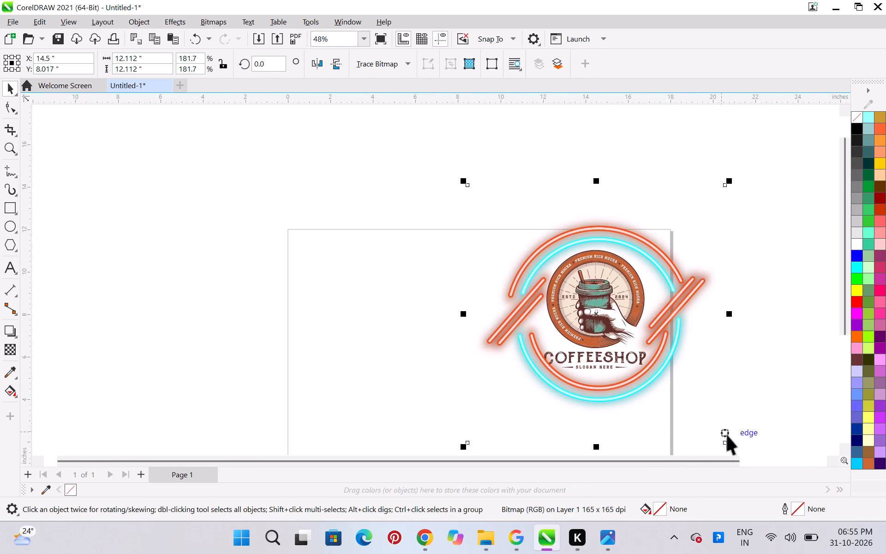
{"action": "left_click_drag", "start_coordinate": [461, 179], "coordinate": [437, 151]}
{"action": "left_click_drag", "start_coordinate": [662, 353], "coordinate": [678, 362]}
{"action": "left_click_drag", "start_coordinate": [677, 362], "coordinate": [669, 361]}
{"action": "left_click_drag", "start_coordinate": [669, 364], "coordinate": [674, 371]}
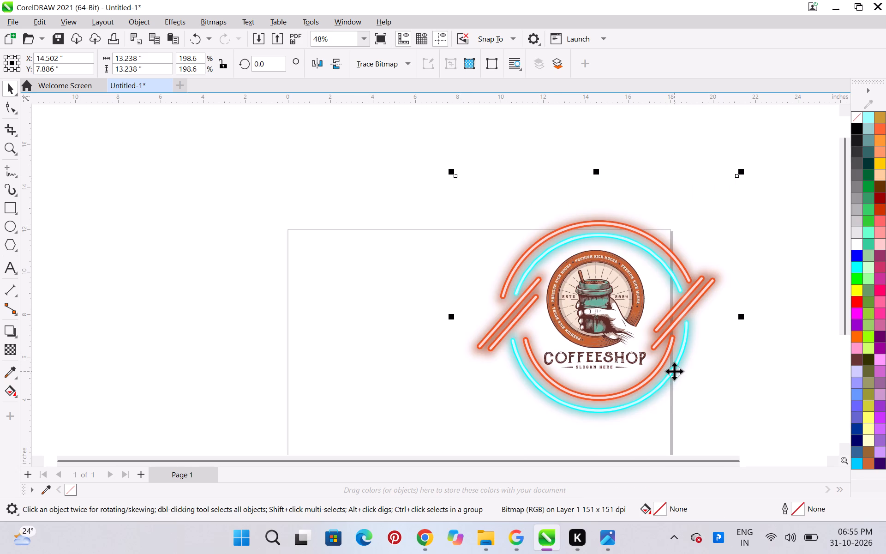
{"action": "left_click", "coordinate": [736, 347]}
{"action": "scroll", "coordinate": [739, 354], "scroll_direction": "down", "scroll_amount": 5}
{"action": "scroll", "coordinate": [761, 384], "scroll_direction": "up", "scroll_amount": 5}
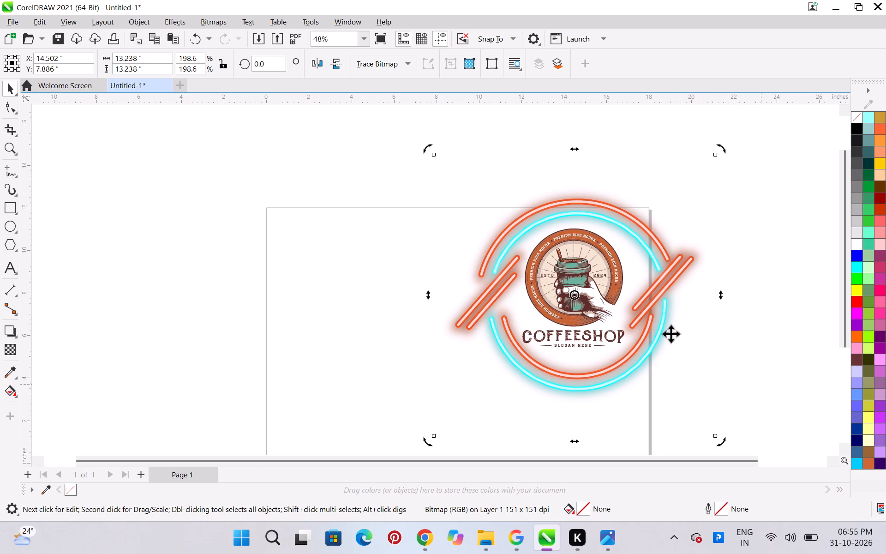
Move the neon frame off the Coffeeshop logo and delete it.
{"action": "left_click_drag", "start_coordinate": [658, 333], "coordinate": [402, 306]}
{"action": "scroll", "coordinate": [408, 318], "scroll_direction": "down", "scroll_amount": 2}
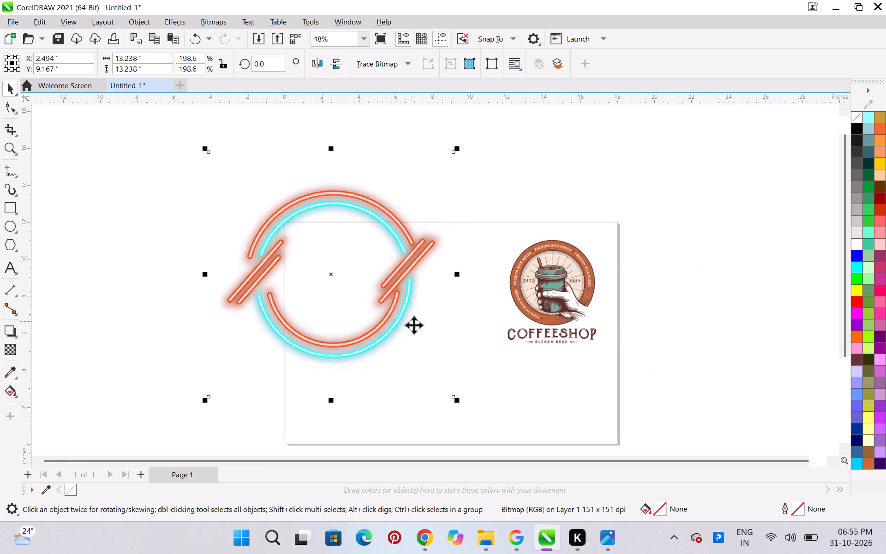
{"action": "scroll", "coordinate": [414, 325], "scroll_direction": "down", "scroll_amount": 2}
{"action": "left_click", "coordinate": [690, 367]}
{"action": "left_click", "coordinate": [385, 286]}
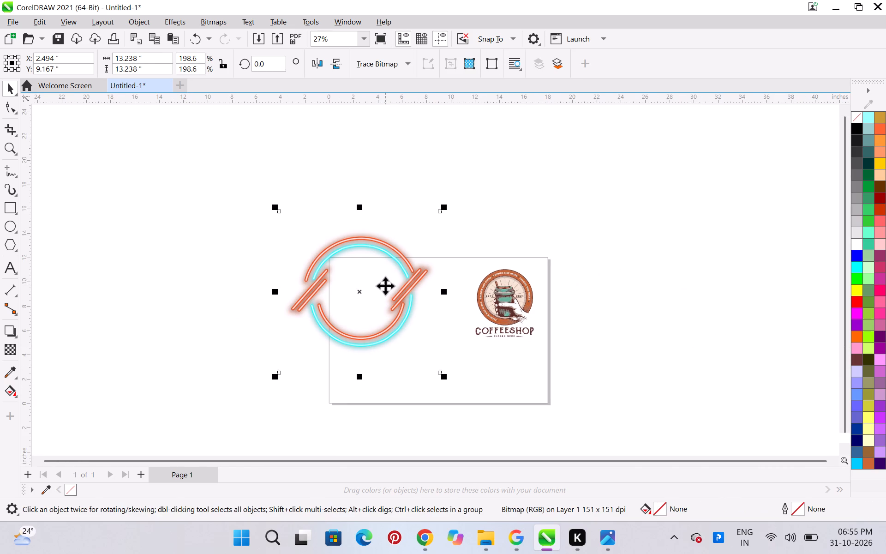
{"action": "key", "text": "Delete"}
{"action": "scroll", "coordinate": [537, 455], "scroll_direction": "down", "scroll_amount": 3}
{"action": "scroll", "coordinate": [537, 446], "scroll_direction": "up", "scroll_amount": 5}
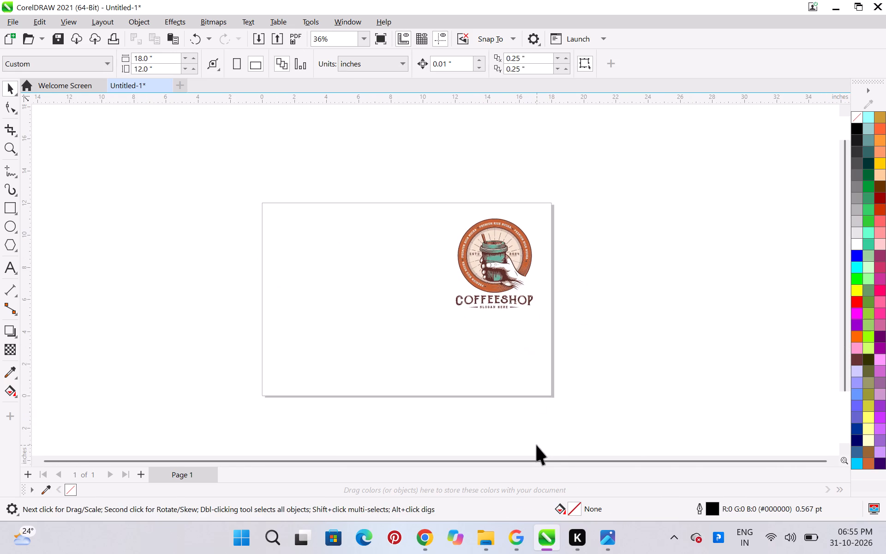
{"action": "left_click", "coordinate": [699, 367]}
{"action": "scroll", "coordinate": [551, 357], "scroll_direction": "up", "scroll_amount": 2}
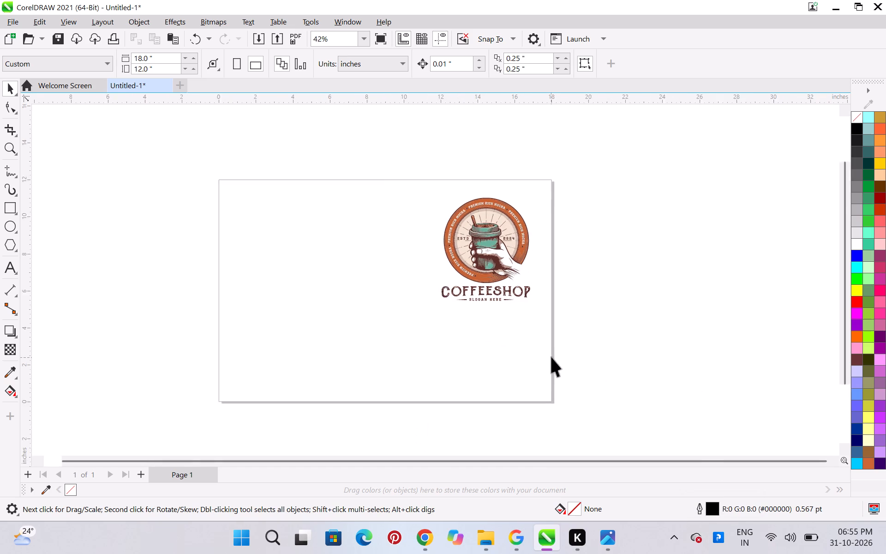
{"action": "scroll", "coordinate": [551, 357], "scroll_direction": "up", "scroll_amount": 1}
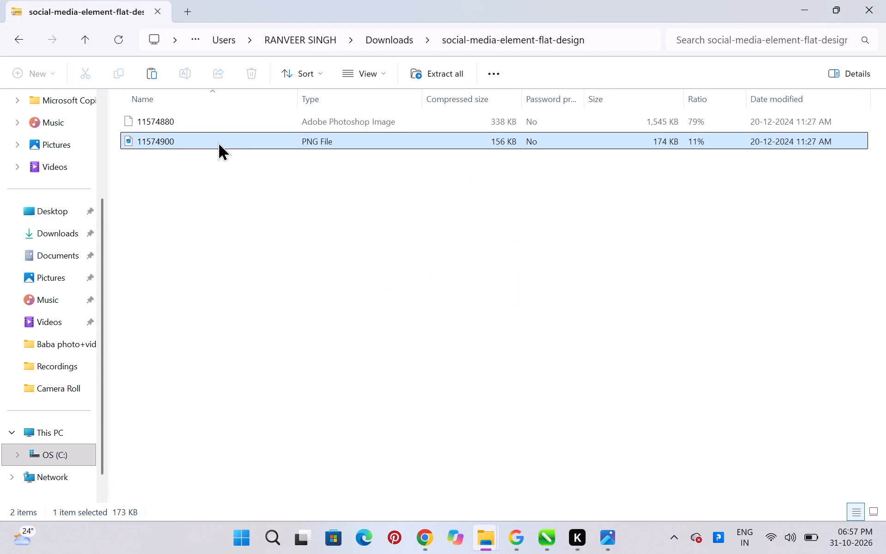
{"action": "scroll", "coordinate": [455, 297], "scroll_direction": "down", "scroll_amount": 1}
{"action": "right_click", "coordinate": [458, 297]}
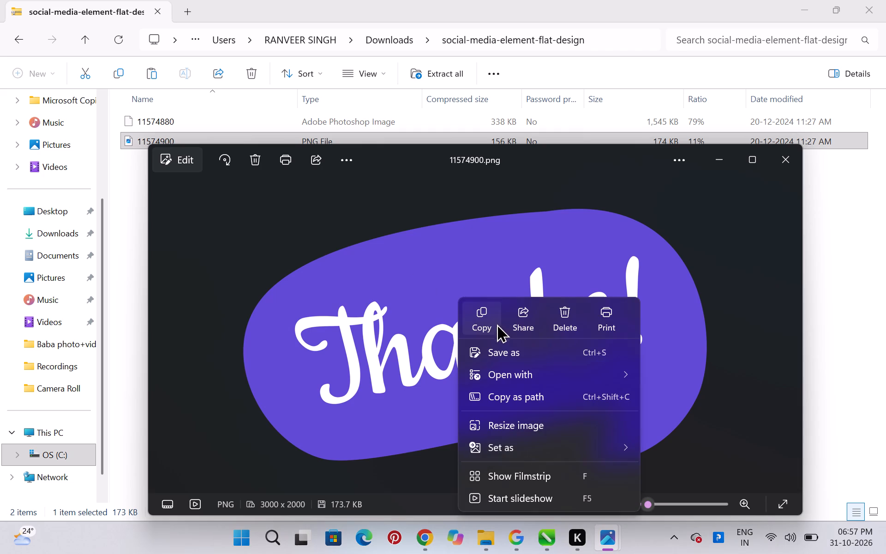
{"action": "left_click", "coordinate": [484, 322]}
{"action": "left_click", "coordinate": [548, 540]}
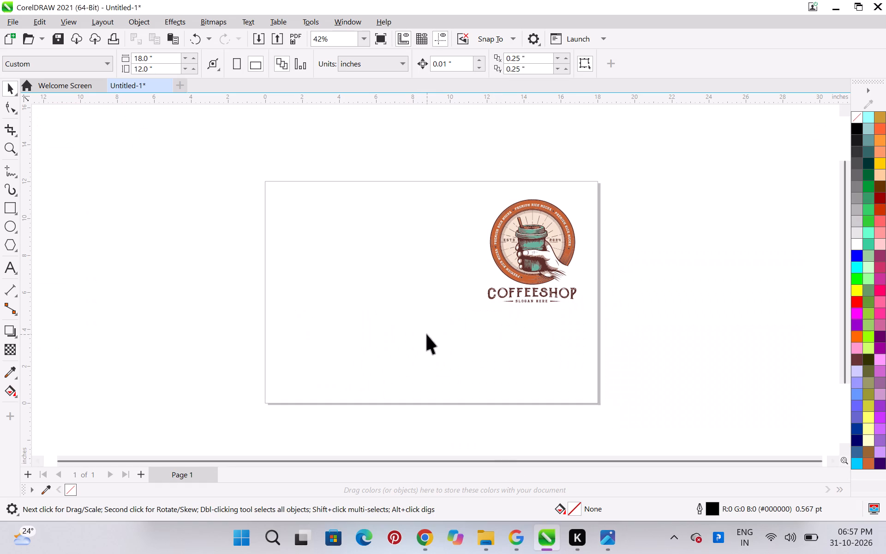
{"action": "key", "text": "ctrl+v"}
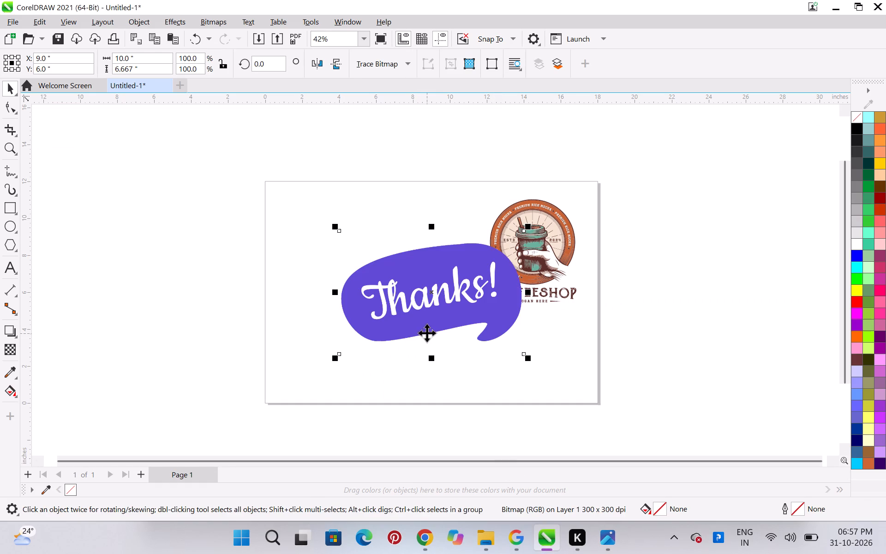
{"action": "left_click", "coordinate": [678, 317]}
Shrink the "Thanks!" speech bubble proportionally to about 7.2 × 4.8 inches.
{"action": "left_click", "coordinate": [459, 295]}
{"action": "left_click_drag", "start_coordinate": [531, 356], "coordinate": [486, 330], "text": "ctrl+shift"}
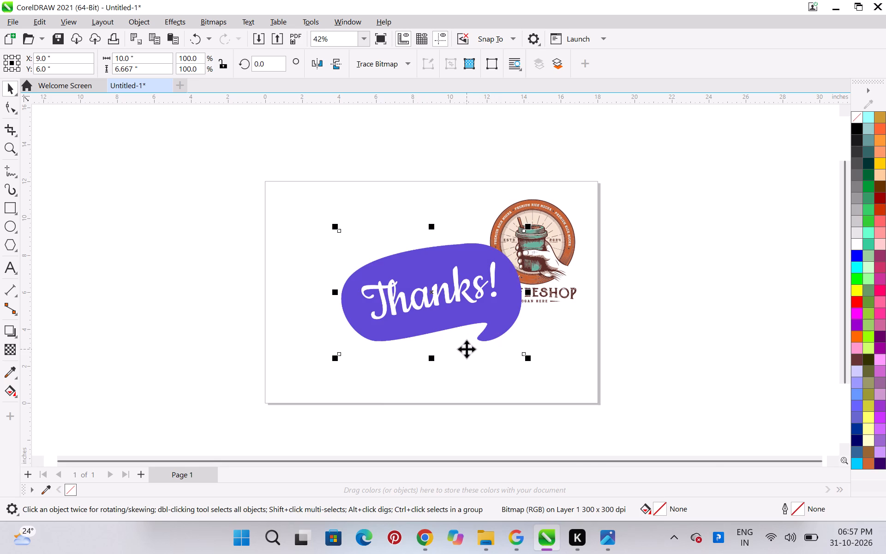
{"action": "scroll", "coordinate": [670, 353], "scroll_direction": "down", "scroll_amount": 2}
{"action": "left_click_drag", "start_coordinate": [489, 314], "coordinate": [475, 313]}
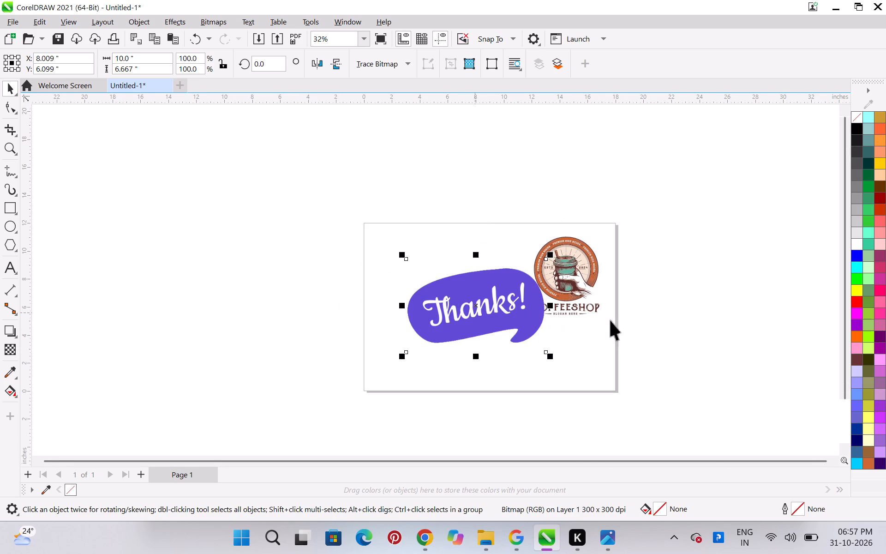
{"action": "left_click", "coordinate": [645, 321]}
{"action": "left_click", "coordinate": [473, 298]}
{"action": "left_click_drag", "start_coordinate": [551, 353], "coordinate": [532, 338], "text": "shift"}
{"action": "left_click", "coordinate": [523, 328]}
{"action": "left_click", "coordinate": [595, 386]}
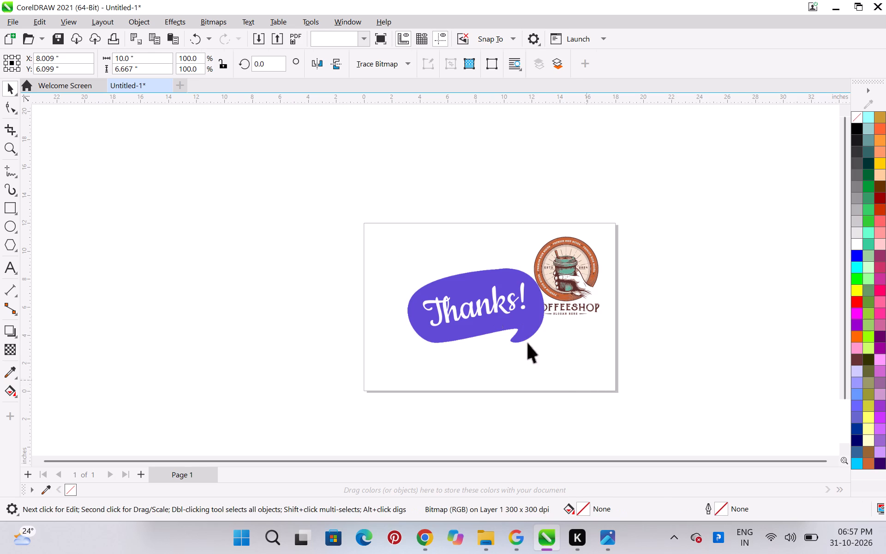
{"action": "left_click", "coordinate": [489, 300]}
{"action": "left_click_drag", "start_coordinate": [550, 356], "coordinate": [538, 343]}
{"action": "left_click", "coordinate": [587, 351]}
Place the "Thanks!" bubble in the page's lower-right corner below the Coffeeshop logo, shrinking it further to roughly the logo's width.
{"action": "left_click_drag", "start_coordinate": [486, 301], "coordinate": [569, 365]}
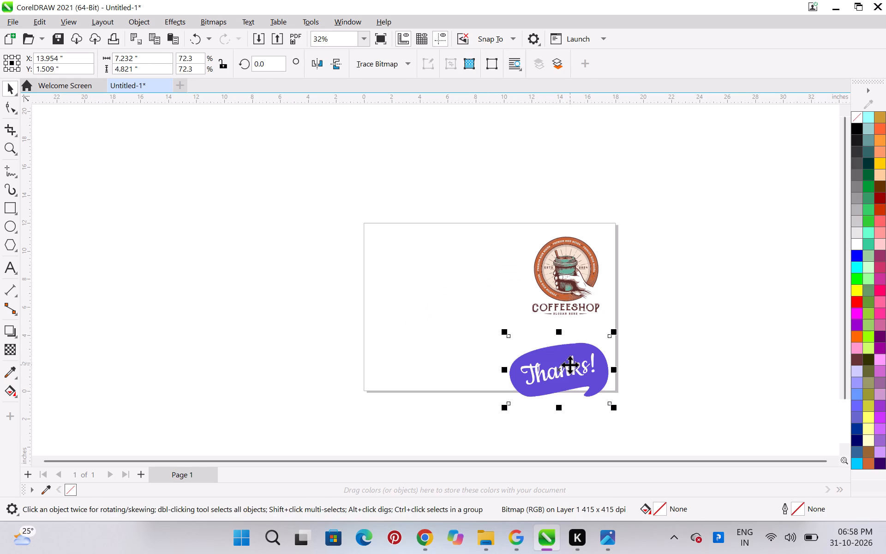
{"action": "left_click_drag", "start_coordinate": [613, 408], "coordinate": [603, 397], "text": "shift"}
{"action": "left_click", "coordinate": [669, 396]}
{"action": "left_click_drag", "start_coordinate": [558, 368], "coordinate": [568, 365]}
{"action": "left_click", "coordinate": [701, 338]}
Move the Coffeeshop logo to the page's upper-left corner, at about X 2.8, Y 9.2 inches.
{"action": "left_click_drag", "start_coordinate": [582, 277], "coordinate": [418, 263]}
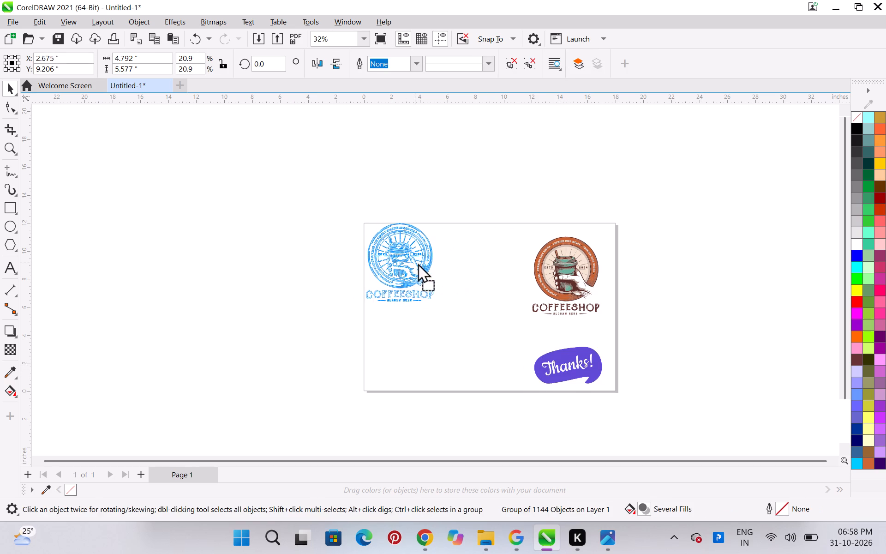
{"action": "left_click_drag", "start_coordinate": [418, 263], "coordinate": [419, 263]}
{"action": "left_click_drag", "start_coordinate": [417, 259], "coordinate": [419, 259]}
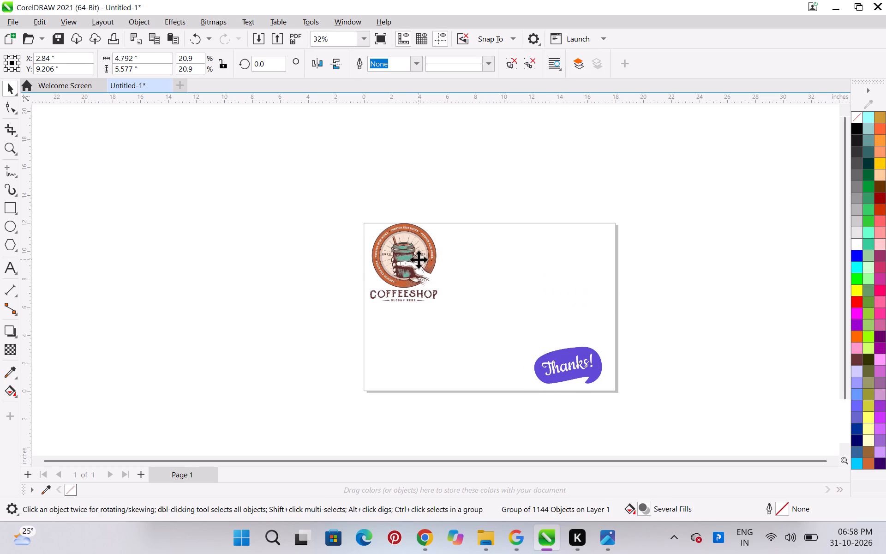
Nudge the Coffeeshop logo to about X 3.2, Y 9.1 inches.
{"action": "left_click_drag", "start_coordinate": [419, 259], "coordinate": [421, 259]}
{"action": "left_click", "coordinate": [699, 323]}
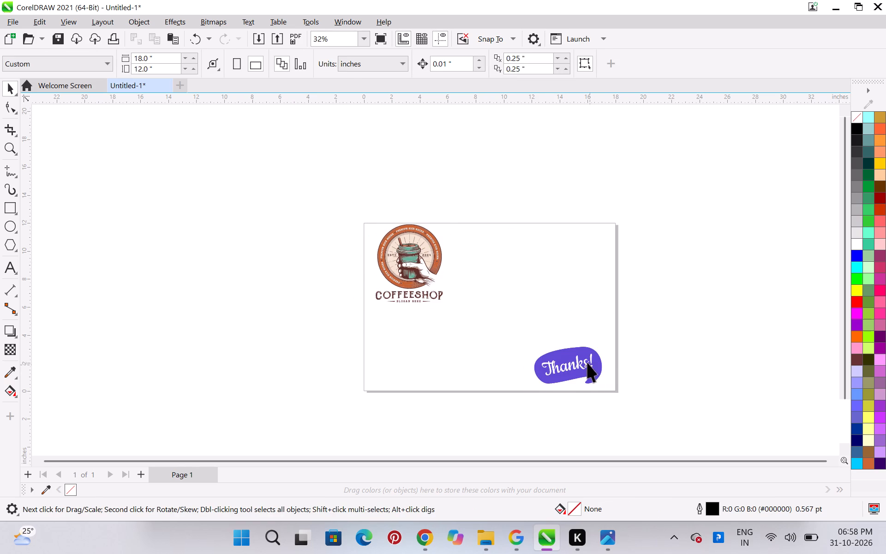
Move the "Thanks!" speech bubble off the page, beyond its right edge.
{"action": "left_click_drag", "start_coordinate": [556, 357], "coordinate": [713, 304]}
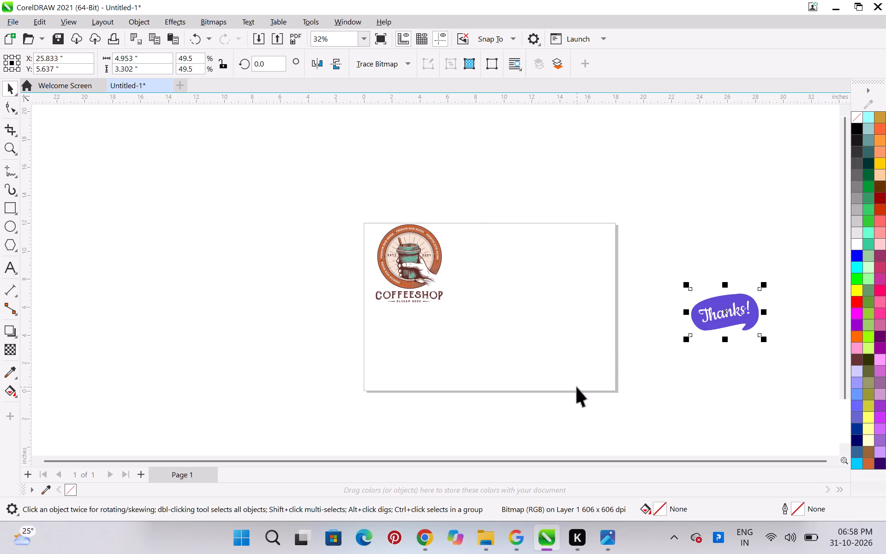
Shrink the Coffeeshop logo proportionally about its centre to about 3.9 × 4.6 inches.
{"action": "scroll", "coordinate": [508, 367], "scroll_direction": "down", "scroll_amount": 3}
{"action": "scroll", "coordinate": [508, 367], "scroll_direction": "up", "scroll_amount": 5}
{"action": "left_click", "coordinate": [364, 220]}
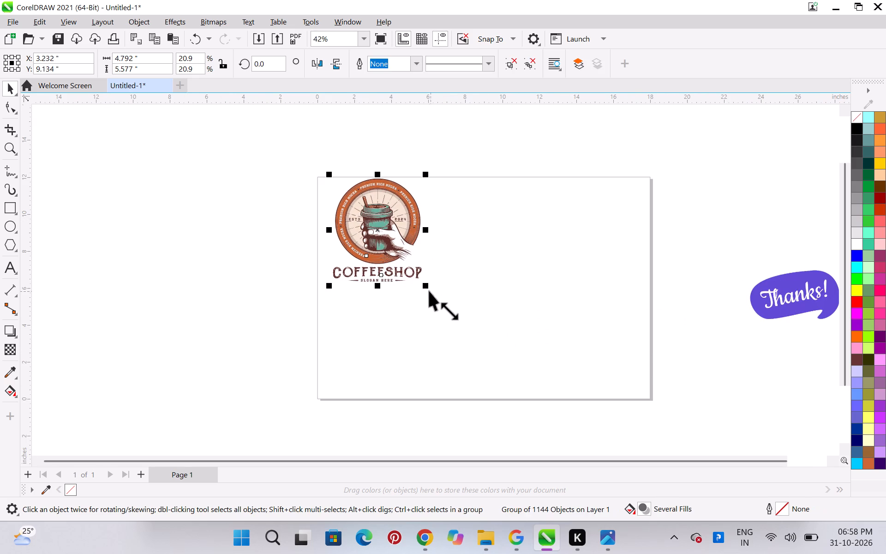
{"action": "left_click_drag", "start_coordinate": [426, 283], "coordinate": [421, 274], "text": "shift"}
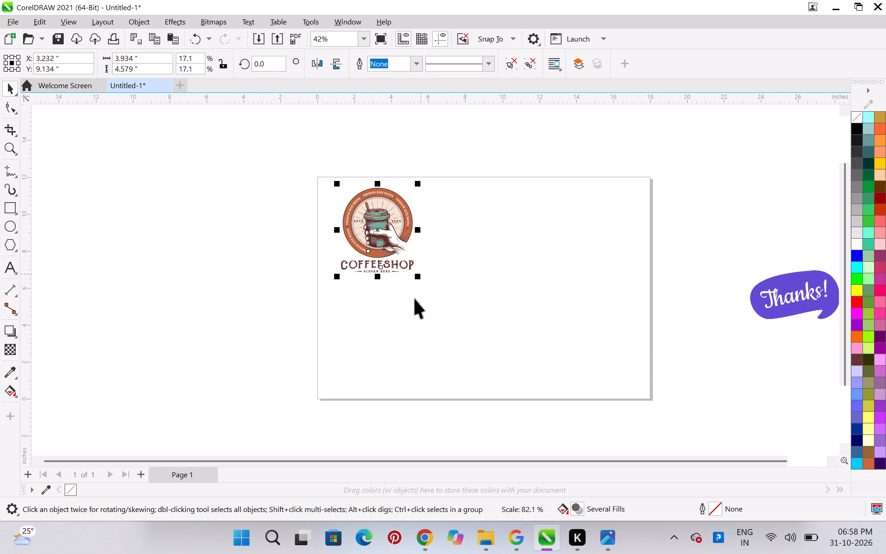
{"action": "left_click", "coordinate": [407, 326]}
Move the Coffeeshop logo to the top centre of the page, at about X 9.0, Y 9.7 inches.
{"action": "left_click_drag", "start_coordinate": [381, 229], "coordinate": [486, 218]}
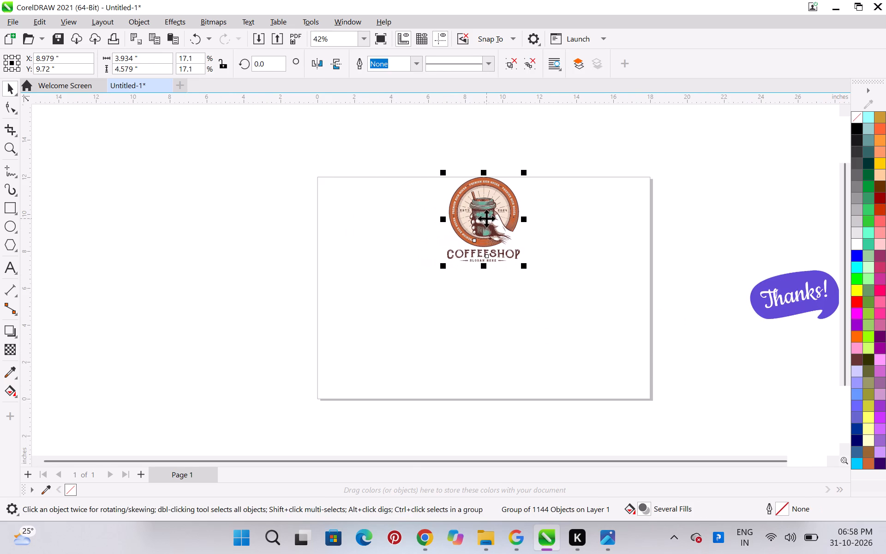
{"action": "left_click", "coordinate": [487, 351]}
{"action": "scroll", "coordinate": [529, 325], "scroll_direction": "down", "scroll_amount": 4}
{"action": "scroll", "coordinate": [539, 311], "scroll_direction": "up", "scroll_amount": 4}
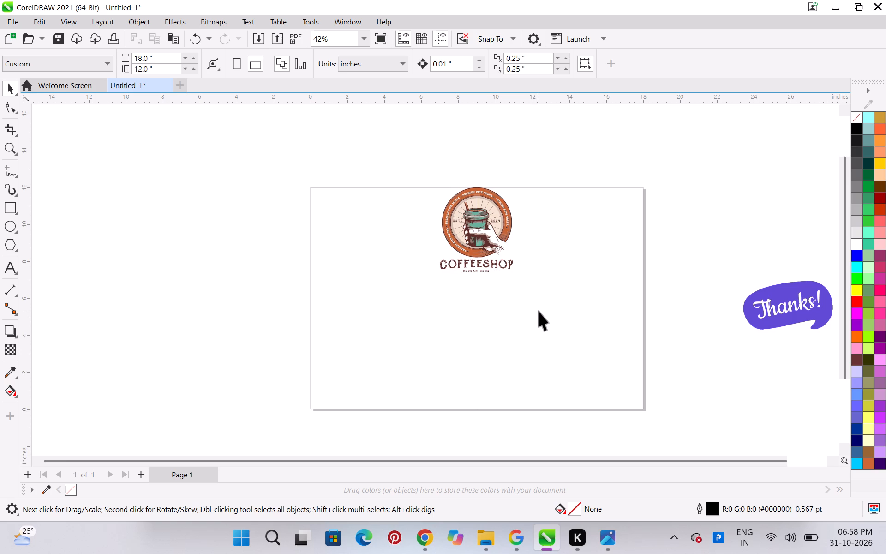
Place the "Thanks!" speech bubble in the page's lower-right corner, at about X 15.2, Y 1.5 inches.
{"action": "scroll", "coordinate": [539, 311], "scroll_direction": "up", "scroll_amount": 3}
{"action": "scroll", "coordinate": [490, 335], "scroll_direction": "down", "scroll_amount": 1}
{"action": "scroll", "coordinate": [539, 285], "scroll_direction": "down", "scroll_amount": 3}
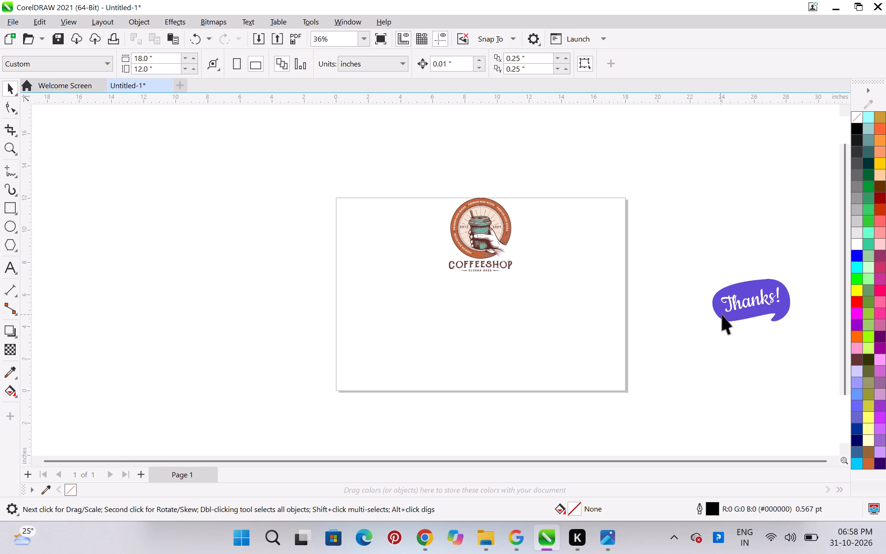
{"action": "left_click_drag", "start_coordinate": [739, 302], "coordinate": [582, 369]}
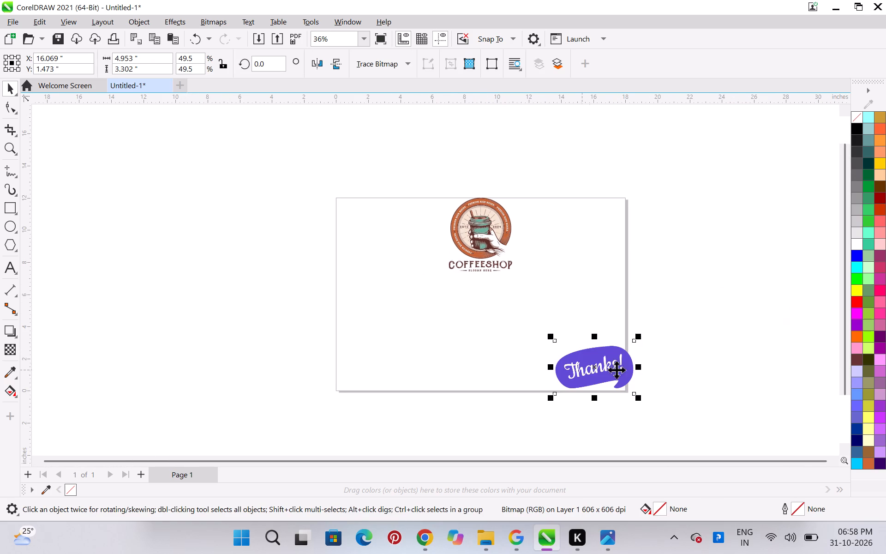
{"action": "left_click", "coordinate": [718, 364]}
{"action": "left_click", "coordinate": [580, 365]}
{"action": "left_click_drag", "start_coordinate": [583, 363], "coordinate": [577, 363]}
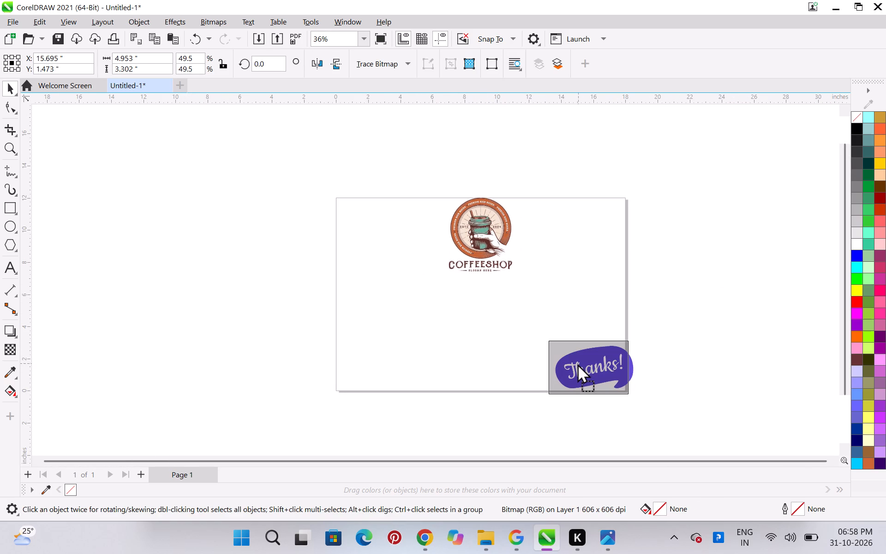
{"action": "left_click_drag", "start_coordinate": [577, 363], "coordinate": [574, 364]}
{"action": "left_click", "coordinate": [666, 366]}
{"action": "left_click_drag", "start_coordinate": [598, 364], "coordinate": [592, 364]}
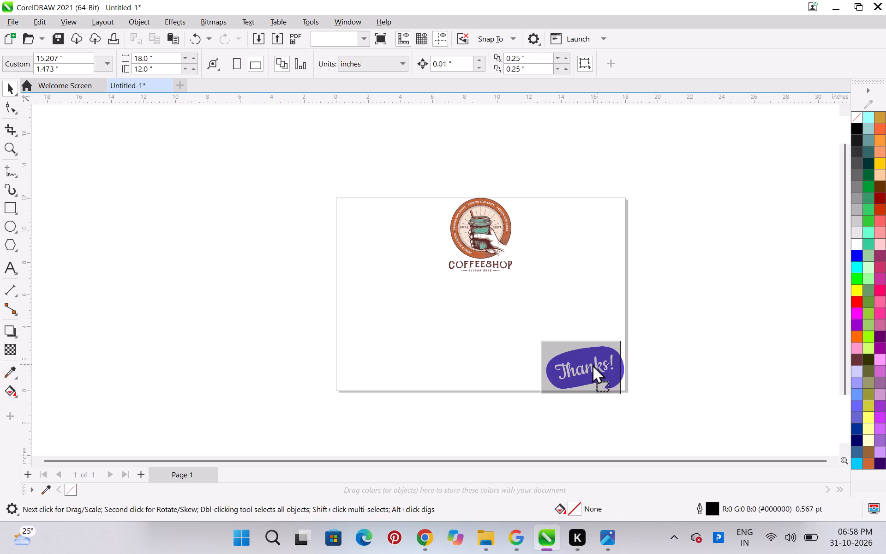
{"action": "left_click_drag", "start_coordinate": [592, 364], "coordinate": [592, 364]}
{"action": "left_click", "coordinate": [656, 379]}
Add the text "BLACK COFFE" near the page's left edge at mid-height, in 24 pt Arial.
{"action": "scroll", "coordinate": [392, 311], "scroll_direction": "up", "scroll_amount": 2}
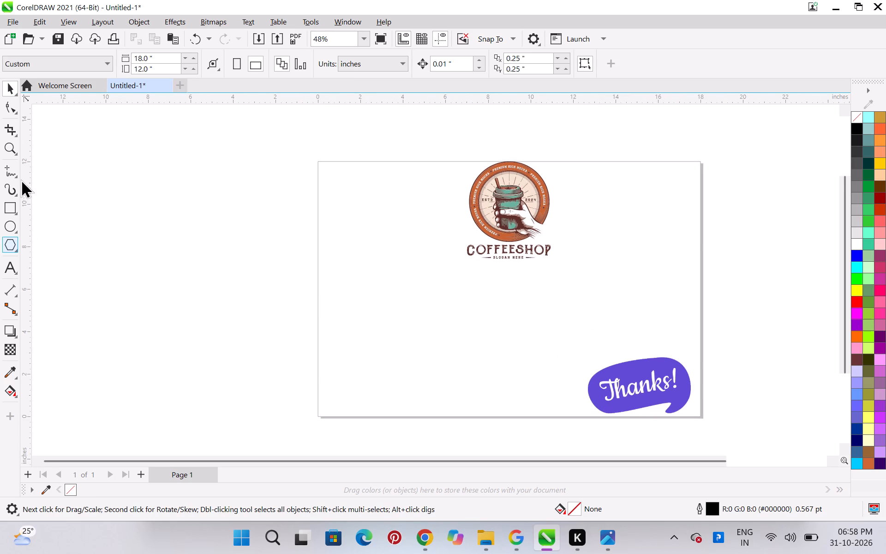
{"action": "left_click", "coordinate": [11, 263]}
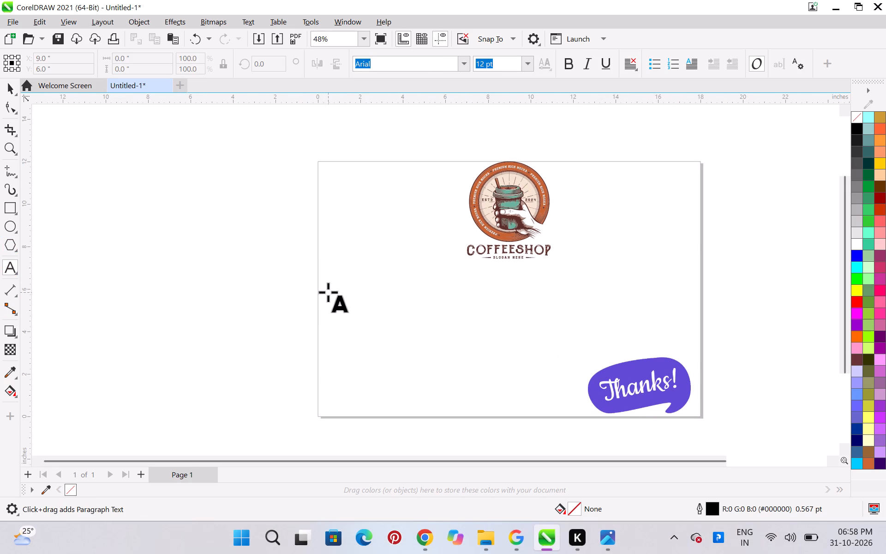
{"action": "left_click", "coordinate": [328, 292]}
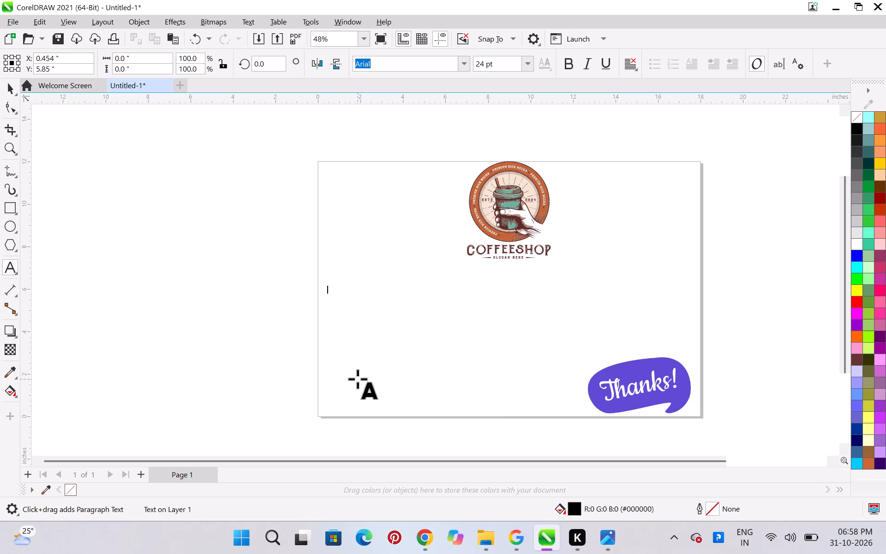
{"action": "type", "text": "BLACK"}
{"action": "key", "text": "space"}
{"action": "type", "text": "COFFE"}
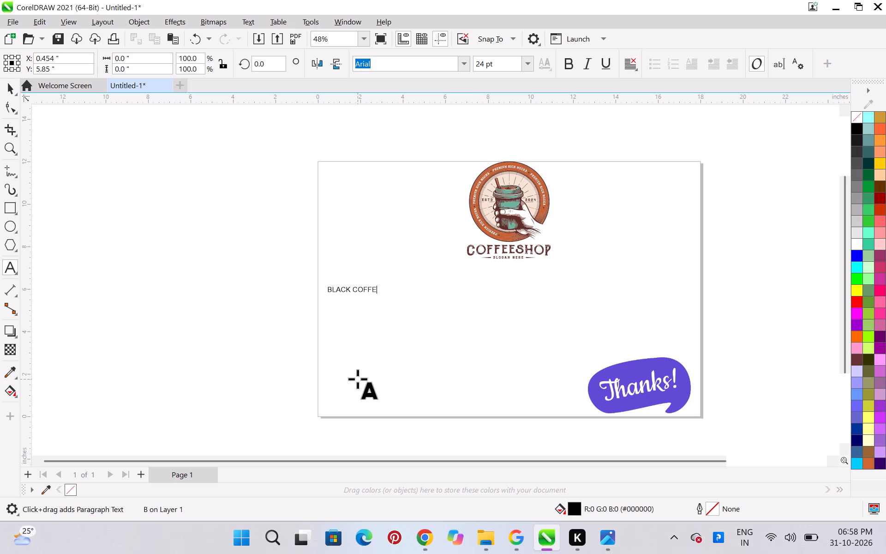
{"action": "key", "text": "space"}
{"action": "key", "text": "space"}
{"action": "key", "text": "space"}
{"action": "key", "text": "space"}
{"action": "key", "text": "space"}
{"action": "key", "text": "space"}
{"action": "key", "text": "space"}
{"action": "key", "text": "space"}
{"action": "key", "text": "space"}
{"action": "key", "text": "space"}
{"action": "key", "text": "space"}
{"action": "key", "text": "Return"}
{"action": "key", "text": "ctrl+space"}
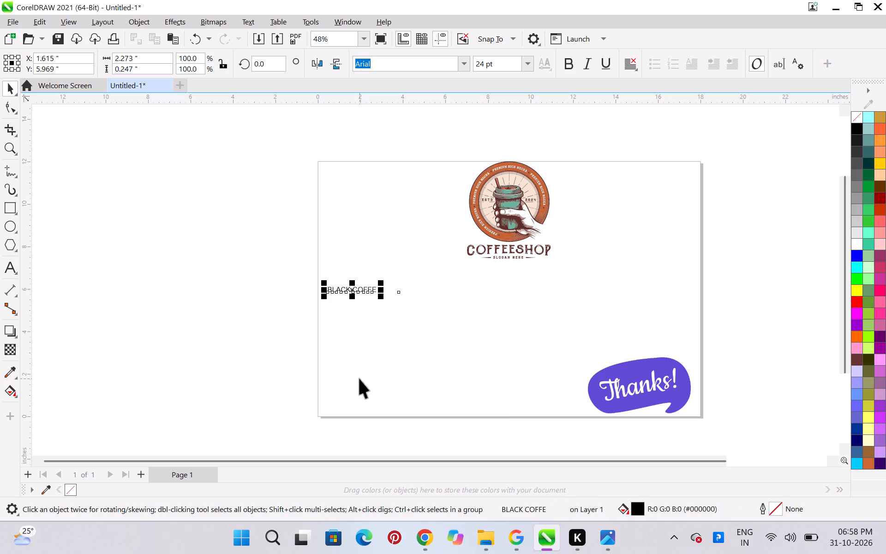
Duplicate the "BLACK COFFE" text about 1 inch below the original and change the copy to "COLD COFFE".
{"action": "left_click_drag", "start_coordinate": [366, 289], "coordinate": [365, 298]}
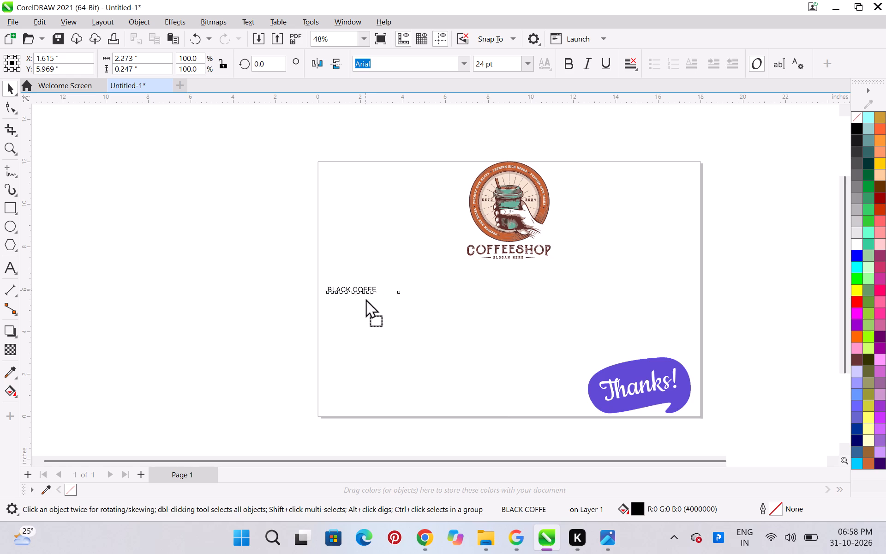
{"action": "left_click_drag", "start_coordinate": [365, 298], "coordinate": [365, 311]}
{"action": "right_click", "coordinate": [365, 311]}
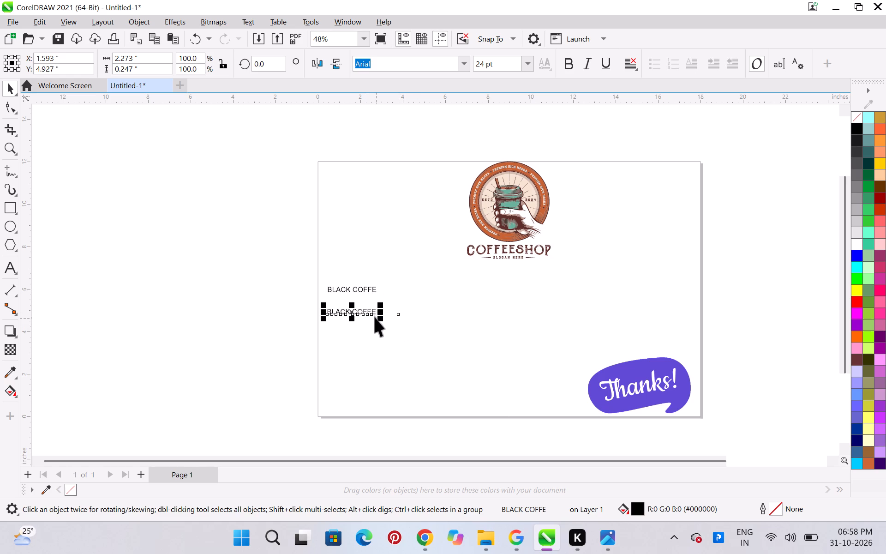
{"action": "double_click", "coordinate": [373, 311]}
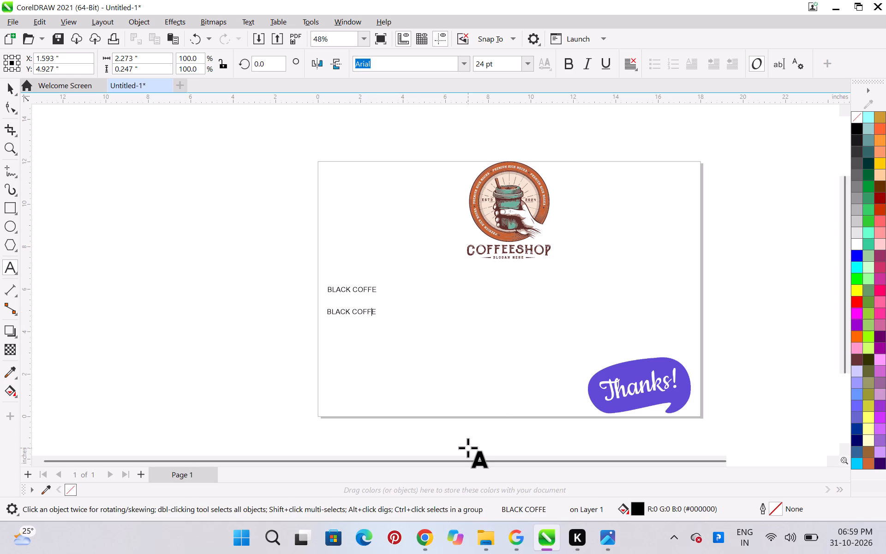
{"action": "key", "text": "ctrl+a"}
{"action": "key", "text": "BackSpace"}
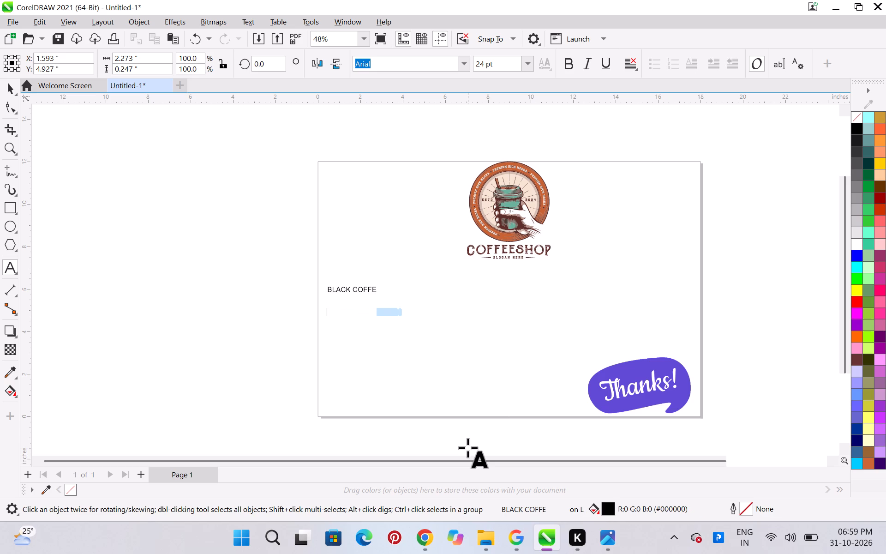
{"action": "type", "text": "COLD COFFE"}
{"action": "key", "text": "ctrl+space"}
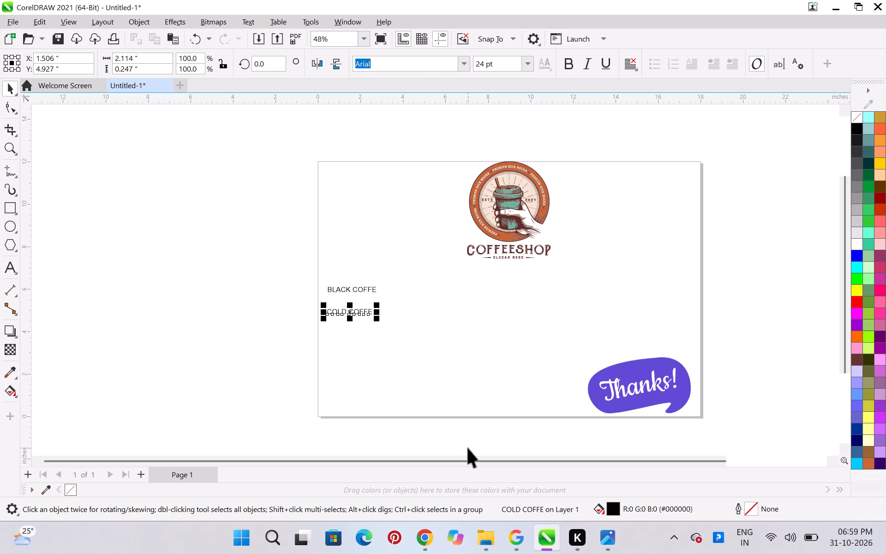
{"action": "left_click", "coordinate": [485, 385]}
Enlarge the "BLACK COFFE" text proportionally, keeping its upper-left corner in place.
{"action": "scroll", "coordinate": [364, 298], "scroll_direction": "up", "scroll_amount": 3}
{"action": "left_click", "coordinate": [366, 280]}
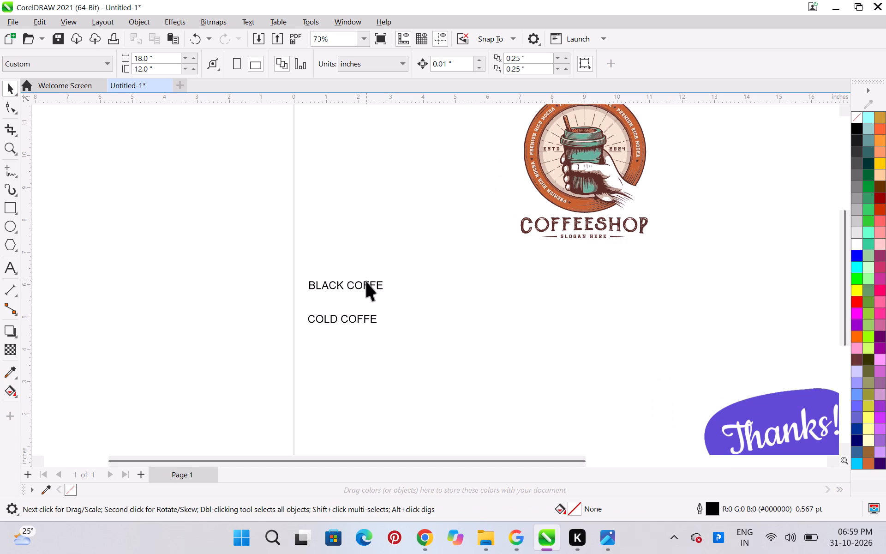
{"action": "left_click", "coordinate": [374, 288]}
{"action": "left_click_drag", "start_coordinate": [388, 293], "coordinate": [440, 338]}
Enlarge the "COLD COFFE" text to about 47 pt and move it down to about Y 2.9 inches.
{"action": "left_click", "coordinate": [361, 326]}
{"action": "left_click", "coordinate": [366, 319]}
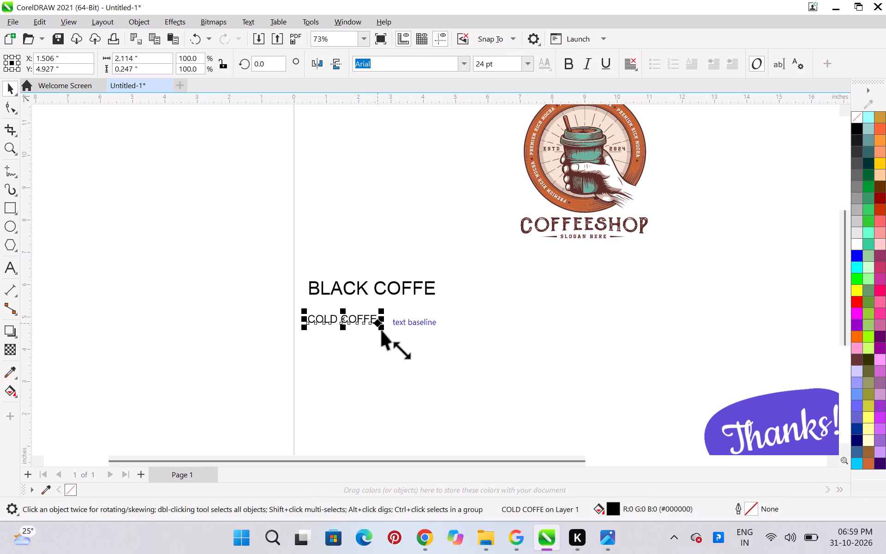
{"action": "left_click_drag", "start_coordinate": [382, 330], "coordinate": [448, 358]}
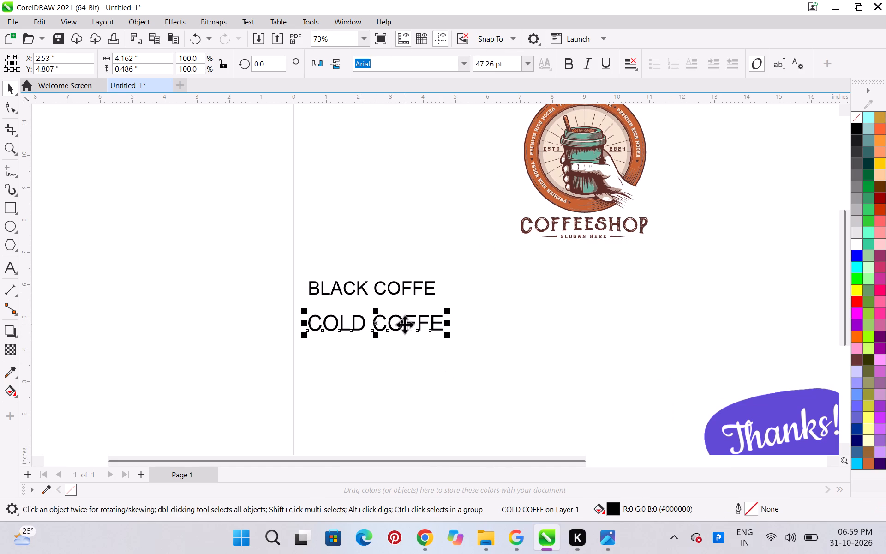
{"action": "left_click_drag", "start_coordinate": [405, 324], "coordinate": [402, 385]}
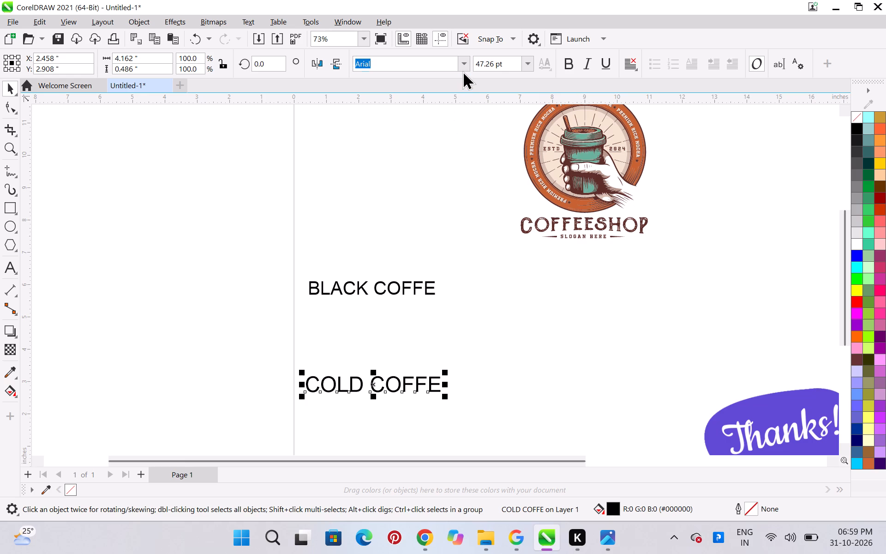
Change the font of the "COLD COFFE" text to Allust DEMO.
{"action": "left_click", "coordinate": [461, 66]}
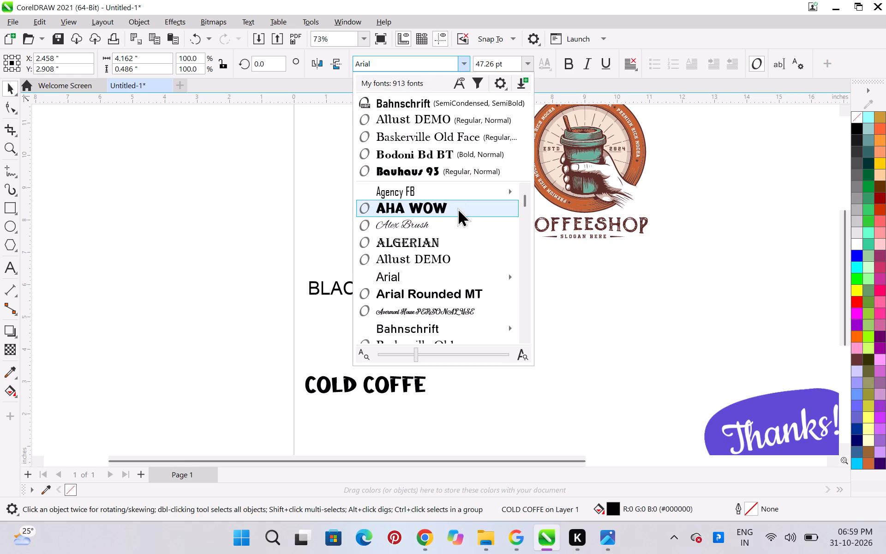
{"action": "left_click", "coordinate": [436, 256]}
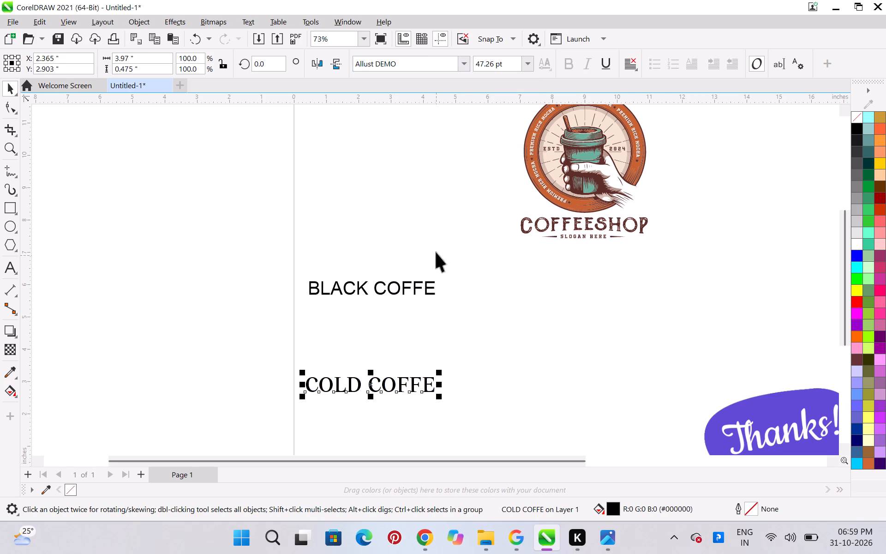
{"action": "left_click", "coordinate": [484, 319]}
Enlarge the "COLD COFFE" text proportionally to about 71 pt, roughly 6.0 inches wide.
{"action": "scroll", "coordinate": [472, 343], "scroll_direction": "down", "scroll_amount": 5}
{"action": "scroll", "coordinate": [464, 391], "scroll_direction": "up", "scroll_amount": 6}
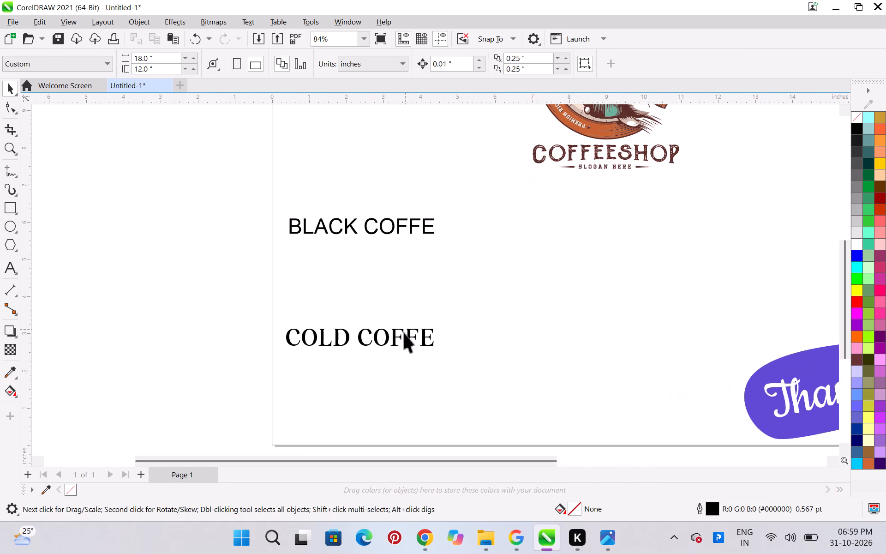
{"action": "left_click", "coordinate": [403, 336]}
{"action": "left_click_drag", "start_coordinate": [438, 350], "coordinate": [534, 393]}
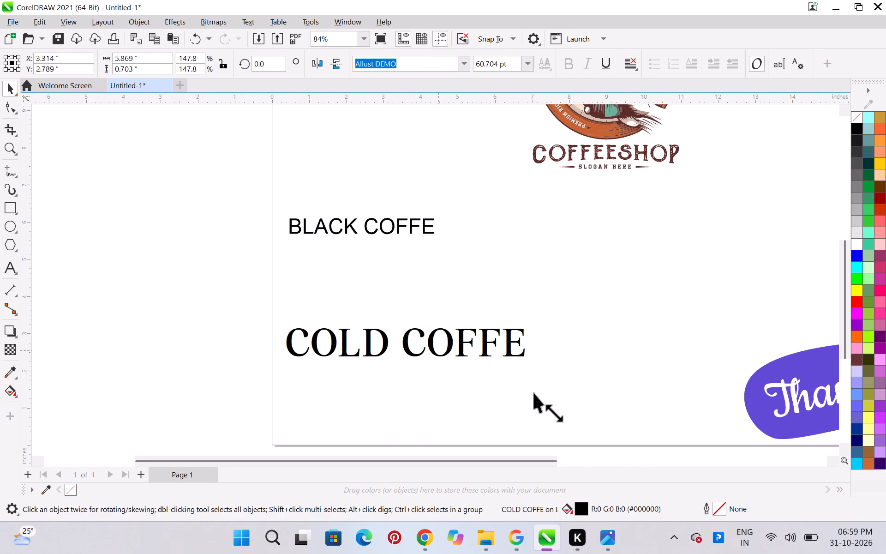
{"action": "left_click_drag", "start_coordinate": [534, 393], "coordinate": [579, 405]}
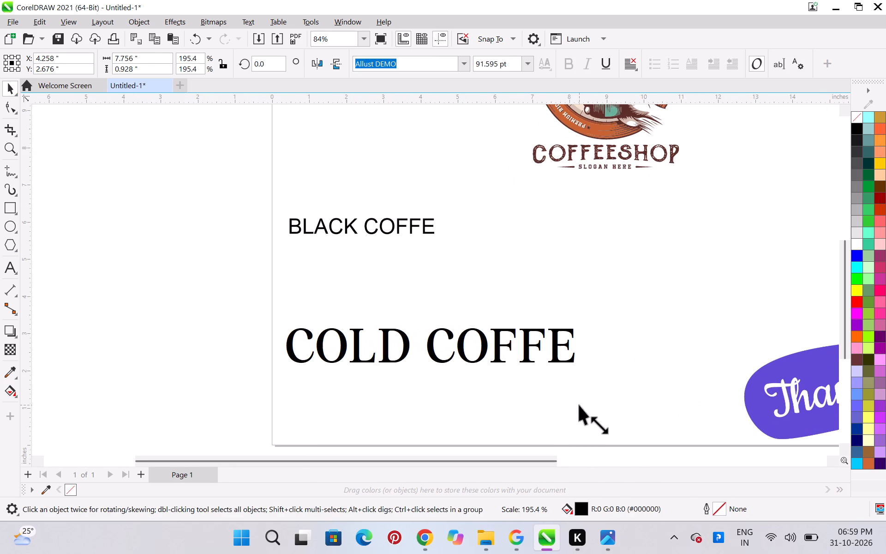
{"action": "left_click_drag", "start_coordinate": [579, 405], "coordinate": [514, 400]}
{"action": "scroll", "coordinate": [468, 324], "scroll_direction": "down", "scroll_amount": 5}
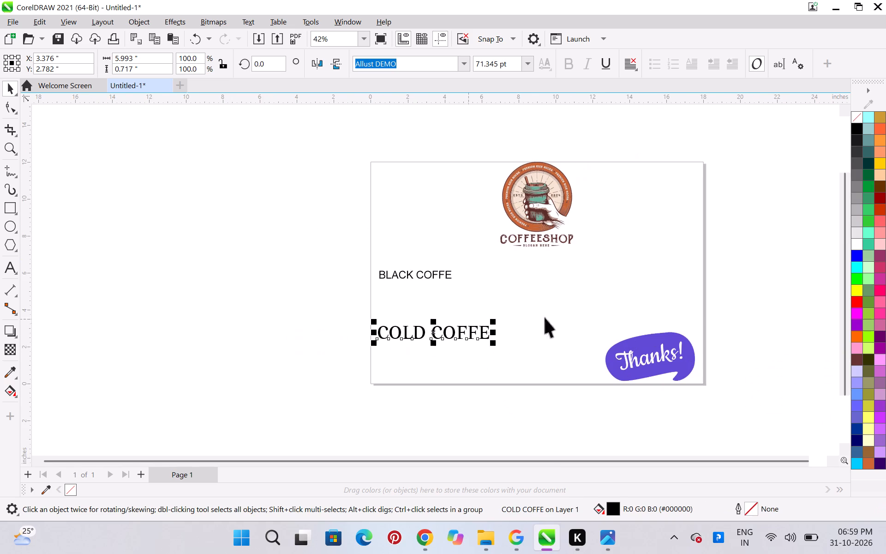
{"action": "left_click", "coordinate": [598, 300]}
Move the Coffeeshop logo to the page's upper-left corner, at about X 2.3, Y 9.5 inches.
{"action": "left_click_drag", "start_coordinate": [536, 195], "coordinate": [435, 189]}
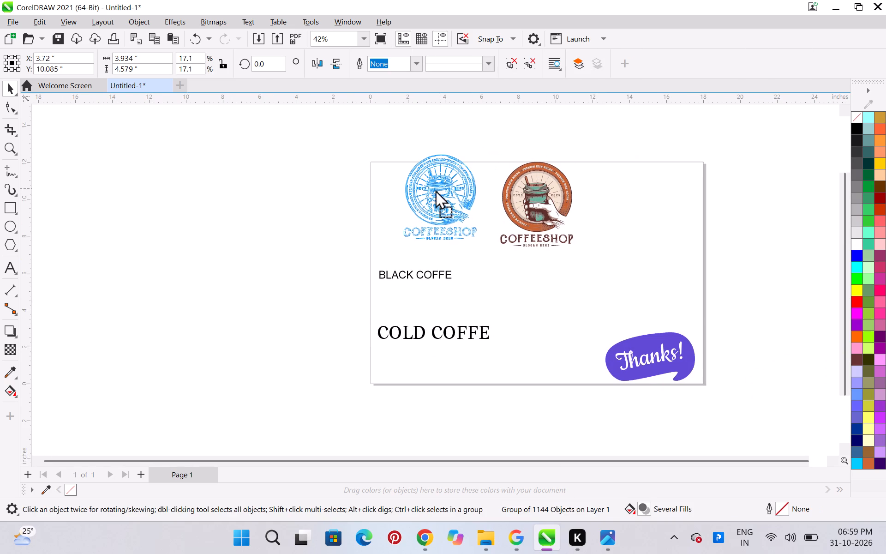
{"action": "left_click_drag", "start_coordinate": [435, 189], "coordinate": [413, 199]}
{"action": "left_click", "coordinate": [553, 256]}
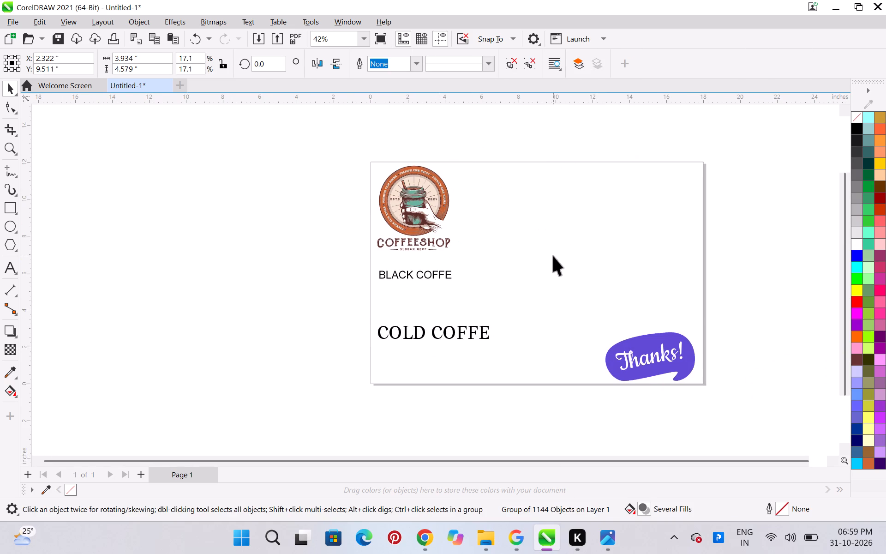
Move the Coffeeshop logo to the page's upper-right corner, above the "Thanks!" speech bubble.
{"action": "left_click_drag", "start_coordinate": [409, 197], "coordinate": [602, 192]}
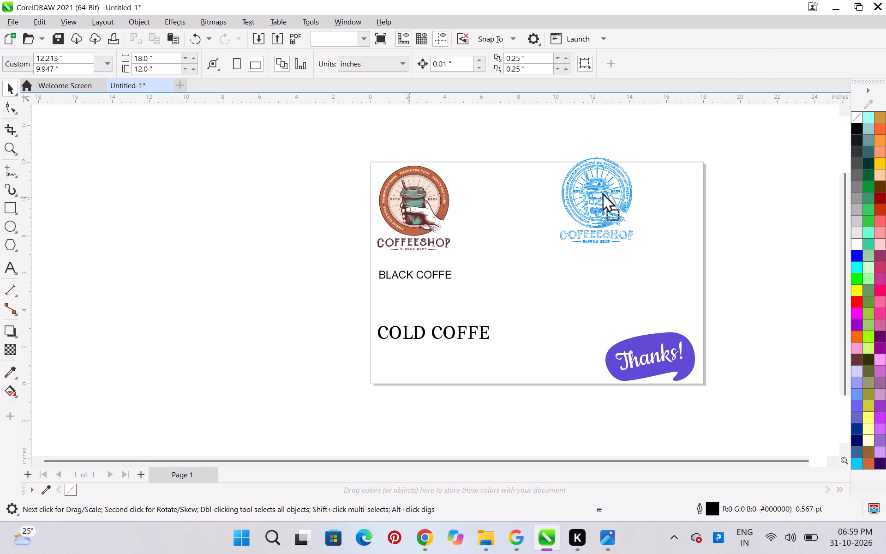
{"action": "left_click_drag", "start_coordinate": [602, 192], "coordinate": [653, 194]}
{"action": "left_click", "coordinate": [775, 228]}
{"action": "scroll", "coordinate": [469, 256], "scroll_direction": "down", "scroll_amount": 3}
{"action": "scroll", "coordinate": [474, 251], "scroll_direction": "up", "scroll_amount": 3}
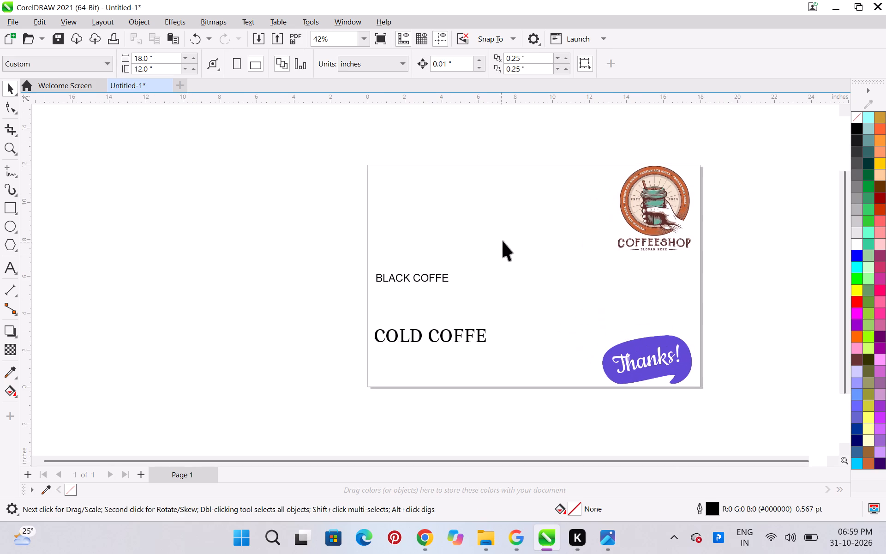
Move the "COLD COFFE" text to the top middle of the page, at about X 8.1, Y 10.1 inches.
{"action": "left_click", "coordinate": [425, 331]}
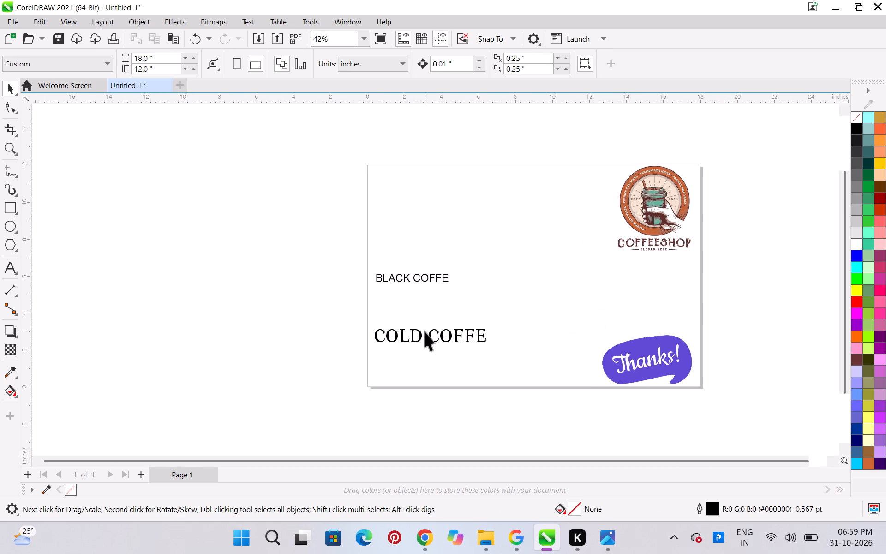
{"action": "left_click", "coordinate": [432, 336]}
{"action": "left_click_drag", "start_coordinate": [432, 336], "coordinate": [506, 208]}
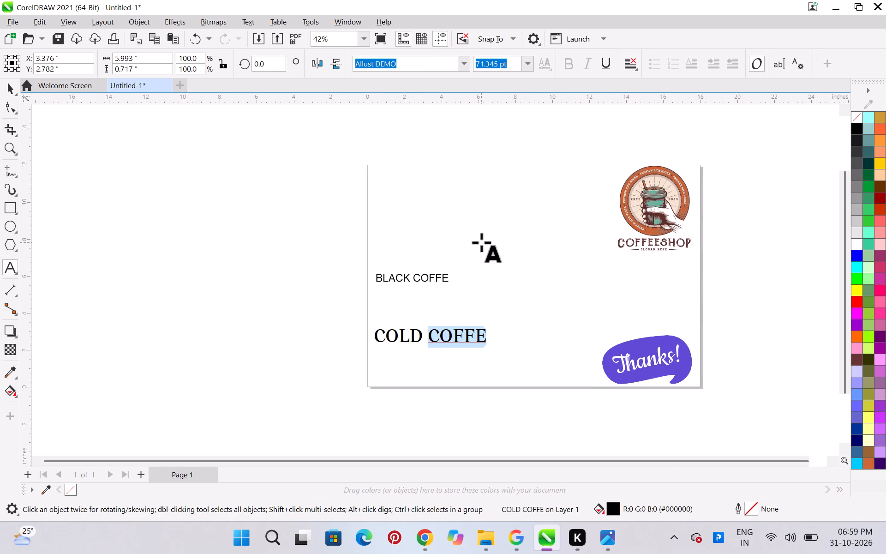
{"action": "key", "text": "ctrl+space"}
{"action": "left_click_drag", "start_coordinate": [458, 334], "coordinate": [516, 208]}
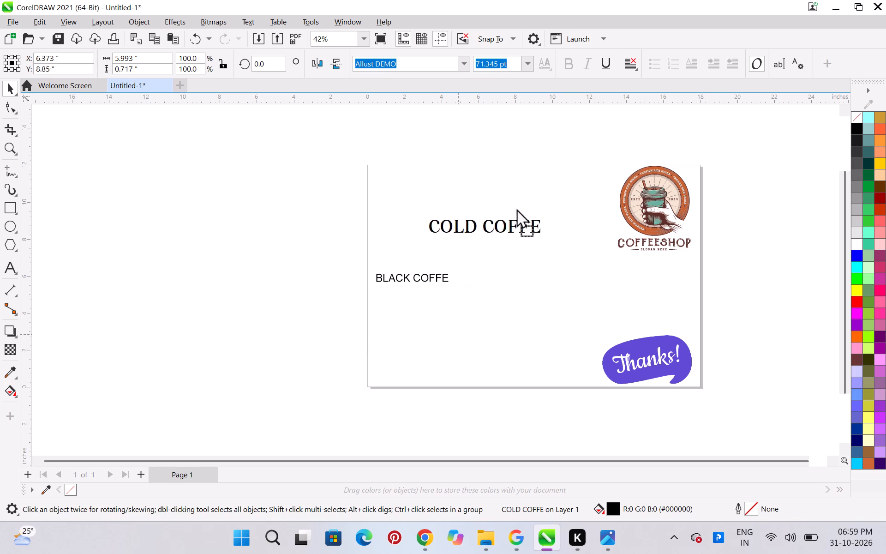
{"action": "left_click_drag", "start_coordinate": [516, 208], "coordinate": [546, 199]}
Replace the "COLD COFFE" text with "MENU LIST".
{"action": "double_click", "coordinate": [545, 199]}
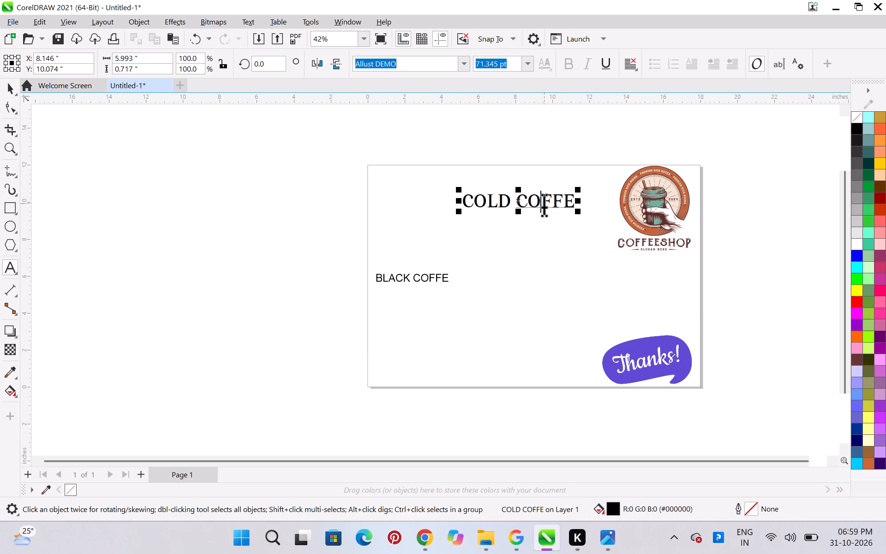
{"action": "key", "text": "BackSpace"}
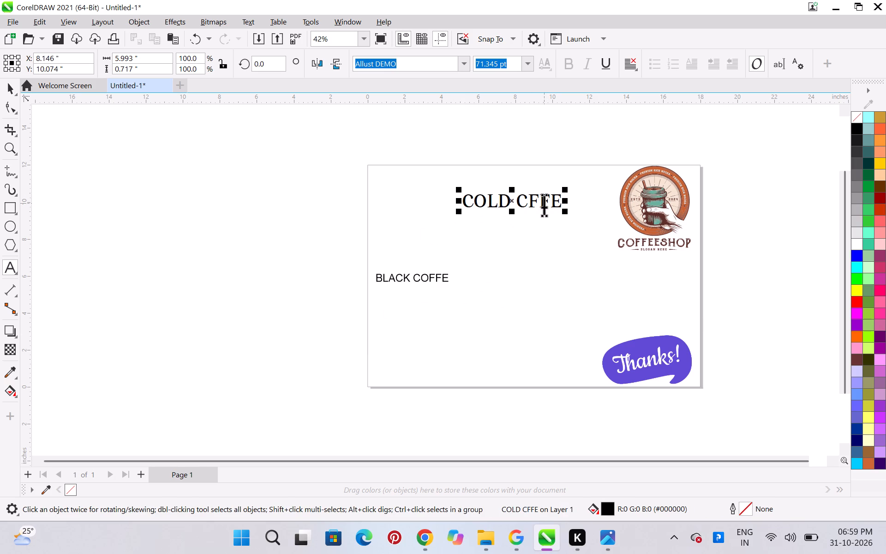
{"action": "type", "text": "ME"}
{"action": "type", "text": "NU O"}
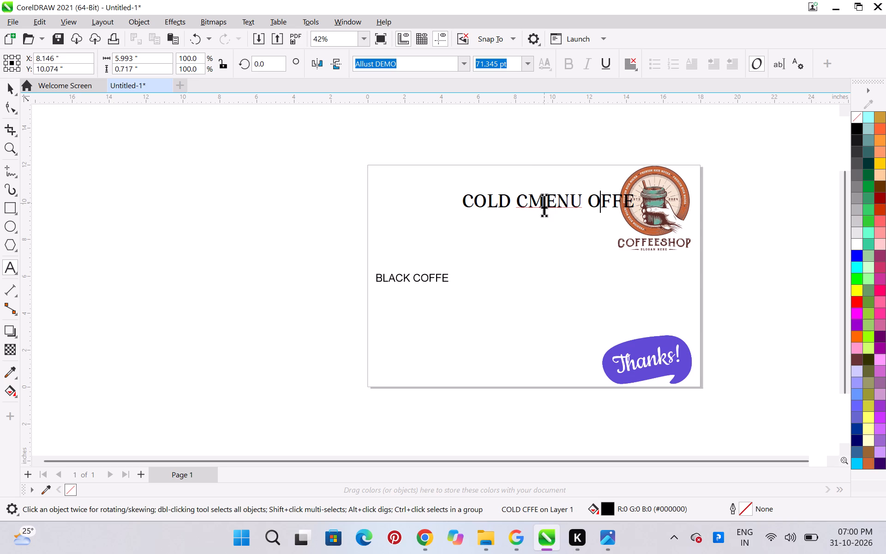
{"action": "key", "text": "ctrl+a"}
{"action": "key", "text": "BackSpace"}
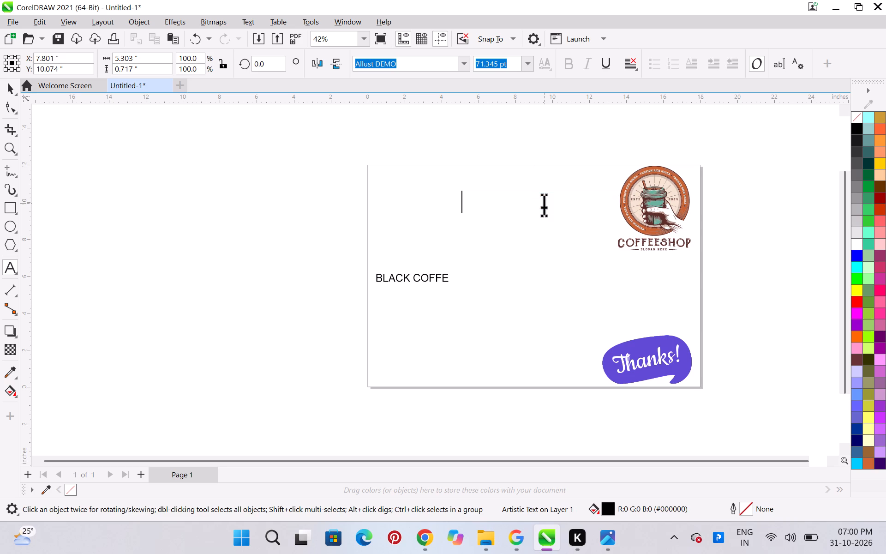
{"action": "type", "text": "MENU LI"}
{"action": "type", "text": "ST"}
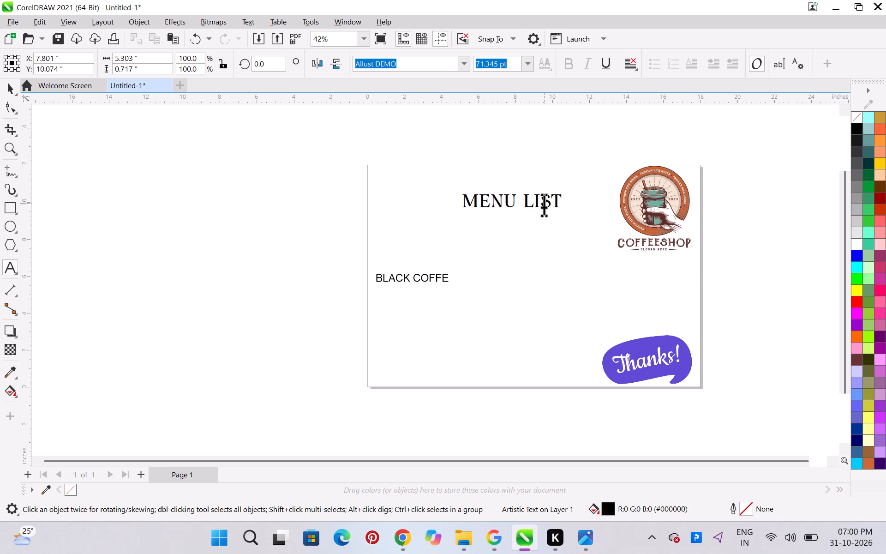
{"action": "key", "text": "ctrl+space"}
{"action": "left_click", "coordinate": [532, 245]}
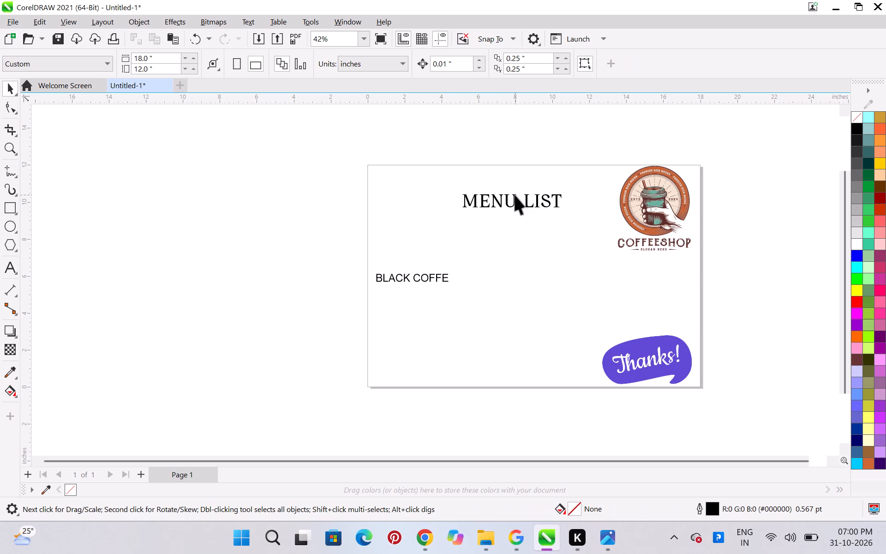
Enlarge the "MENU LIST" text proportionally to about 94.5 pt, roughly 7.1 inches wide.
{"action": "left_click", "coordinate": [502, 198]}
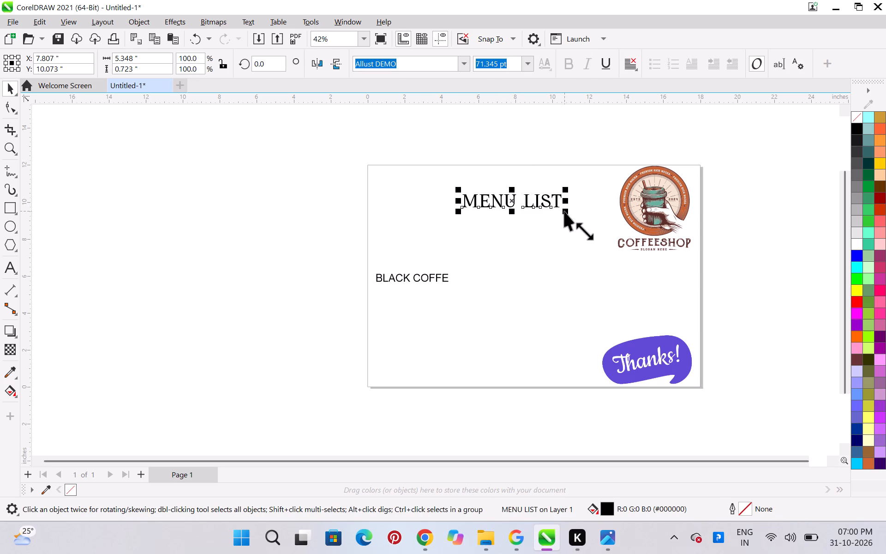
{"action": "left_click_drag", "start_coordinate": [564, 211], "coordinate": [597, 219]}
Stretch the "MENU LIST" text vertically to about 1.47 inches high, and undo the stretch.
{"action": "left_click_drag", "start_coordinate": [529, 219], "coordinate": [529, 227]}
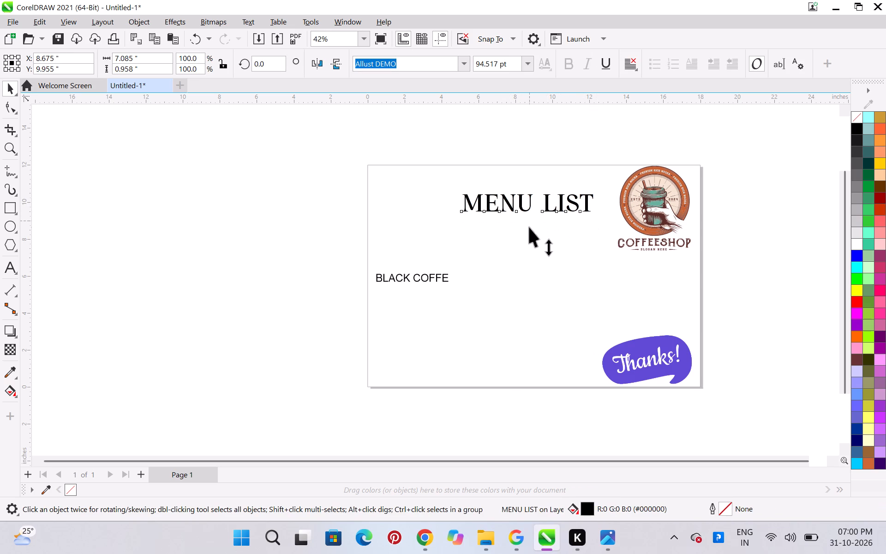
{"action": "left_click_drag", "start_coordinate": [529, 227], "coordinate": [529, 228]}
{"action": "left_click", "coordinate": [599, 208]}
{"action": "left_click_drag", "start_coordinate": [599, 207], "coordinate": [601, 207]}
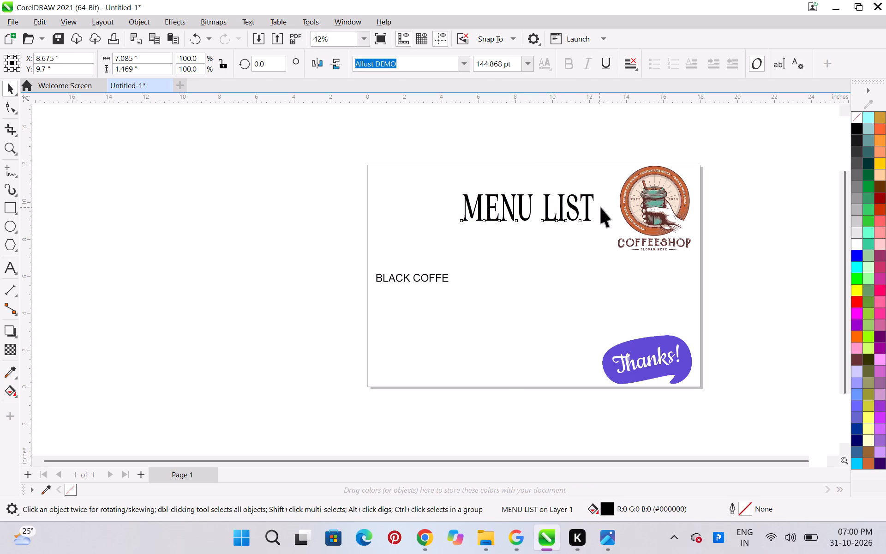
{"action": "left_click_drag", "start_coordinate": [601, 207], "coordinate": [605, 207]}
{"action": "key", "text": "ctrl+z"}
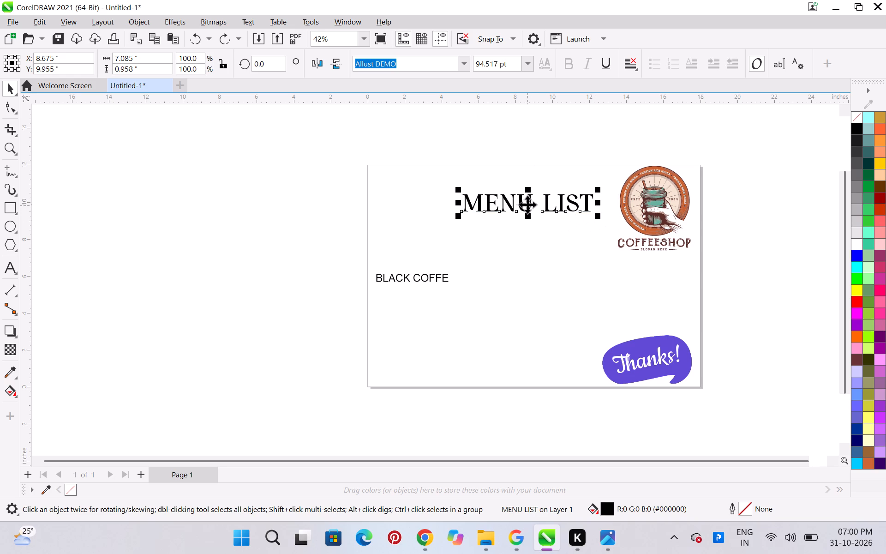
Move the "MENU LIST" heading slightly down the page, keeping it beside the Coffeeshop logo.
{"action": "left_click_drag", "start_coordinate": [525, 205], "coordinate": [528, 215]}
{"action": "left_click", "coordinate": [764, 255]}
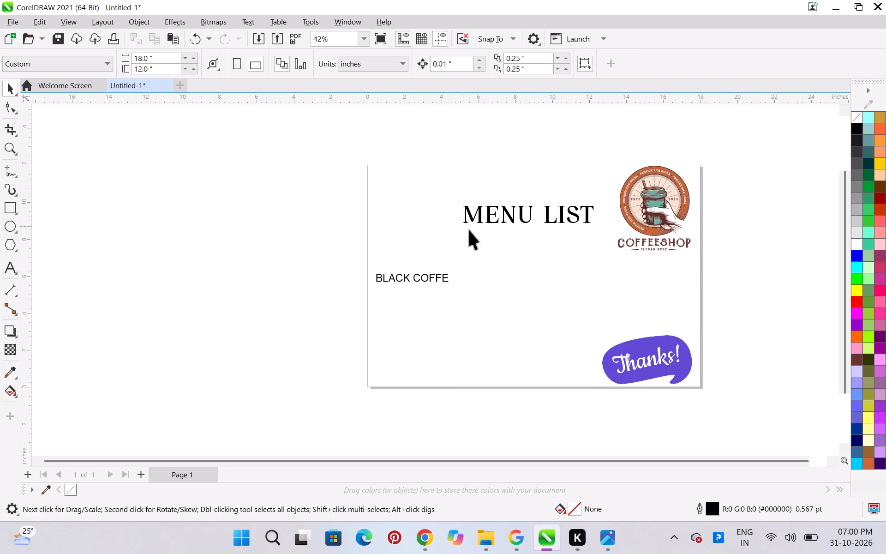
Apply a horizontal fountain fill across the "MENU LIST" text, from black to dark red (C8 M97 Y87 K34).
{"action": "scroll", "coordinate": [575, 217], "scroll_direction": "up", "scroll_amount": 5}
{"action": "left_click", "coordinate": [403, 213]}
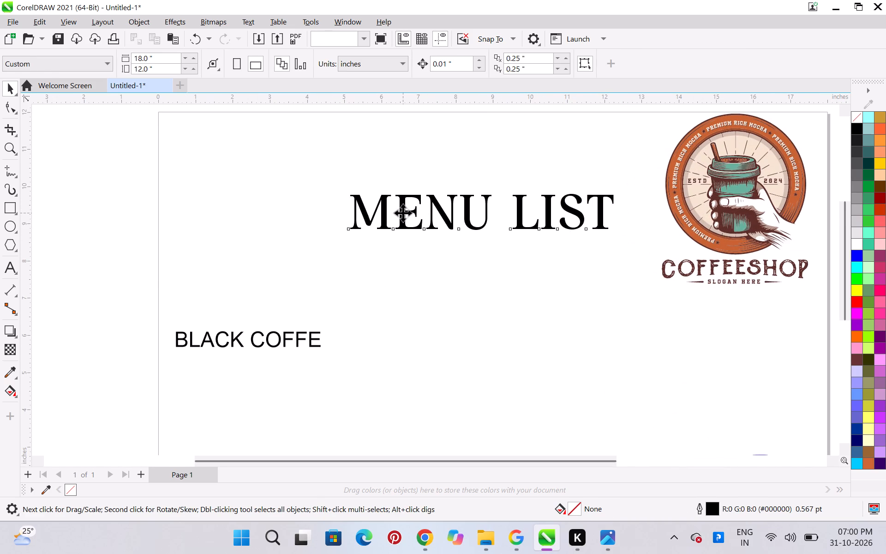
{"action": "left_click", "coordinate": [13, 386]}
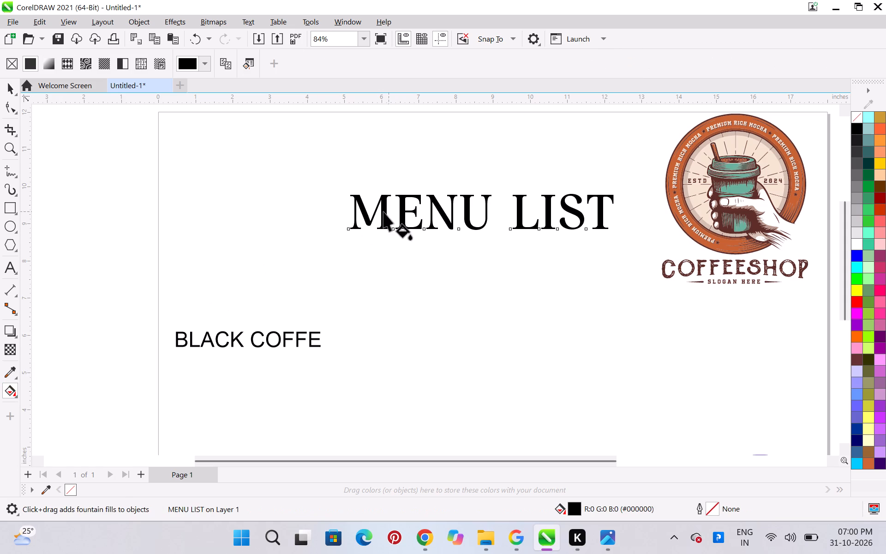
{"action": "left_click_drag", "start_coordinate": [355, 217], "coordinate": [514, 210]}
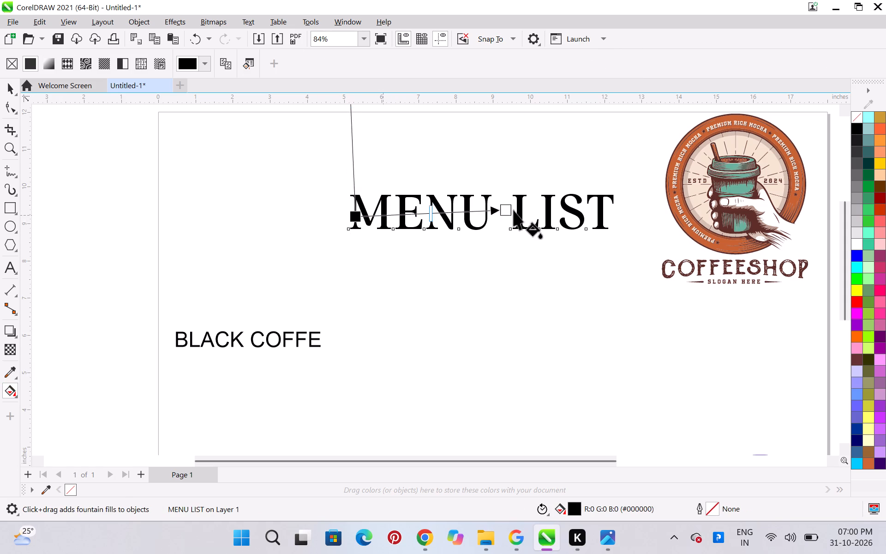
{"action": "left_click_drag", "start_coordinate": [514, 210], "coordinate": [604, 216]}
{"action": "left_click", "coordinate": [602, 216]}
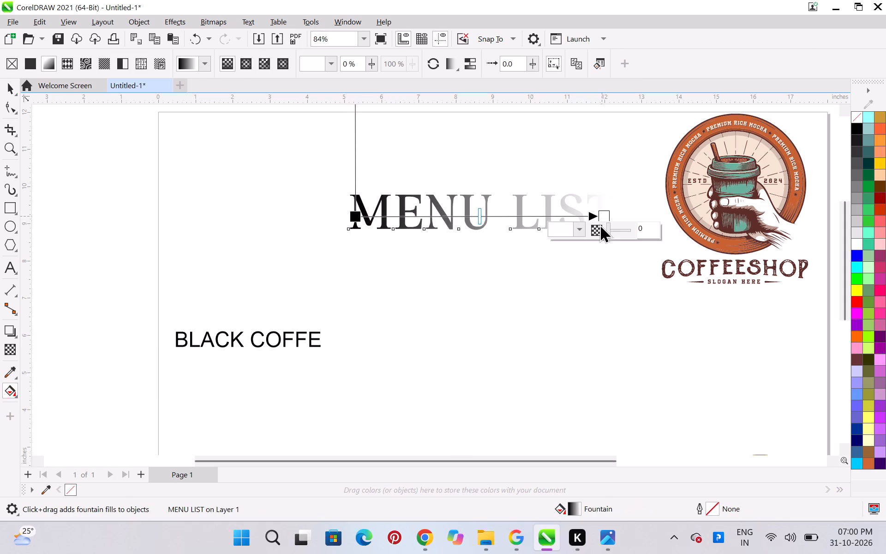
{"action": "left_click", "coordinate": [577, 229]}
{"action": "left_click", "coordinate": [626, 323]}
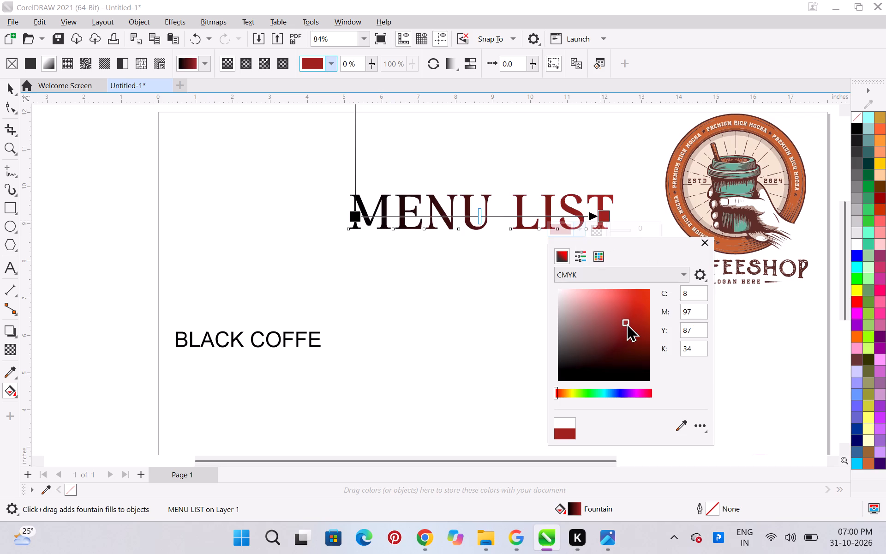
{"action": "left_click", "coordinate": [700, 241]}
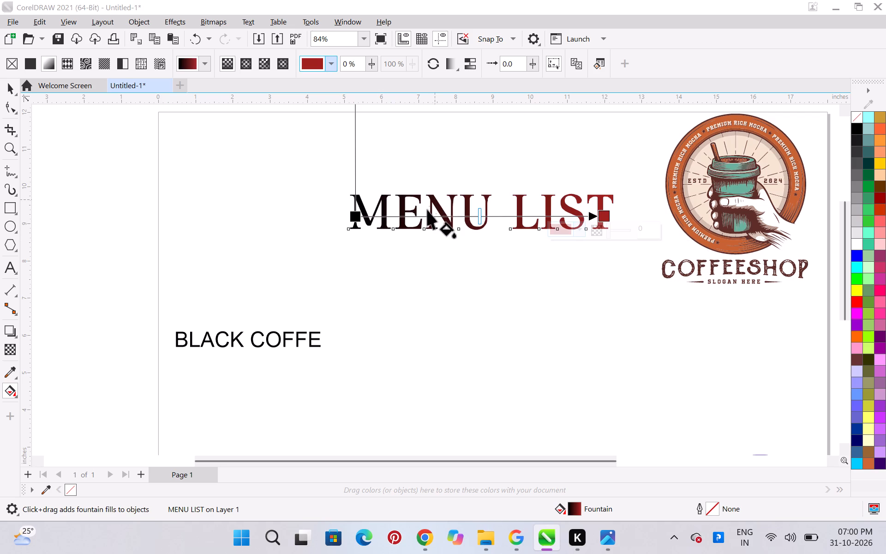
Add a purple colour node (C84 M86 Y0 K0) at 30% of the "MENU LIST" fountain fill.
{"action": "double_click", "coordinate": [431, 217]}
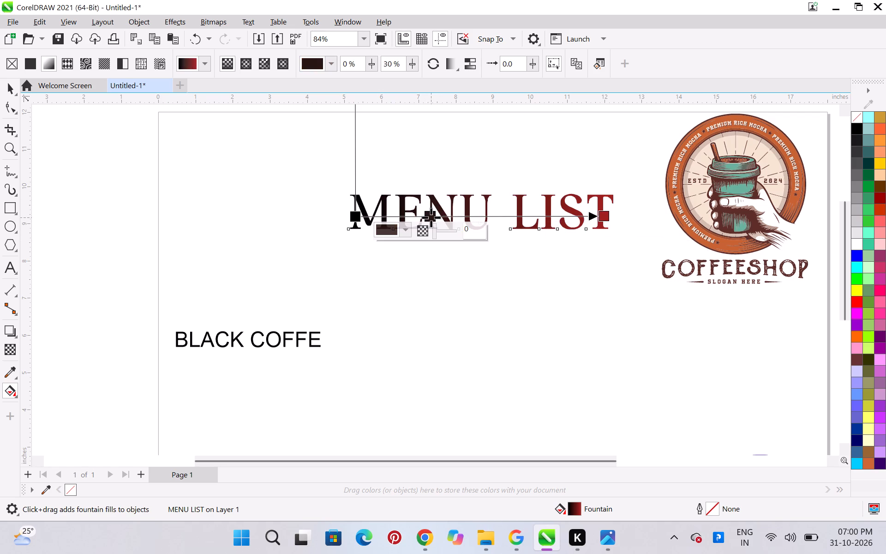
{"action": "left_click", "coordinate": [409, 231]}
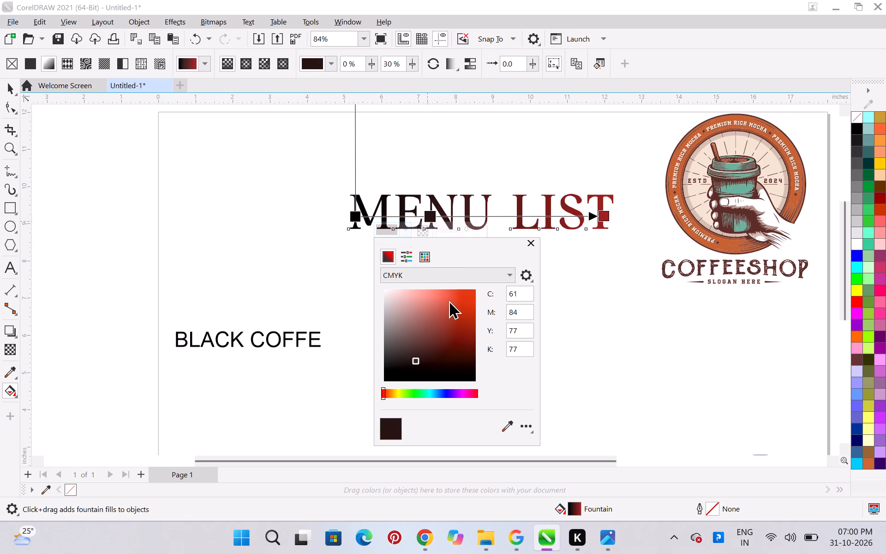
{"action": "left_click", "coordinate": [445, 303]}
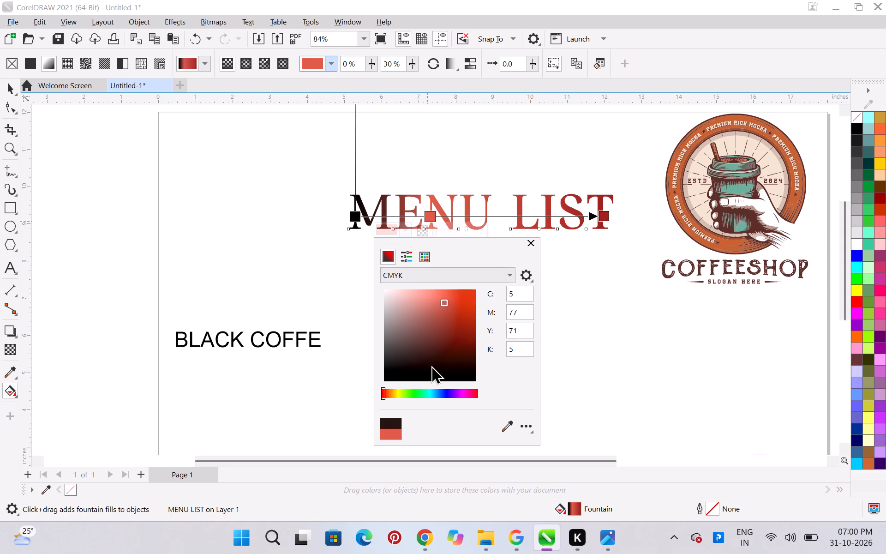
{"action": "left_click", "coordinate": [439, 391]}
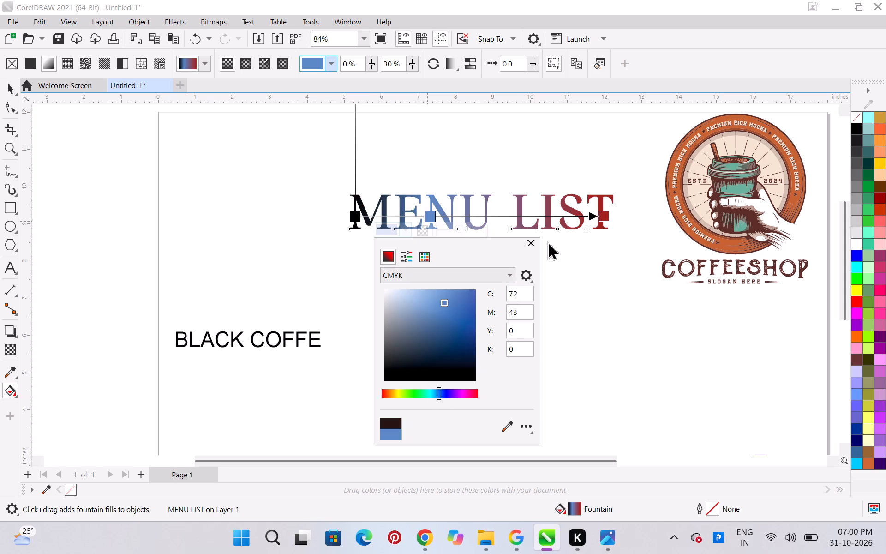
{"action": "left_click", "coordinate": [448, 393]}
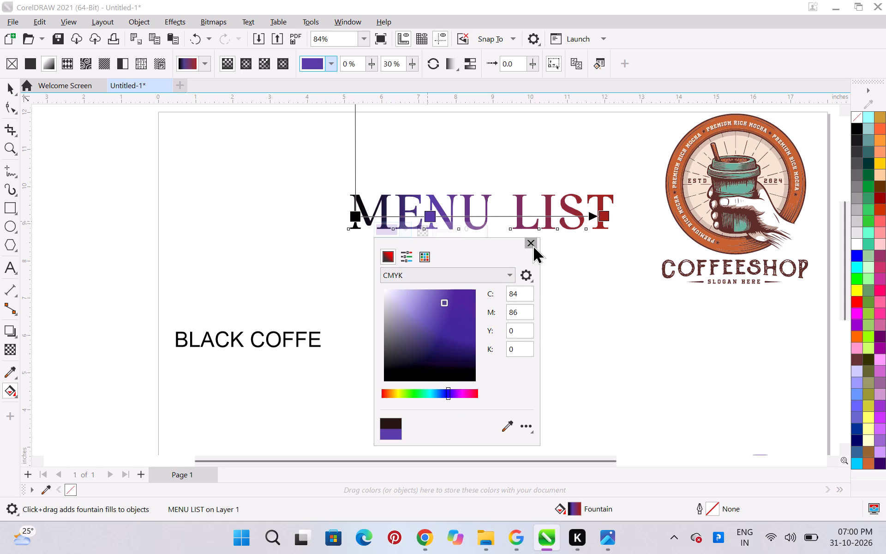
{"action": "left_click", "coordinate": [533, 245]}
Set the starting colour of the "MENU LIST" fountain fill to olive green #A2AD42 and deselect the text.
{"action": "left_click", "coordinate": [356, 217]}
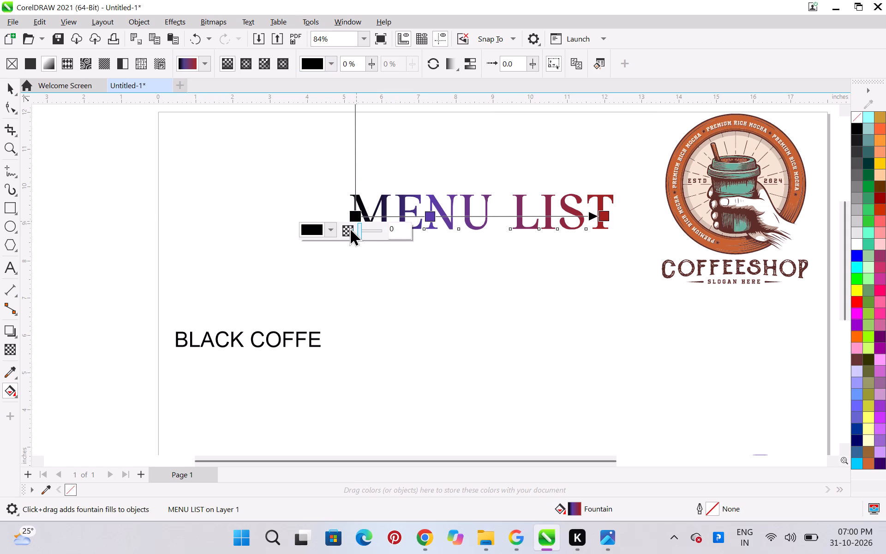
{"action": "left_click", "coordinate": [333, 227]}
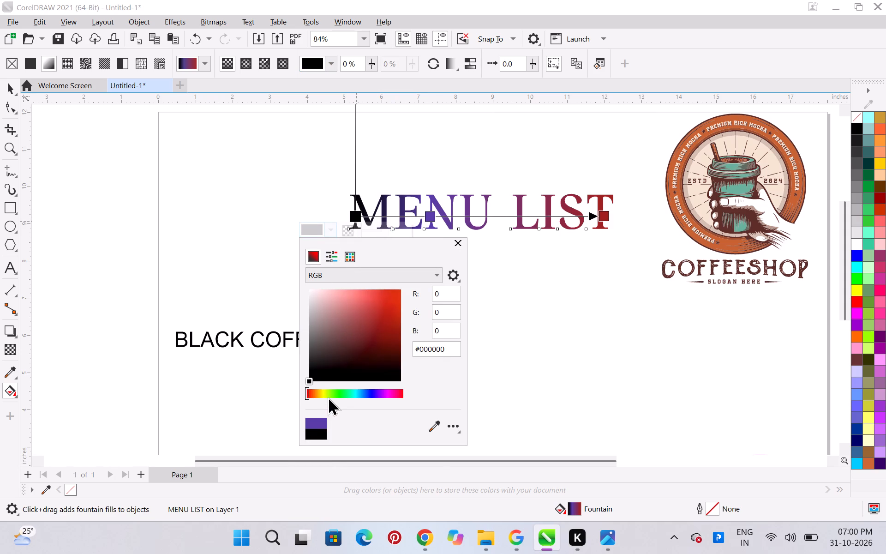
{"action": "left_click", "coordinate": [325, 393]}
{"action": "left_click", "coordinate": [366, 319]}
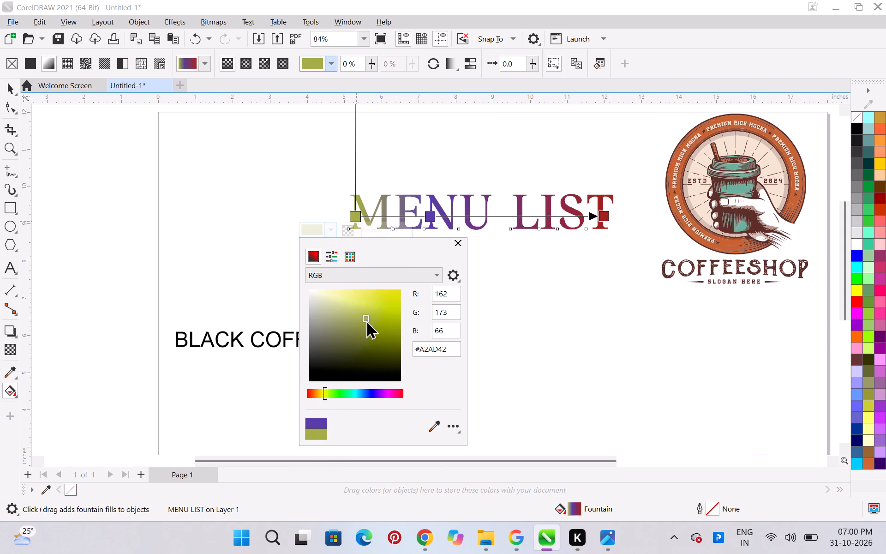
{"action": "left_click", "coordinate": [460, 241]}
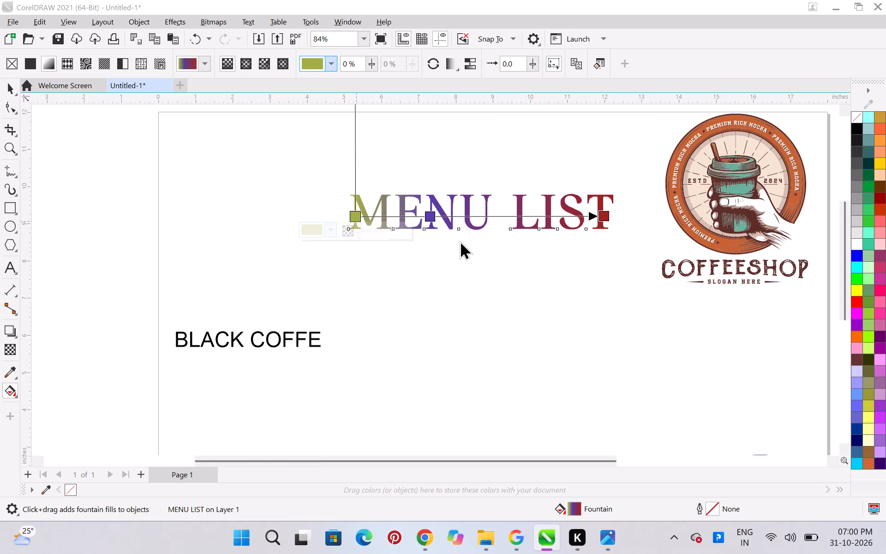
{"action": "scroll", "coordinate": [499, 299], "scroll_direction": "down", "scroll_amount": 2}
{"action": "left_click", "coordinate": [512, 319]}
Delete the "BLACK COFFE" text from the page.
{"action": "scroll", "coordinate": [513, 319], "scroll_direction": "down", "scroll_amount": 5}
{"action": "scroll", "coordinate": [527, 332], "scroll_direction": "up", "scroll_amount": 1}
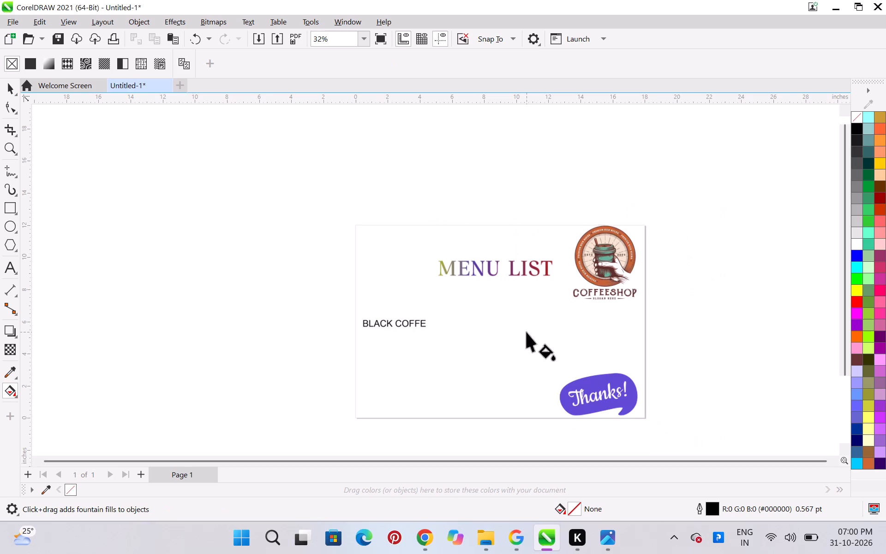
{"action": "scroll", "coordinate": [527, 332], "scroll_direction": "up", "scroll_amount": 3}
{"action": "key", "text": "ctrl+space"}
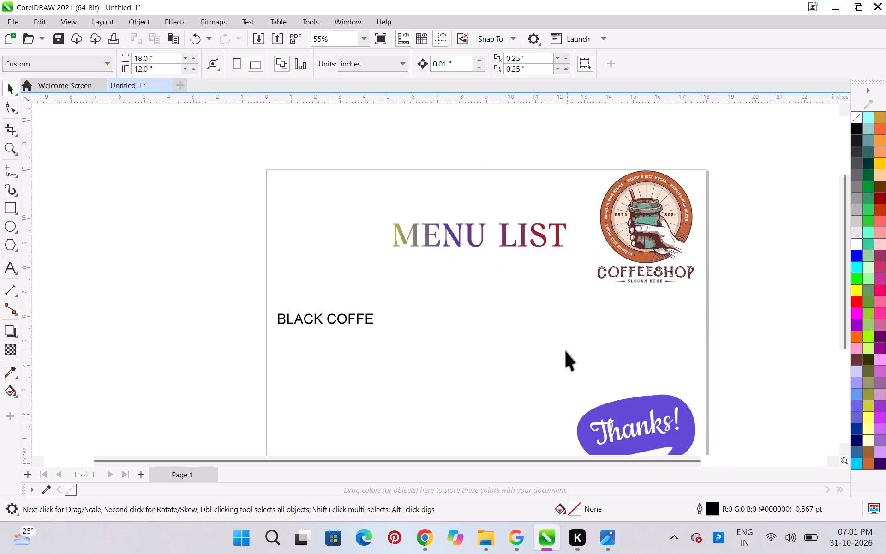
{"action": "scroll", "coordinate": [428, 335], "scroll_direction": "down", "scroll_amount": 3}
{"action": "scroll", "coordinate": [416, 352], "scroll_direction": "up", "scroll_amount": 2}
{"action": "left_click", "coordinate": [332, 316]}
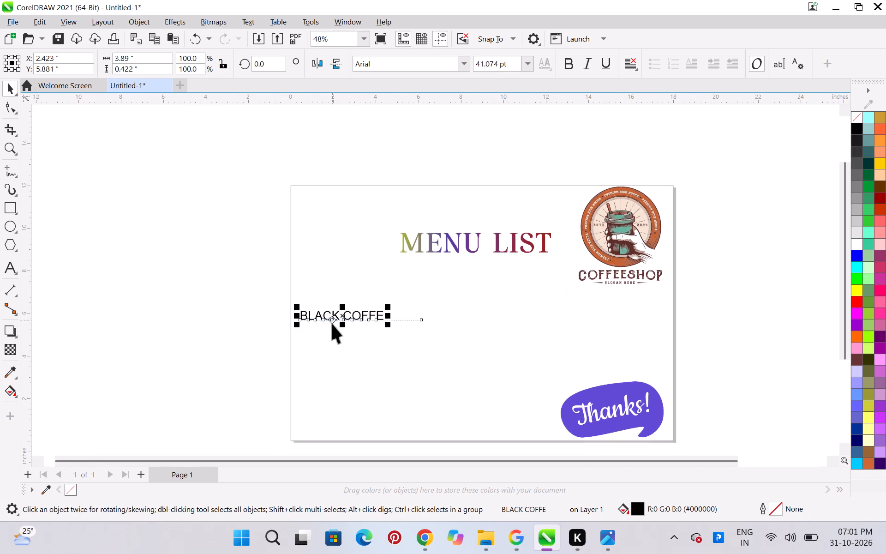
{"action": "key", "text": "Delete"}
{"action": "scroll", "coordinate": [359, 312], "scroll_direction": "down", "scroll_amount": 4}
{"action": "scroll", "coordinate": [359, 311], "scroll_direction": "up", "scroll_amount": 4}
{"action": "scroll", "coordinate": [360, 311], "scroll_direction": "down", "scroll_amount": 2}
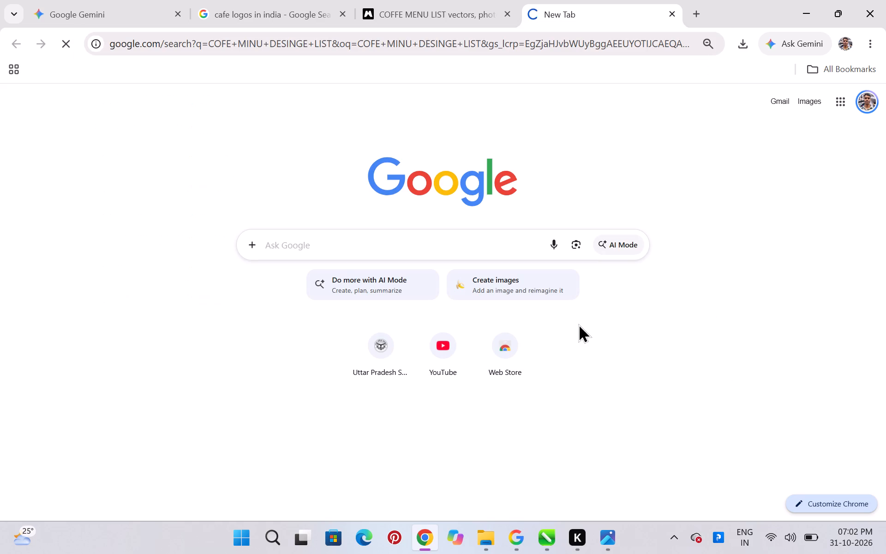
Examine the Google results for coffee menu design references.
{"action": "scroll", "coordinate": [414, 317], "scroll_direction": "down", "scroll_amount": 2}
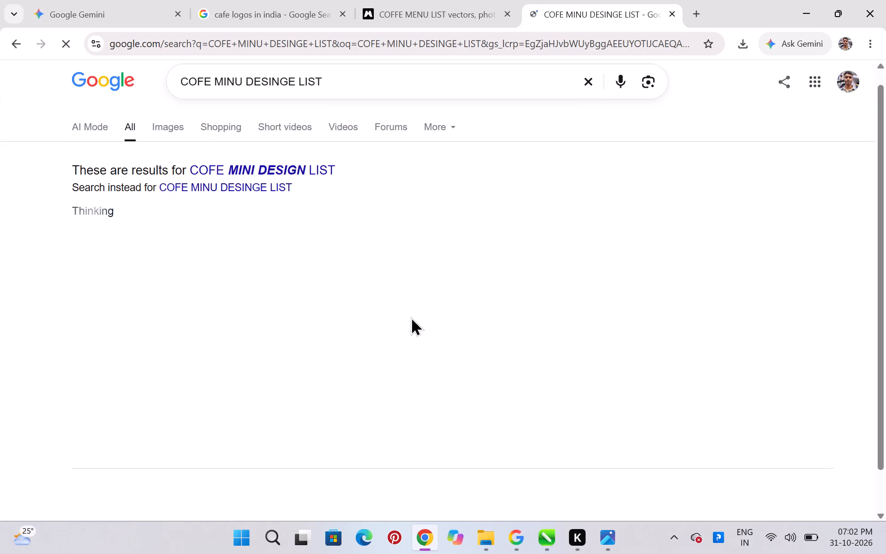
{"action": "scroll", "coordinate": [411, 317], "scroll_direction": "down", "scroll_amount": 2}
{"action": "scroll", "coordinate": [408, 321], "scroll_direction": "up", "scroll_amount": 2}
{"action": "scroll", "coordinate": [394, 329], "scroll_direction": "down", "scroll_amount": 2}
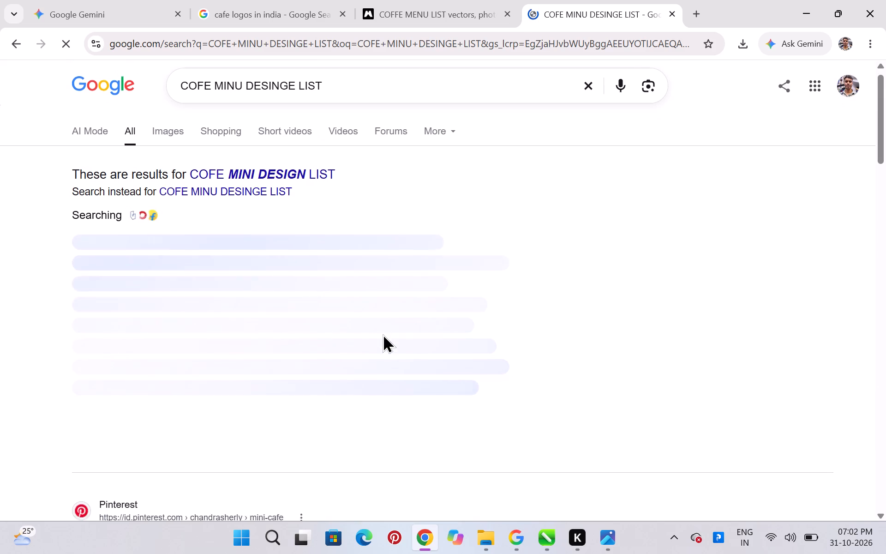
{"action": "scroll", "coordinate": [383, 334], "scroll_direction": "down", "scroll_amount": 2}
{"action": "scroll", "coordinate": [419, 381], "scroll_direction": "down", "scroll_amount": 3}
{"action": "scroll", "coordinate": [419, 384], "scroll_direction": "up", "scroll_amount": 6}
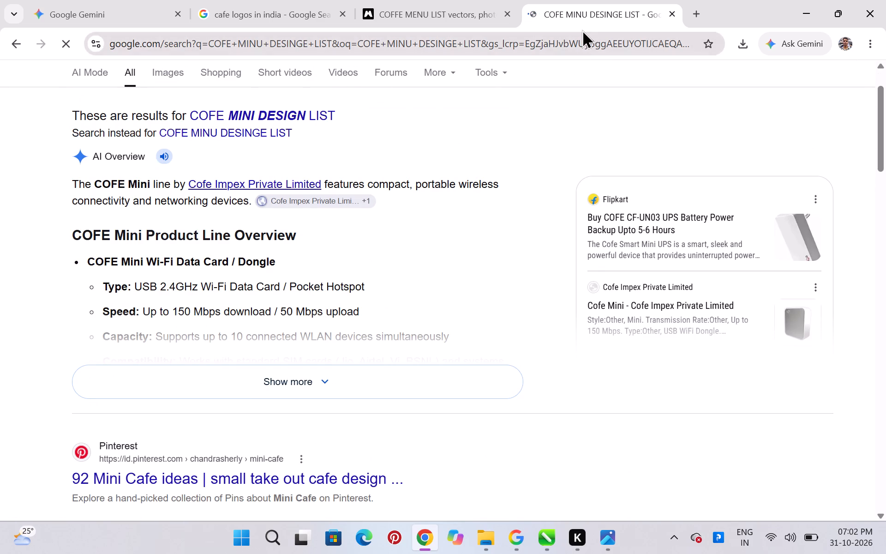
{"action": "left_click", "coordinate": [595, 8]}
{"action": "scroll", "coordinate": [306, 182], "scroll_direction": "up", "scroll_amount": 6}
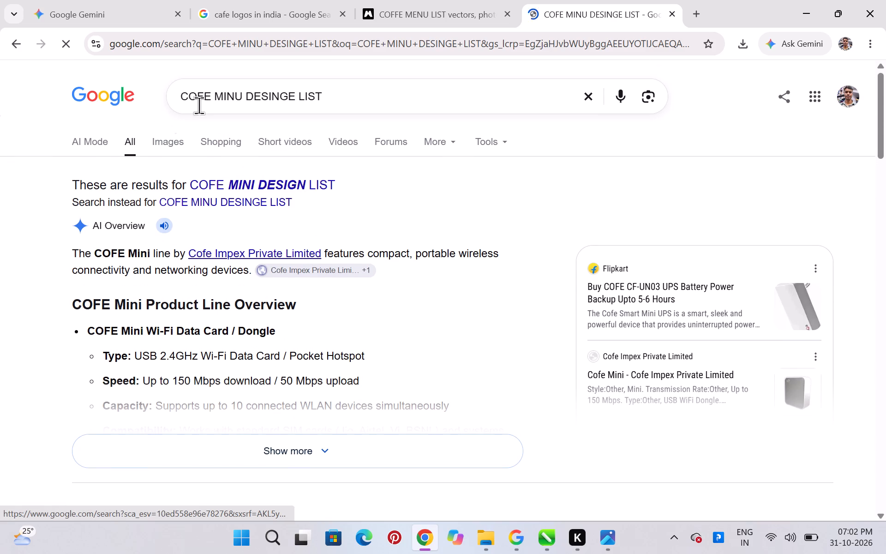
Correct the Google query to "COFFE MINU DESINGE LIST" and search again.
{"action": "left_click", "coordinate": [212, 99]}
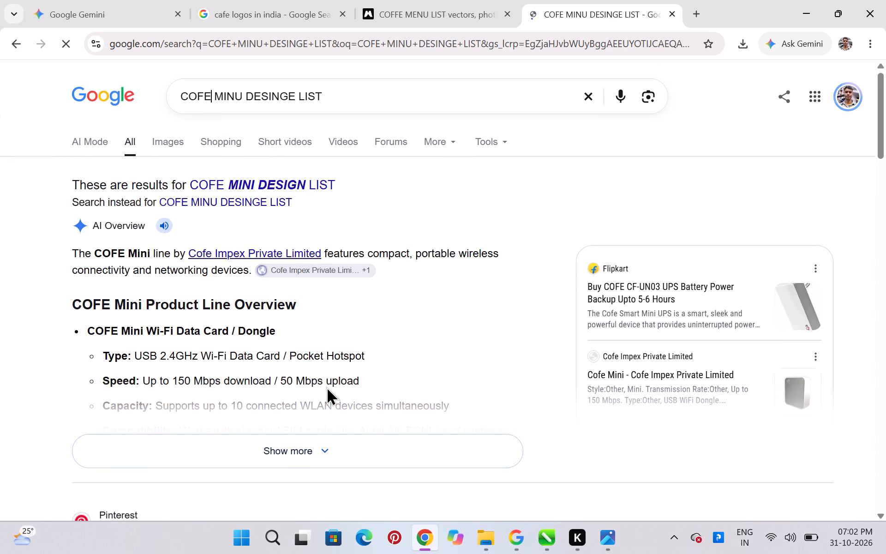
{"action": "key", "text": "BackSpace"}
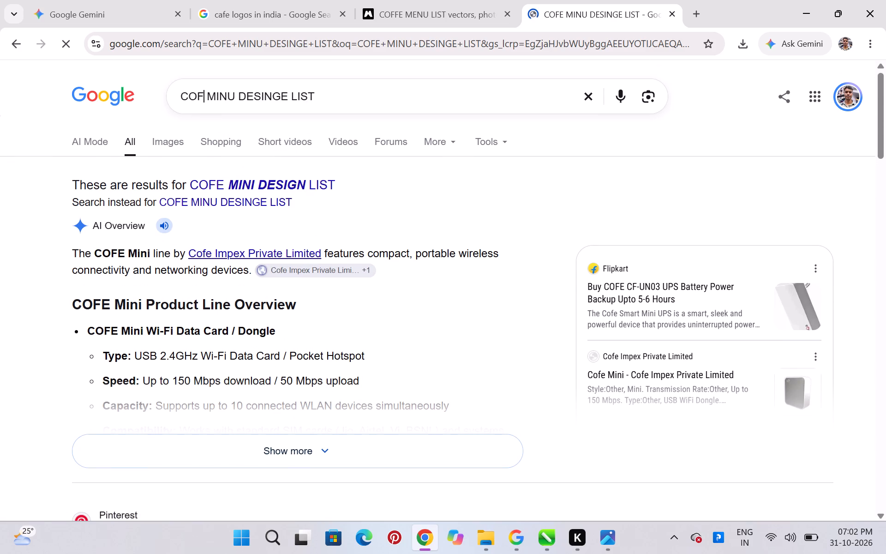
{"action": "type", "text": "FE"}
{"action": "key", "text": "Return"}
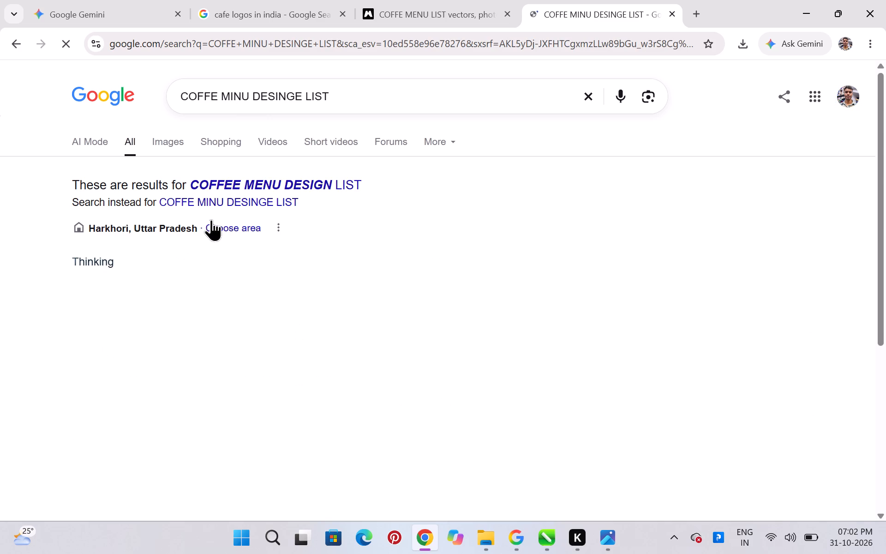
Examine the Google results for "COFFE MINU DESINGE LIST" for coffee menu design references.
{"action": "scroll", "coordinate": [276, 334], "scroll_direction": "down", "scroll_amount": 2}
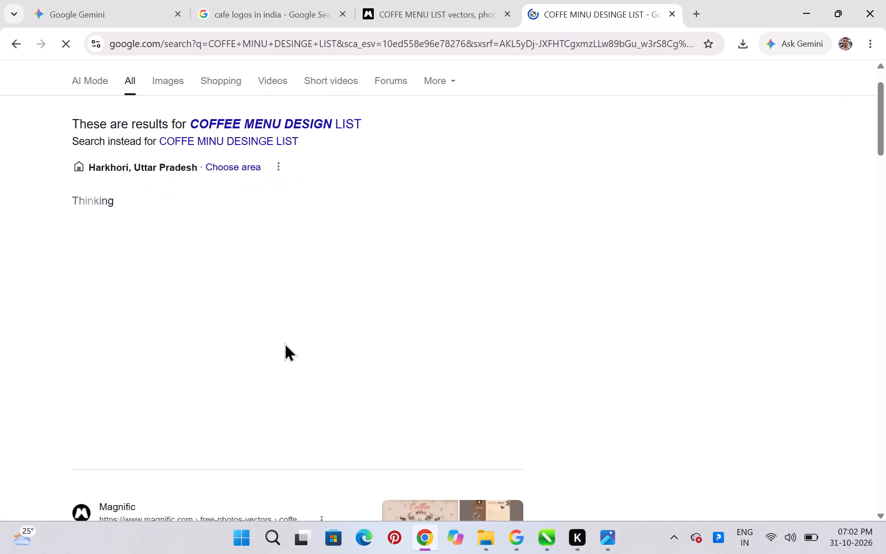
{"action": "scroll", "coordinate": [284, 343], "scroll_direction": "down", "scroll_amount": 3}
{"action": "scroll", "coordinate": [422, 331], "scroll_direction": "up", "scroll_amount": 1}
{"action": "scroll", "coordinate": [422, 331], "scroll_direction": "down", "scroll_amount": 5}
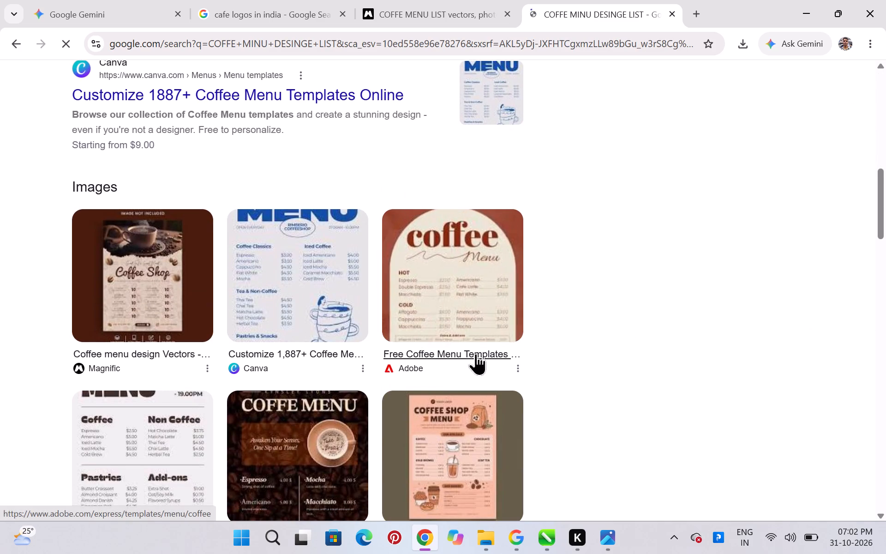
{"action": "scroll", "coordinate": [304, 415], "scroll_direction": "down", "scroll_amount": 3}
{"action": "scroll", "coordinate": [302, 418], "scroll_direction": "up", "scroll_amount": 2}
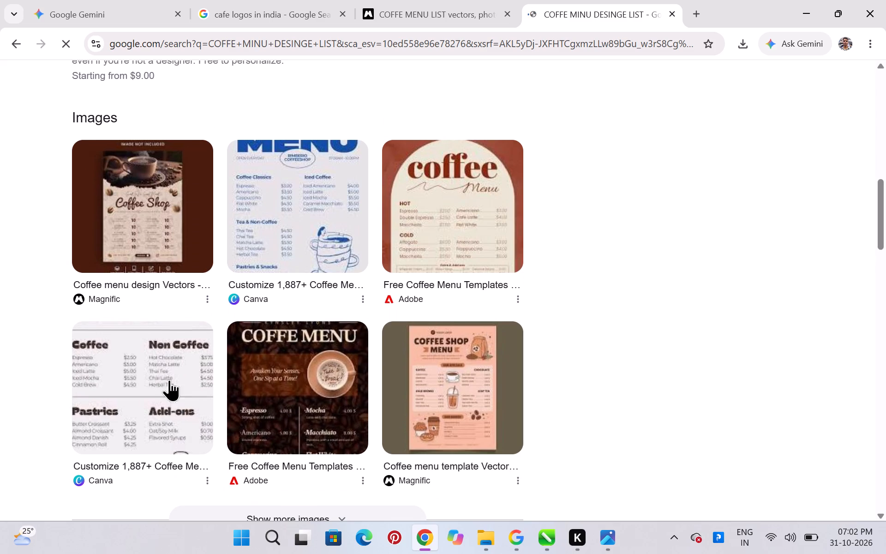
{"action": "scroll", "coordinate": [219, 322], "scroll_direction": "up", "scroll_amount": 4}
{"action": "scroll", "coordinate": [241, 139], "scroll_direction": "up", "scroll_amount": 6}
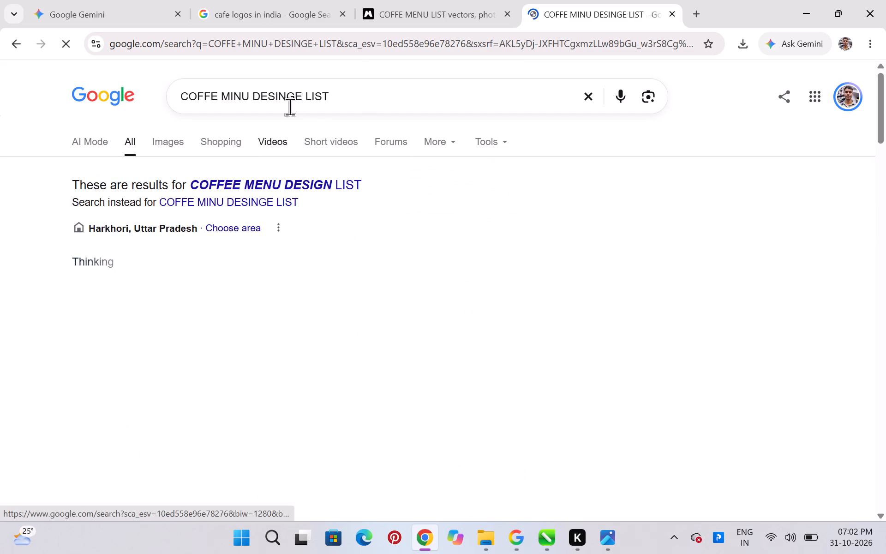
Extend the Google query to "COFFE MINU DESINGE LIST IN INDION" and search again.
{"action": "left_click", "coordinate": [362, 101]}
{"action": "key", "text": "space"}
{"action": "type", "text": "IN"}
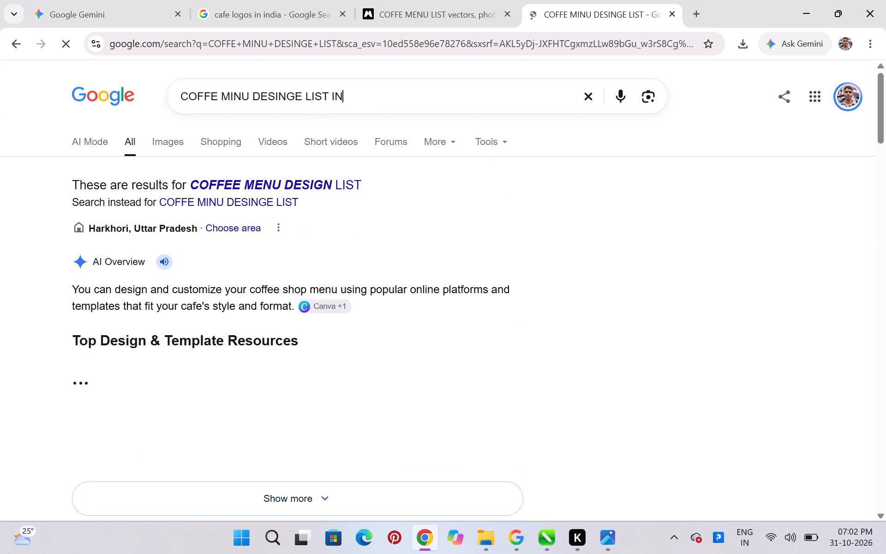
{"action": "key", "text": "space"}
{"action": "type", "text": "IKN"}
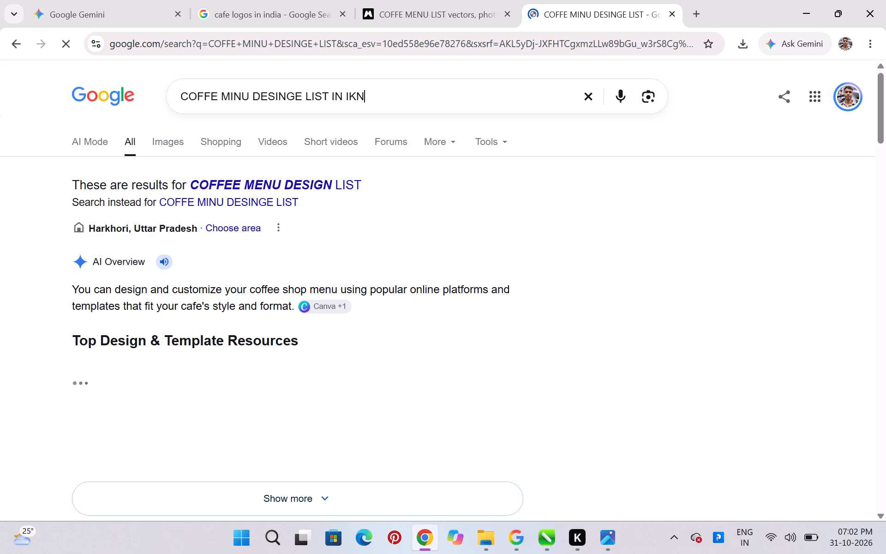
{"action": "key", "text": "BackSpace"}
{"action": "key", "text": "BackSpace"}
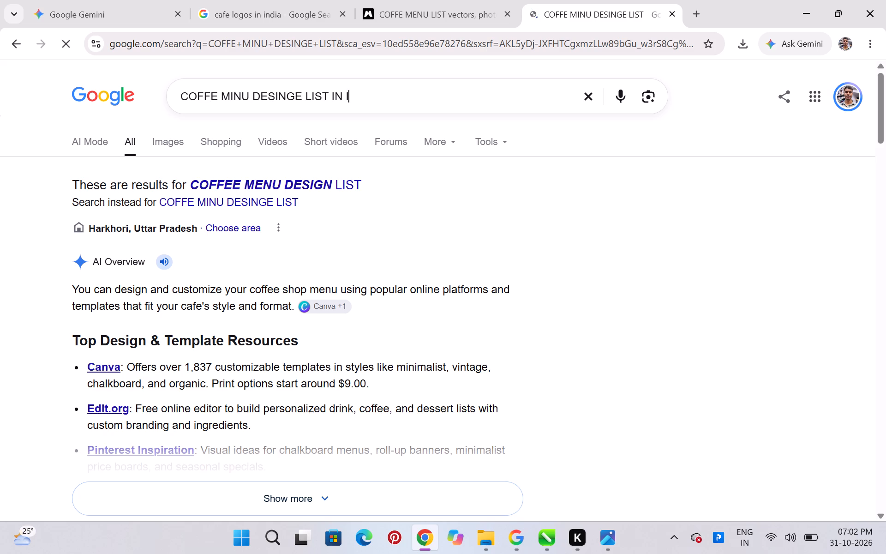
{"action": "key", "text": "BackSpace"}
{"action": "type", "text": "INDION"}
{"action": "key", "text": "Return"}
Show the image results for the Indian coffee menu design search.
{"action": "scroll", "coordinate": [527, 247], "scroll_direction": "down", "scroll_amount": 4}
{"action": "scroll", "coordinate": [465, 279], "scroll_direction": "down", "scroll_amount": 3}
{"action": "scroll", "coordinate": [465, 284], "scroll_direction": "up", "scroll_amount": 3}
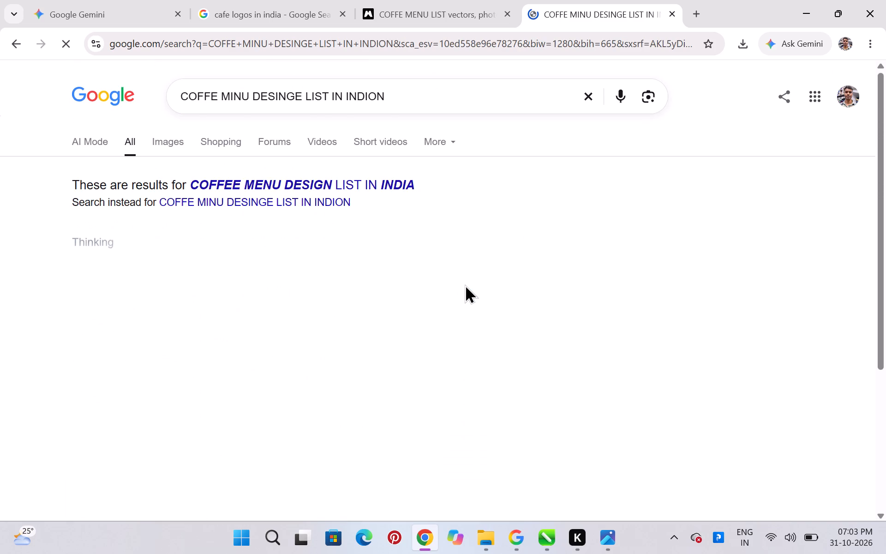
{"action": "scroll", "coordinate": [442, 287], "scroll_direction": "down", "scroll_amount": 1}
{"action": "left_click", "coordinate": [153, 71]}
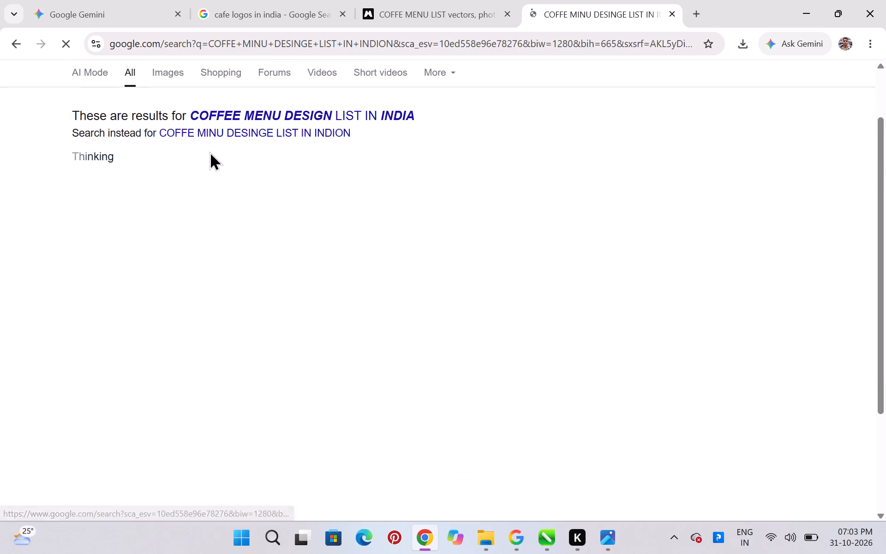
{"action": "scroll", "coordinate": [202, 167], "scroll_direction": "up", "scroll_amount": 2}
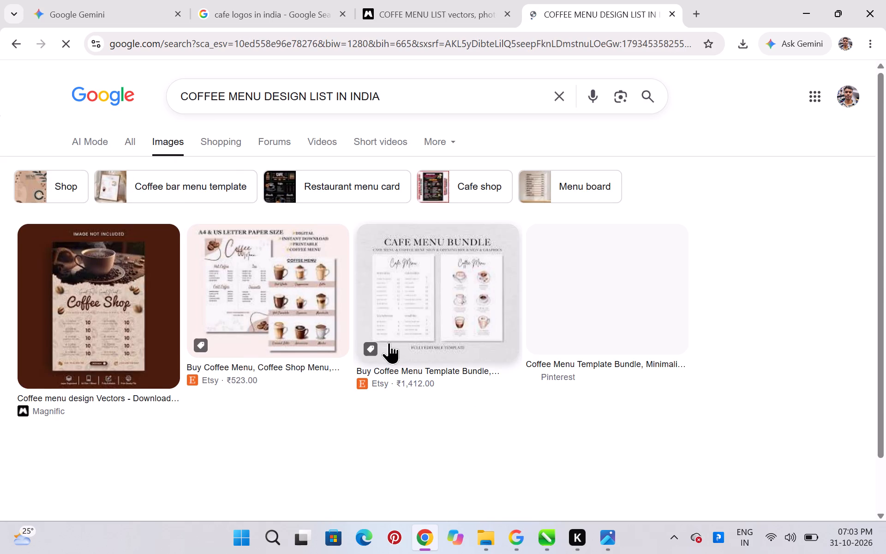
Examine the coffee menu images for a layout suitable as a reference for the cafe menu.
{"action": "scroll", "coordinate": [383, 355], "scroll_direction": "down", "scroll_amount": 5}
{"action": "scroll", "coordinate": [376, 353], "scroll_direction": "up", "scroll_amount": 3}
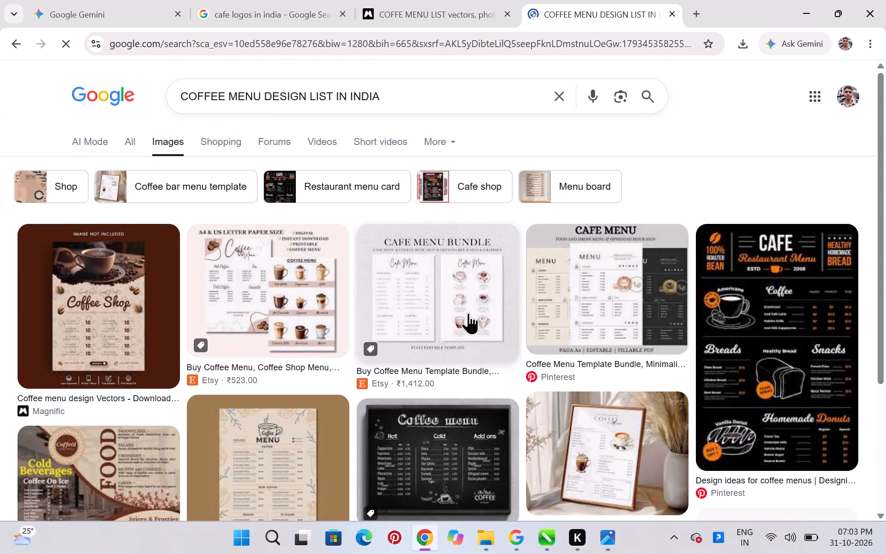
{"action": "scroll", "coordinate": [462, 332], "scroll_direction": "down", "scroll_amount": 2}
{"action": "scroll", "coordinate": [284, 419], "scroll_direction": "down", "scroll_amount": 3}
{"action": "scroll", "coordinate": [277, 412], "scroll_direction": "up", "scroll_amount": 1}
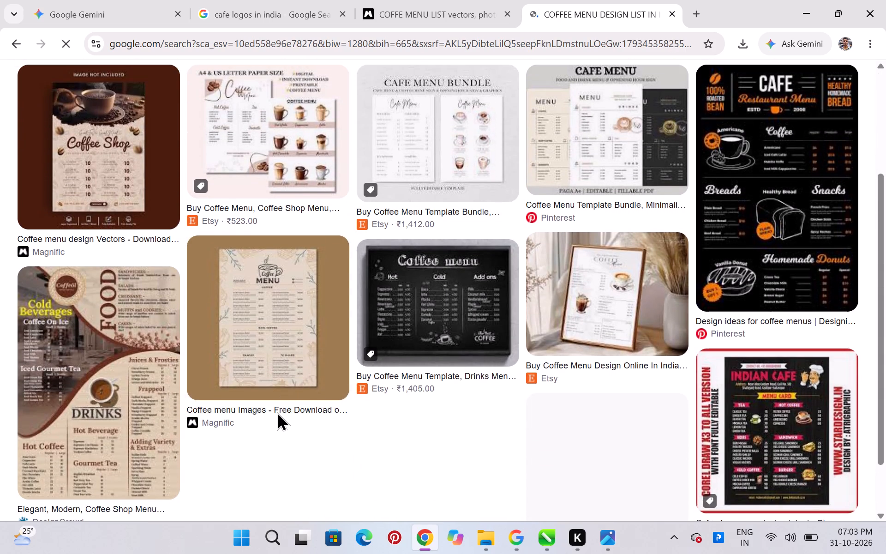
{"action": "scroll", "coordinate": [277, 412], "scroll_direction": "up", "scroll_amount": 2}
{"action": "scroll", "coordinate": [276, 412], "scroll_direction": "down", "scroll_amount": 4}
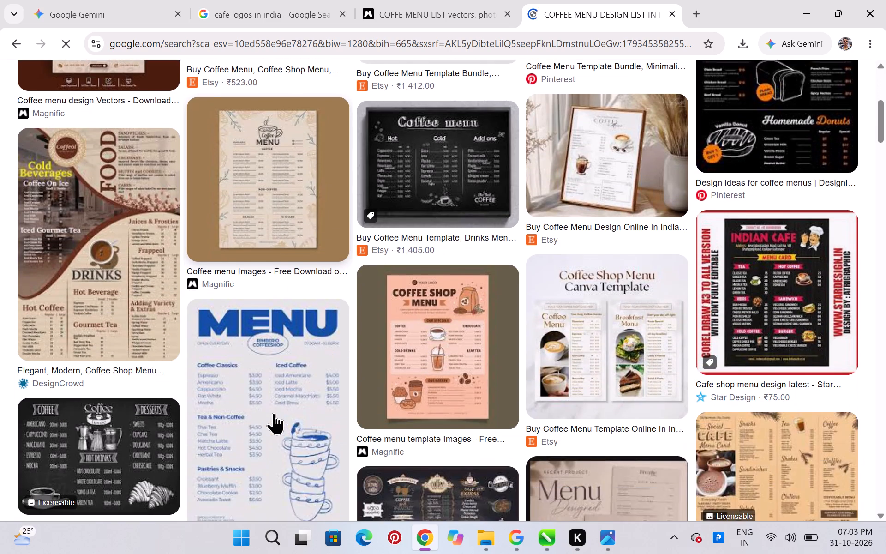
{"action": "scroll", "coordinate": [273, 413], "scroll_direction": "down", "scroll_amount": 8}
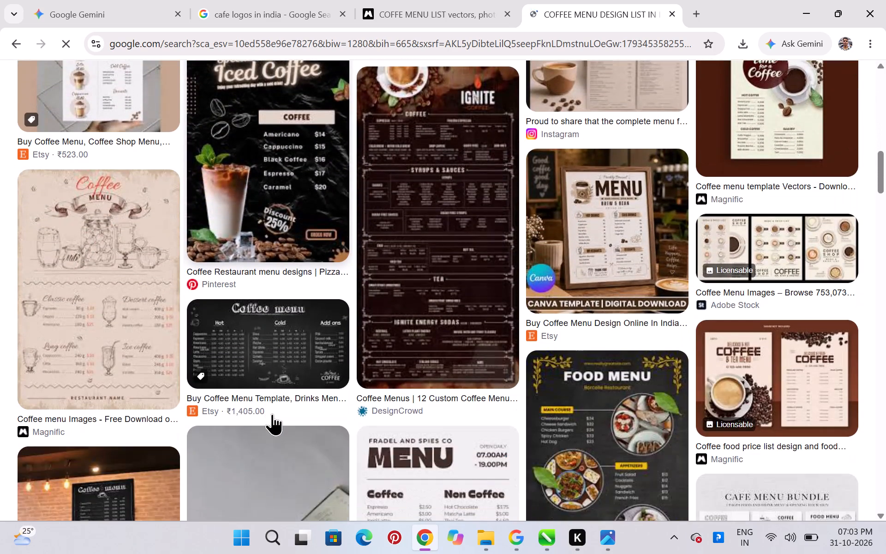
{"action": "scroll", "coordinate": [272, 414], "scroll_direction": "down", "scroll_amount": 4}
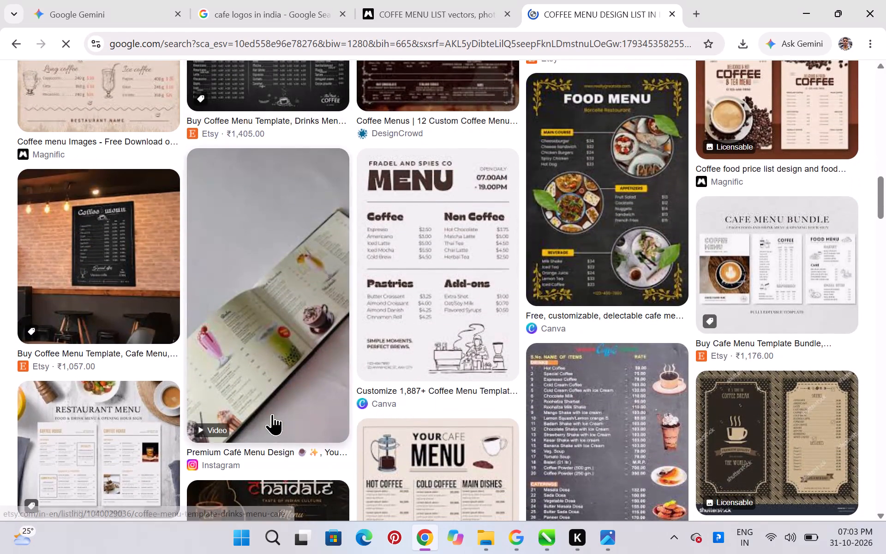
{"action": "scroll", "coordinate": [272, 414], "scroll_direction": "down", "scroll_amount": 5}
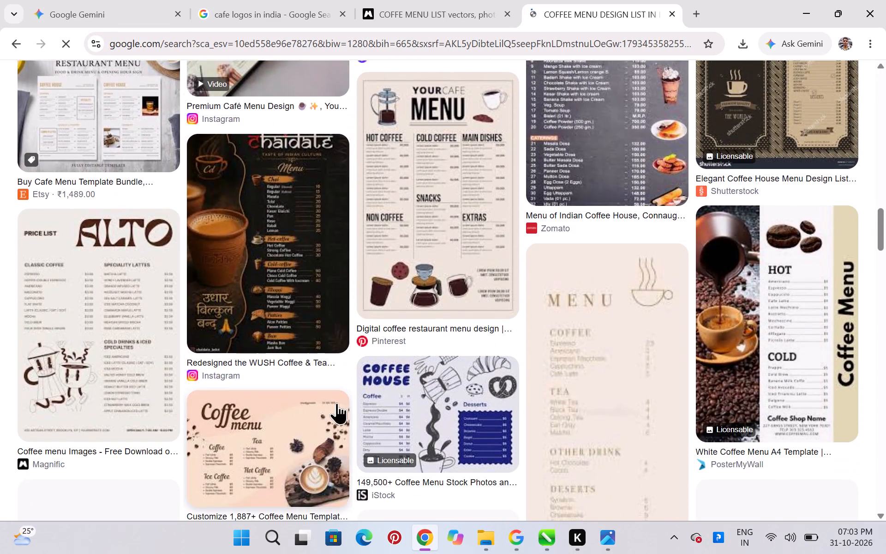
{"action": "scroll", "coordinate": [360, 399], "scroll_direction": "down", "scroll_amount": 2}
Try to open the beige Dreamstime cafe menu image, and compare the surrounding coffee menu results.
{"action": "left_click", "coordinate": [636, 300]}
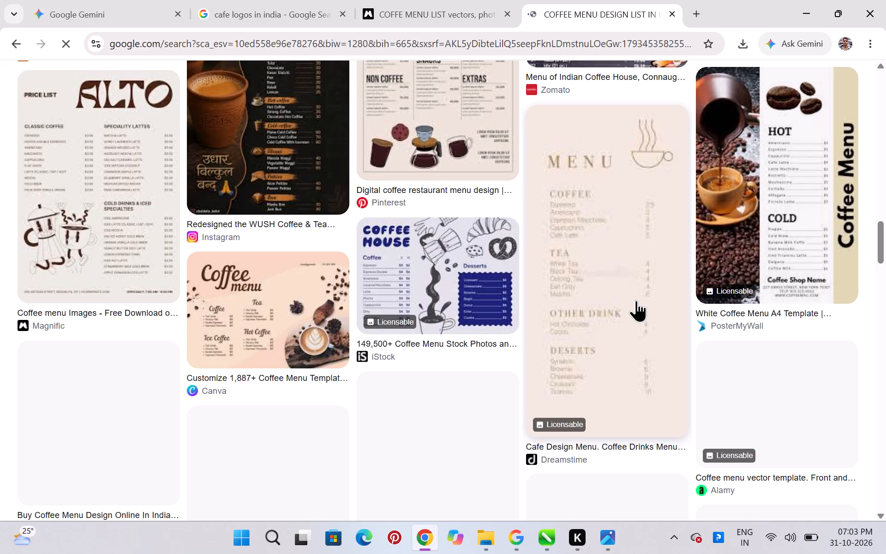
{"action": "scroll", "coordinate": [637, 301], "scroll_direction": "down", "scroll_amount": 5}
{"action": "scroll", "coordinate": [437, 339], "scroll_direction": "up", "scroll_amount": 8}
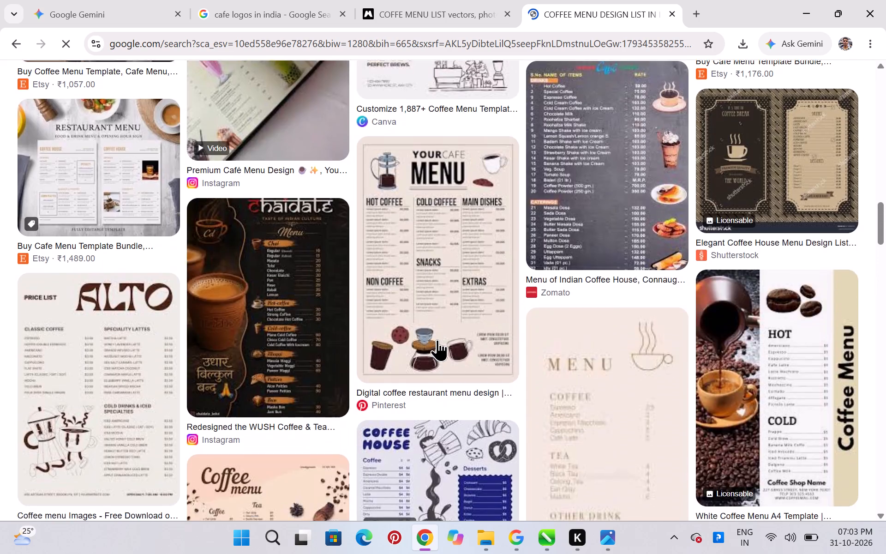
{"action": "scroll", "coordinate": [437, 339], "scroll_direction": "up", "scroll_amount": 3}
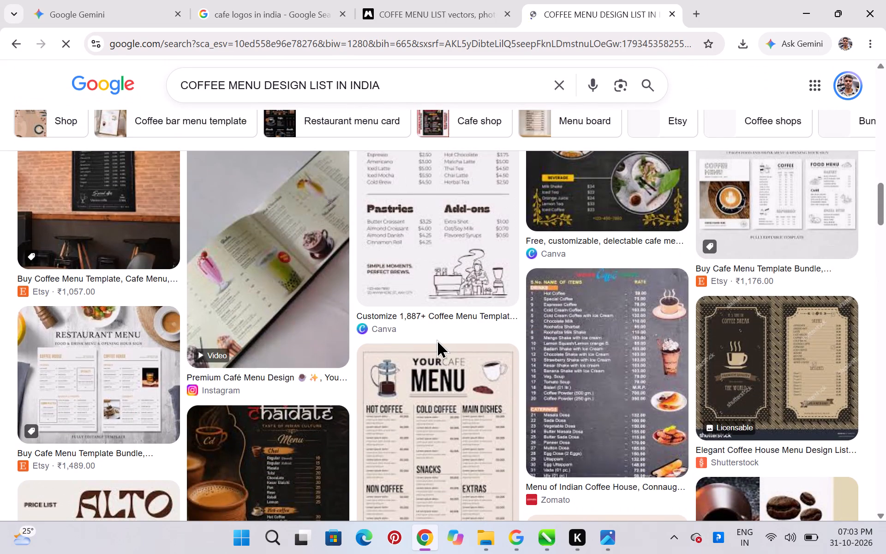
{"action": "scroll", "coordinate": [437, 339], "scroll_direction": "up", "scroll_amount": 2}
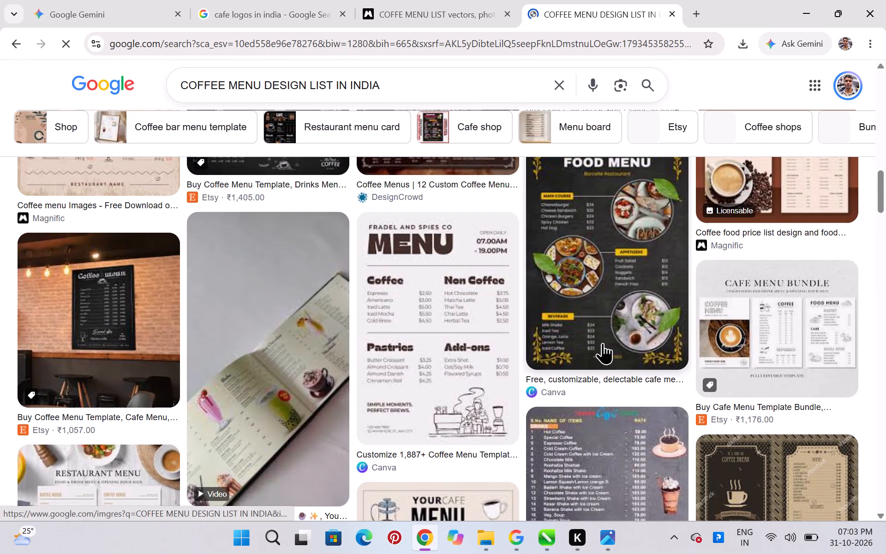
{"action": "scroll", "coordinate": [673, 321], "scroll_direction": "up", "scroll_amount": 1}
{"action": "scroll", "coordinate": [577, 381], "scroll_direction": "down", "scroll_amount": 3}
{"action": "scroll", "coordinate": [375, 339], "scroll_direction": "down", "scroll_amount": 5}
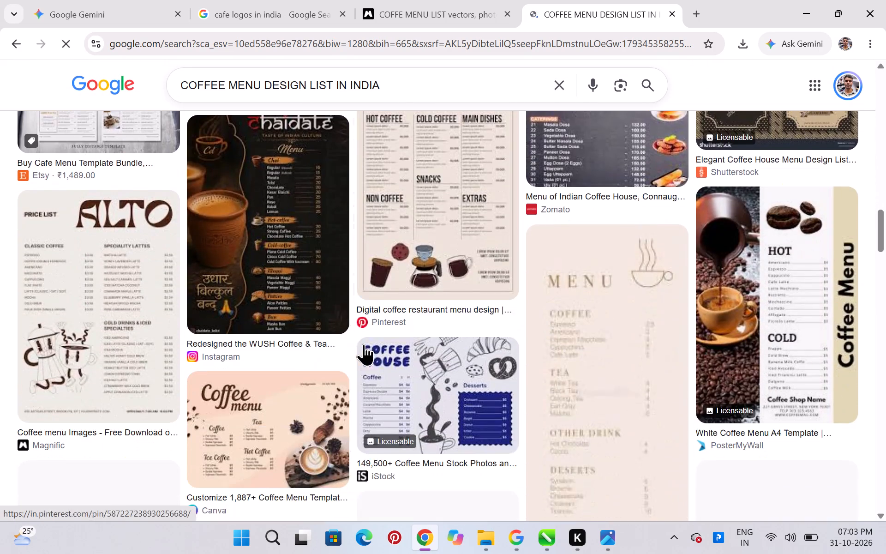
{"action": "scroll", "coordinate": [265, 340], "scroll_direction": "down", "scroll_amount": 3}
{"action": "scroll", "coordinate": [180, 349], "scroll_direction": "down", "scroll_amount": 4}
{"action": "scroll", "coordinate": [180, 349], "scroll_direction": "up", "scroll_amount": 10}
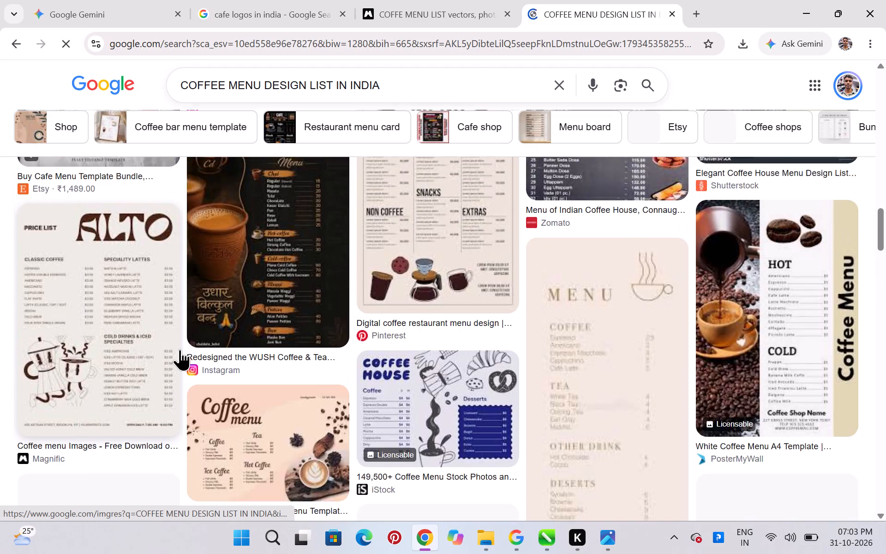
{"action": "scroll", "coordinate": [180, 349], "scroll_direction": "up", "scroll_amount": 4}
{"action": "scroll", "coordinate": [714, 256], "scroll_direction": "up", "scroll_amount": 2}
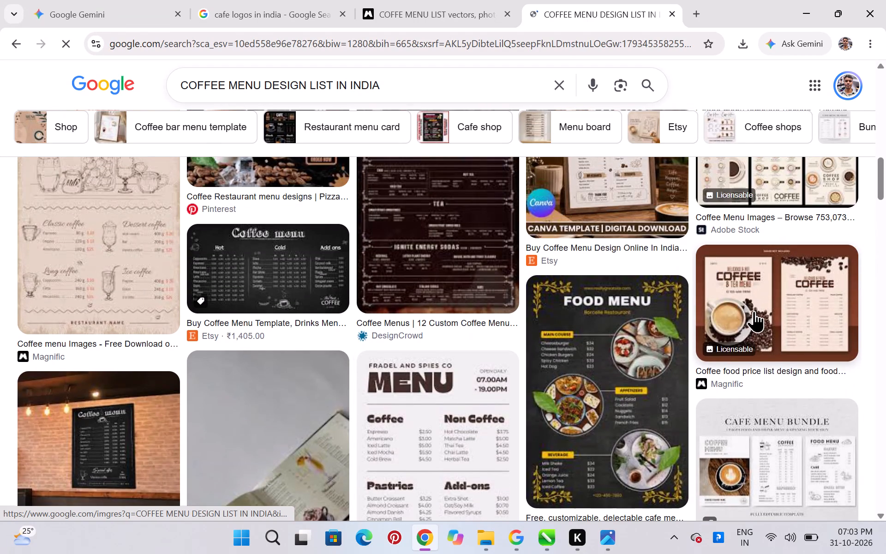
Try to open the Magnific coffee and tea menu image, and compare it with the other menu layouts nearby.
{"action": "left_click", "coordinate": [746, 297]}
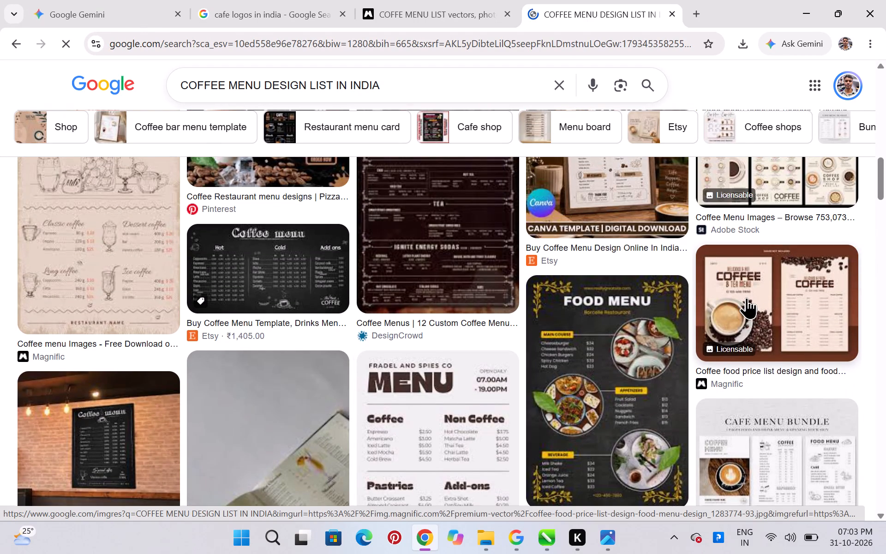
{"action": "double_click", "coordinate": [746, 297]}
{"action": "scroll", "coordinate": [747, 292], "scroll_direction": "down", "scroll_amount": 2}
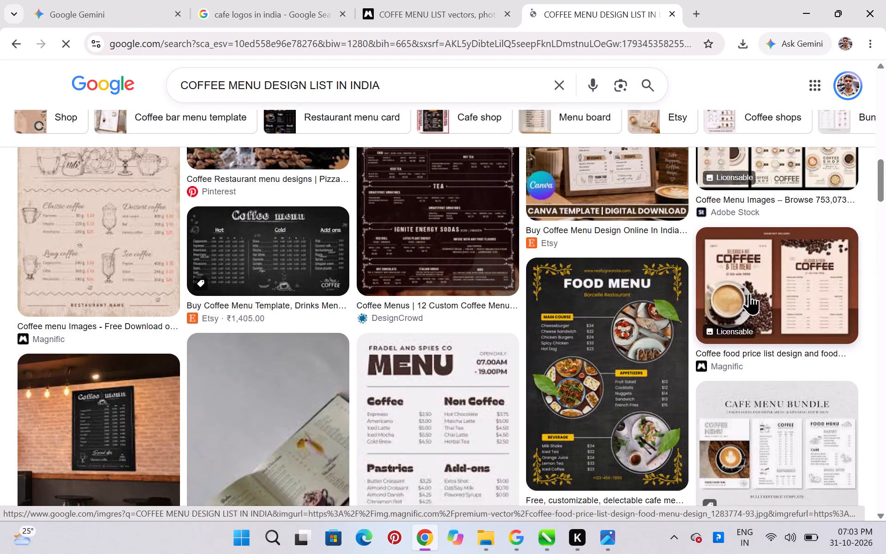
{"action": "scroll", "coordinate": [749, 293], "scroll_direction": "down", "scroll_amount": 3}
{"action": "scroll", "coordinate": [751, 292], "scroll_direction": "up", "scroll_amount": 1}
{"action": "scroll", "coordinate": [488, 272], "scroll_direction": "down", "scroll_amount": 4}
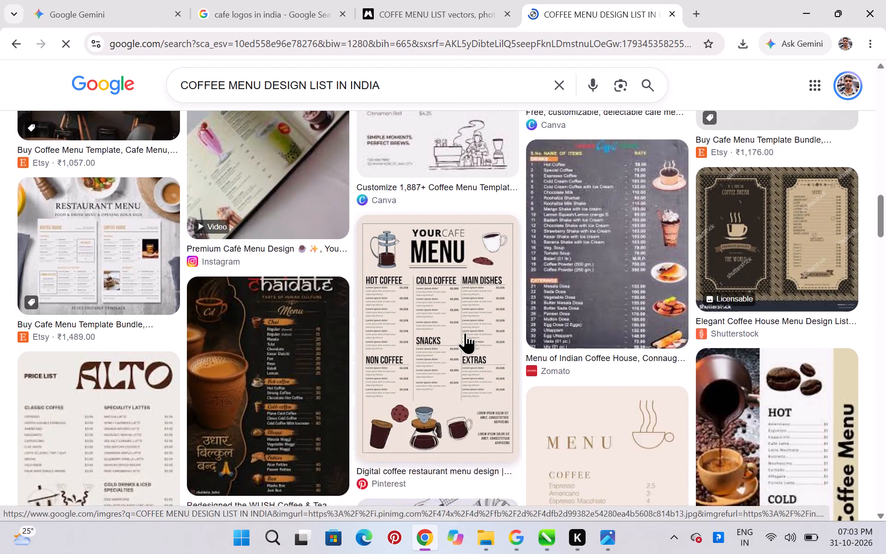
{"action": "scroll", "coordinate": [465, 332], "scroll_direction": "up", "scroll_amount": 2}
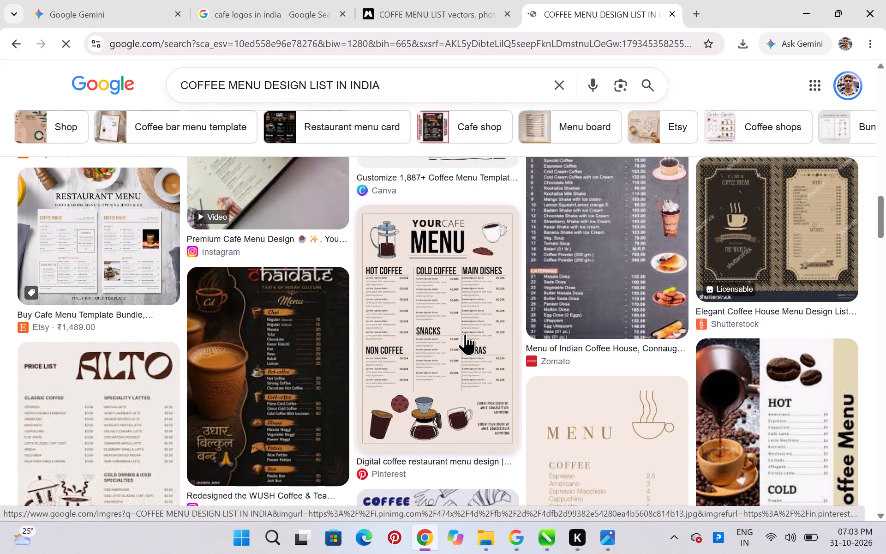
Copy the Pinterest "YOURCAFE MENU" digital coffee restaurant menu image and paste it into the CorelDRAW menu document.
{"action": "left_click", "coordinate": [465, 333]}
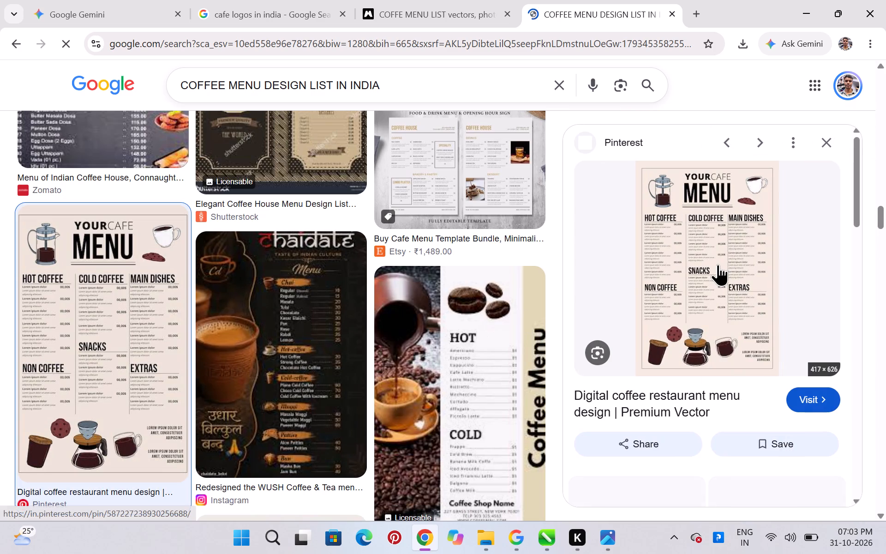
{"action": "right_click", "coordinate": [716, 250]}
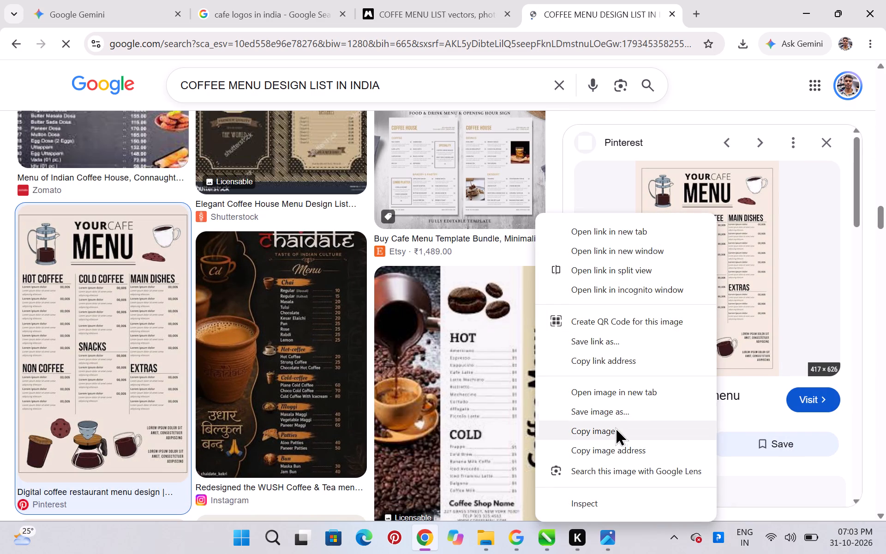
{"action": "left_click", "coordinate": [612, 430]}
{"action": "left_click", "coordinate": [550, 532]}
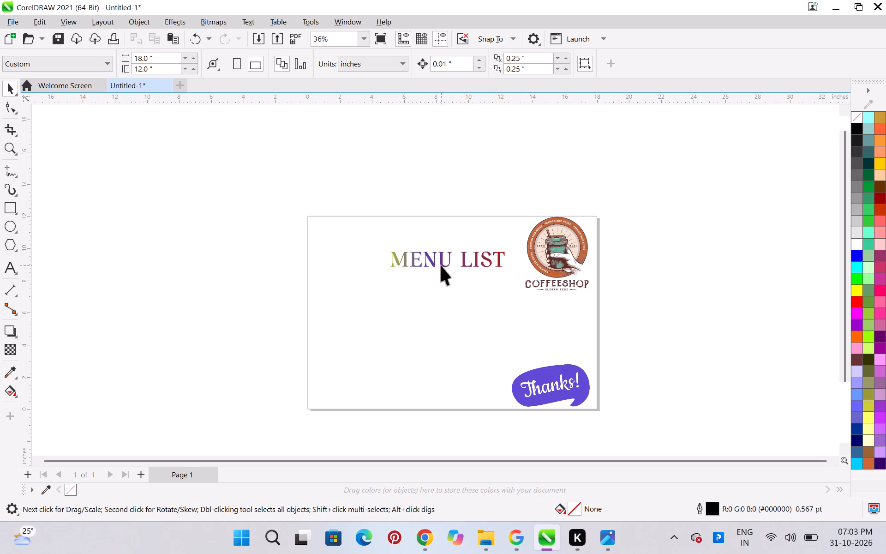
{"action": "key", "text": "ctrl+v"}
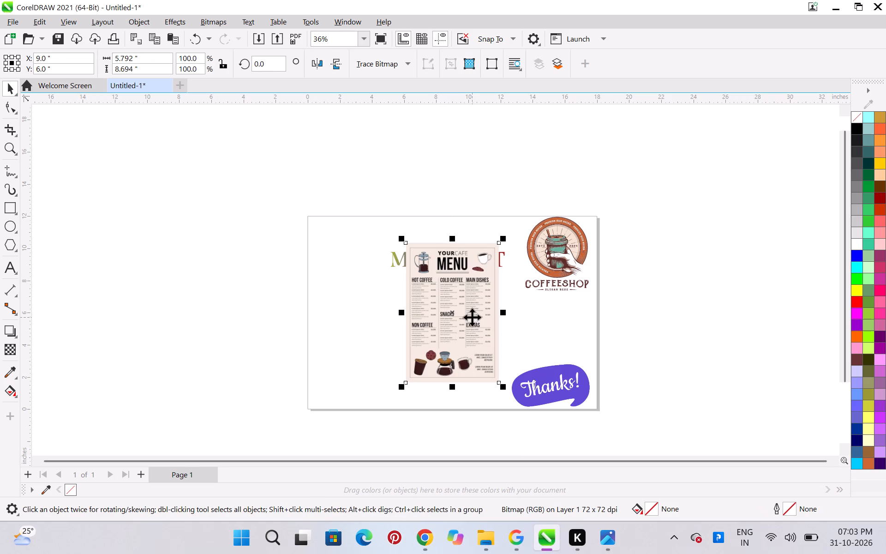
Move the pasted menu reference image across the page's left edge, centred at about X -1.0, Y 4.2 inches, to read its sections closely.
{"action": "left_click_drag", "start_coordinate": [470, 316], "coordinate": [259, 306]}
{"action": "scroll", "coordinate": [266, 330], "scroll_direction": "up", "scroll_amount": 12}
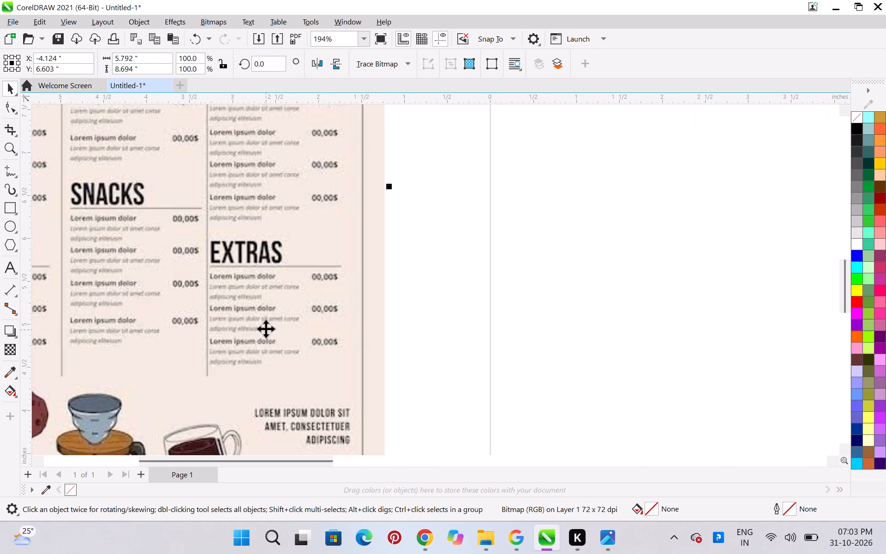
{"action": "left_click_drag", "start_coordinate": [145, 180], "coordinate": [222, 264]}
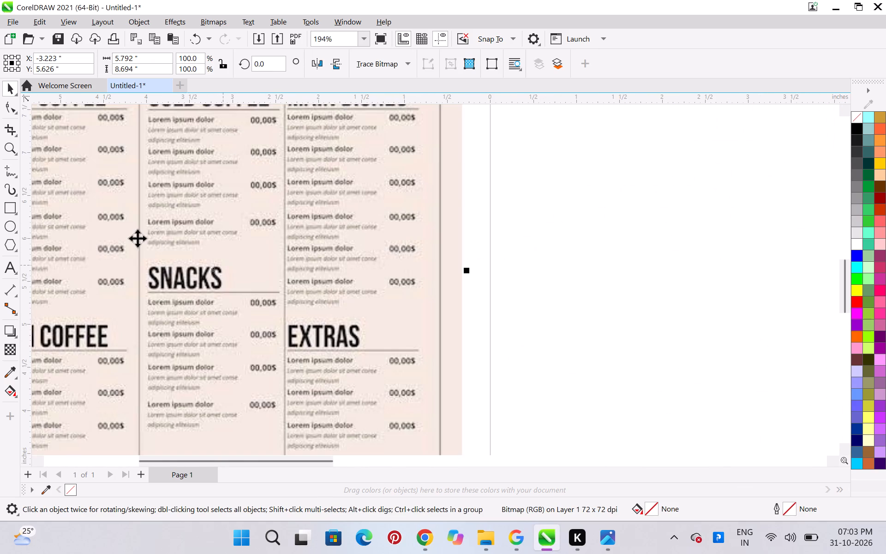
{"action": "left_click_drag", "start_coordinate": [134, 230], "coordinate": [326, 353]}
{"action": "scroll", "coordinate": [337, 255], "scroll_direction": "up", "scroll_amount": 6}
{"action": "scroll", "coordinate": [289, 264], "scroll_direction": "down", "scroll_amount": 6}
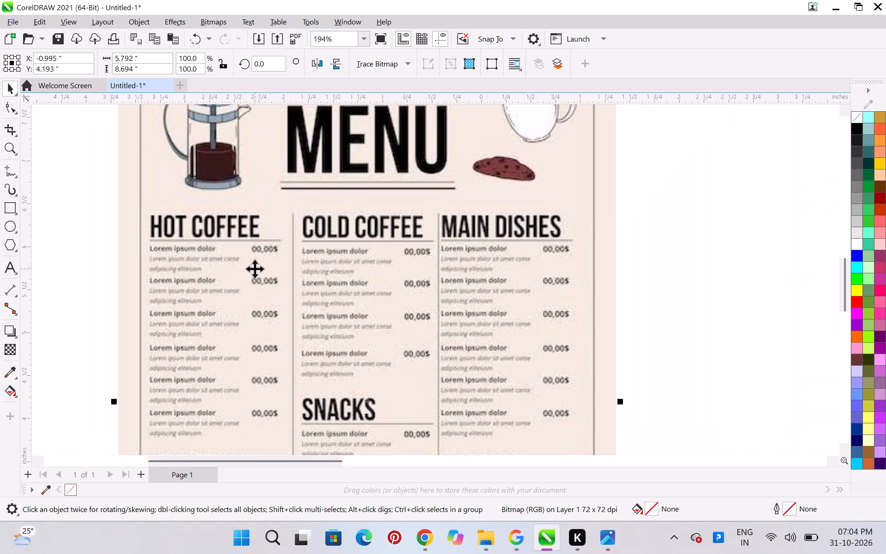
Delete the word LIST from the gradient heading on the page, leaving only MENU.
{"action": "scroll", "coordinate": [233, 205], "scroll_direction": "down", "scroll_amount": 6}
{"action": "scroll", "coordinate": [329, 213], "scroll_direction": "up", "scroll_amount": 3}
{"action": "scroll", "coordinate": [329, 212], "scroll_direction": "down", "scroll_amount": 5}
{"action": "scroll", "coordinate": [496, 187], "scroll_direction": "down", "scroll_amount": 1}
{"action": "scroll", "coordinate": [573, 174], "scroll_direction": "down", "scroll_amount": 3}
{"action": "scroll", "coordinate": [579, 135], "scroll_direction": "down", "scroll_amount": 4}
{"action": "scroll", "coordinate": [610, 108], "scroll_direction": "up", "scroll_amount": 3}
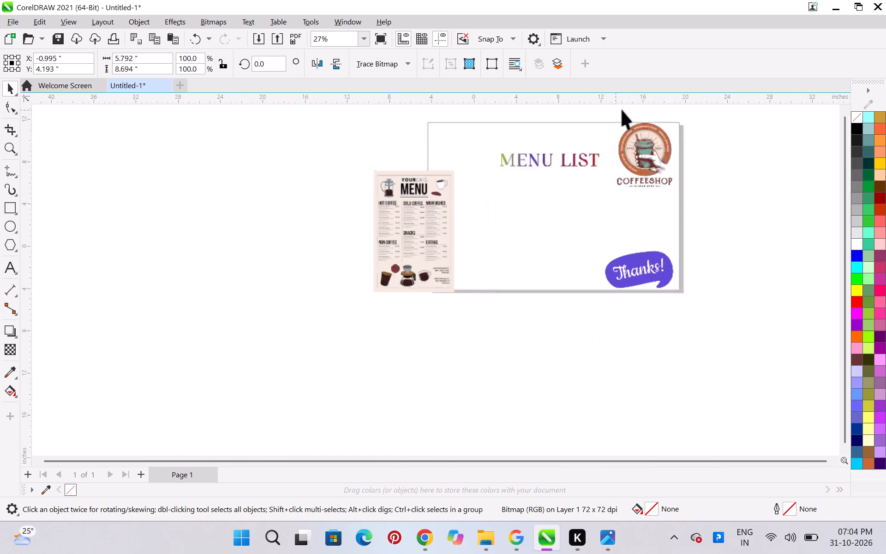
{"action": "scroll", "coordinate": [622, 110], "scroll_direction": "up", "scroll_amount": 3}
{"action": "scroll", "coordinate": [575, 113], "scroll_direction": "up", "scroll_amount": 5}
{"action": "scroll", "coordinate": [574, 111], "scroll_direction": "down", "scroll_amount": 3}
{"action": "scroll", "coordinate": [260, 256], "scroll_direction": "up", "scroll_amount": 2}
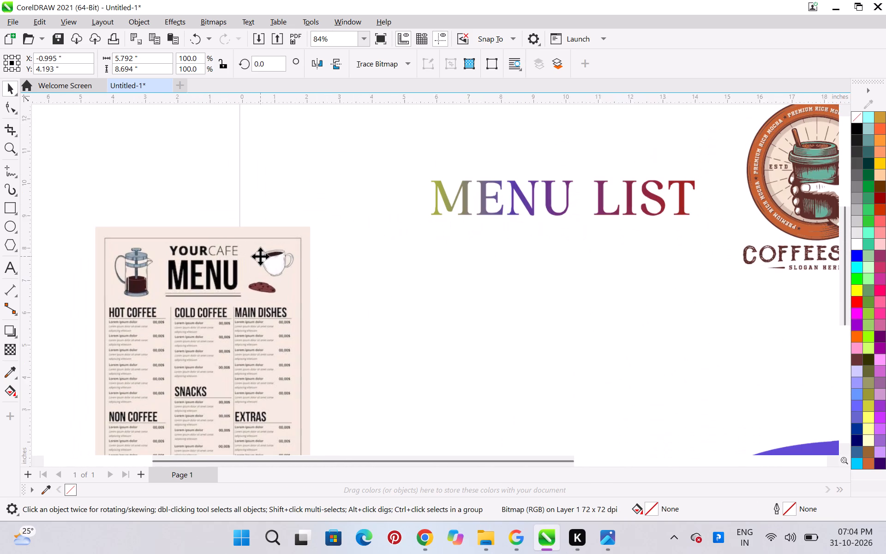
{"action": "left_click", "coordinate": [638, 192]}
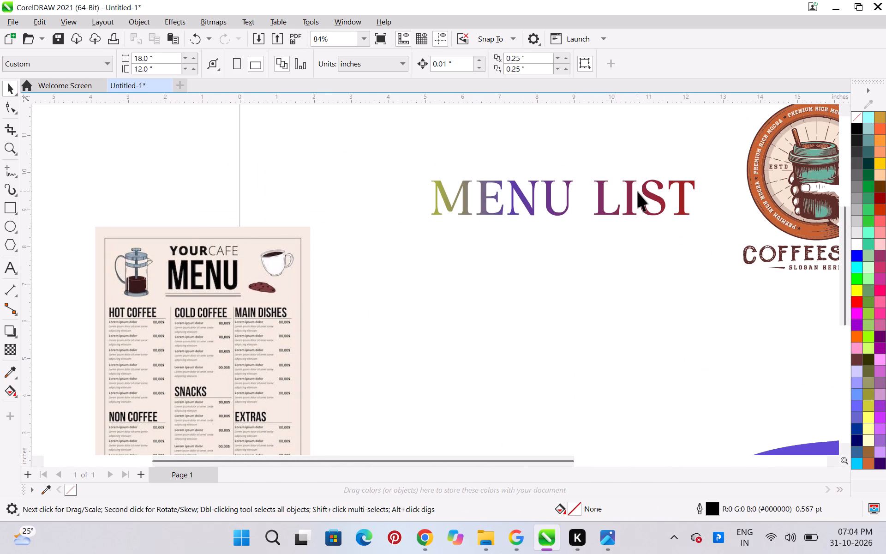
{"action": "double_click", "coordinate": [629, 193]}
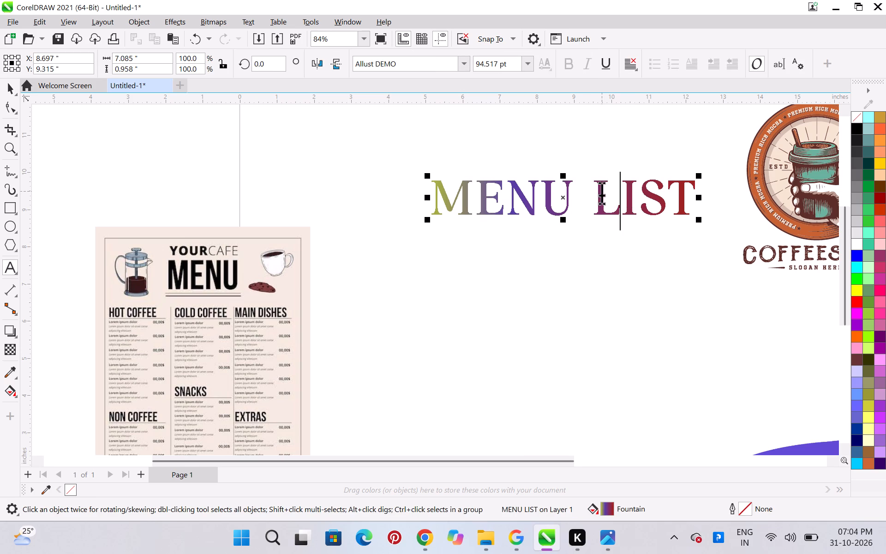
{"action": "left_click_drag", "start_coordinate": [597, 191], "coordinate": [710, 208]}
{"action": "key", "text": "BackSpace"}
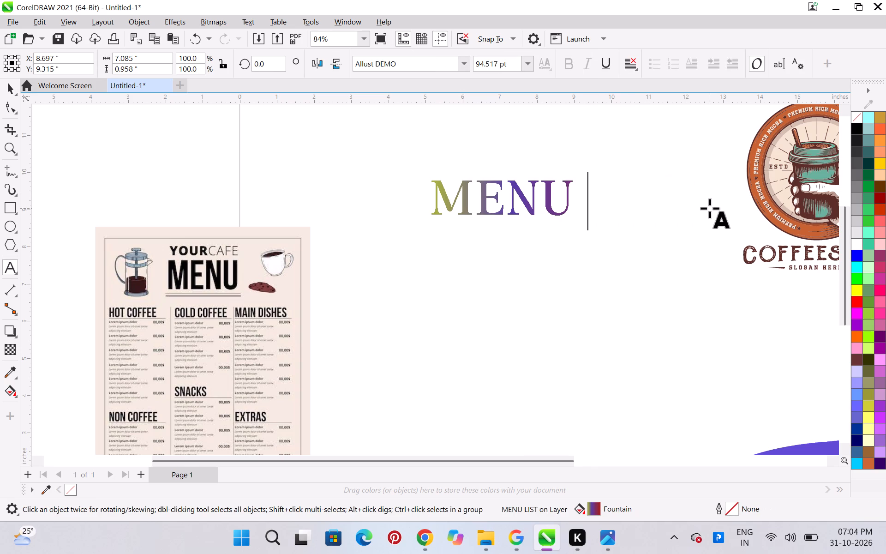
{"action": "key", "text": "ctrl+space"}
{"action": "left_click", "coordinate": [521, 306]}
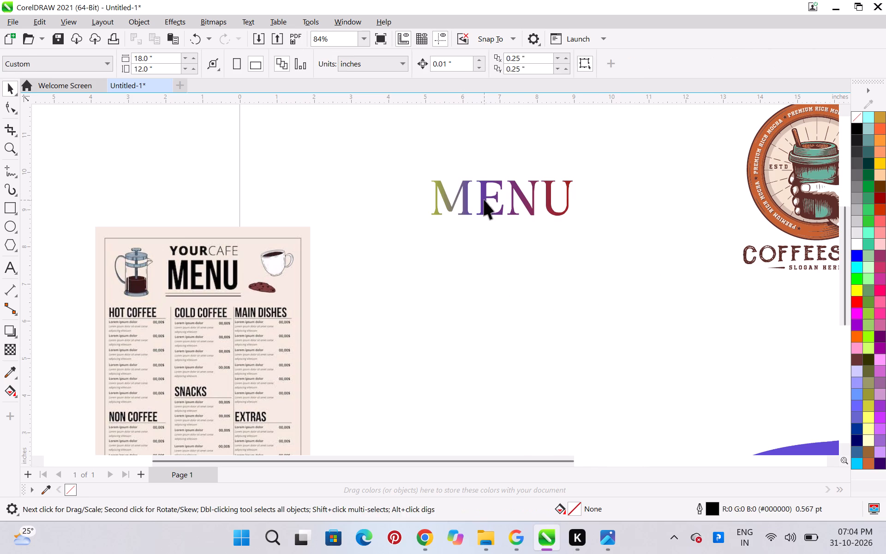
Duplicate the MENU heading just above the original and replace the copy's text with YOUR CAFE.
{"action": "left_click_drag", "start_coordinate": [484, 199], "coordinate": [533, 159]}
{"action": "right_click", "coordinate": [533, 159]}
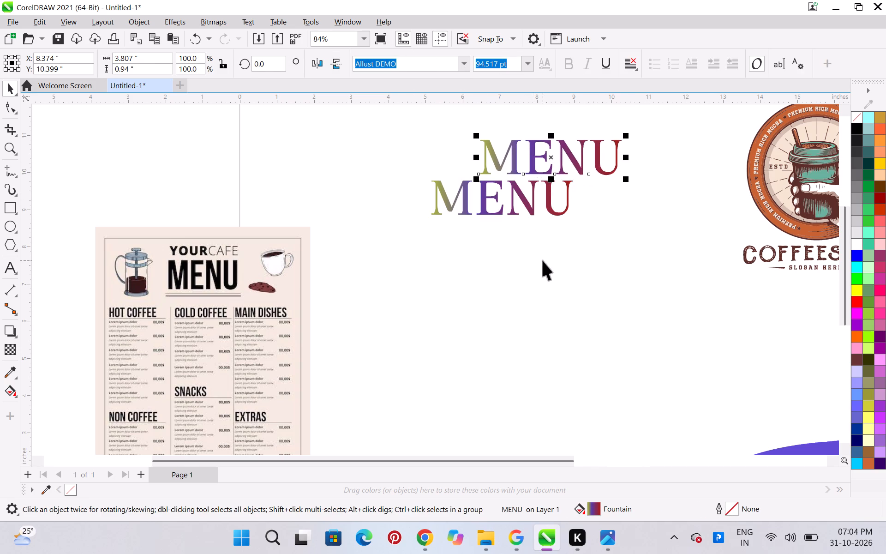
{"action": "left_click", "coordinate": [543, 260]}
{"action": "triple_click", "coordinate": [590, 153]}
{"action": "double_click", "coordinate": [580, 151]}
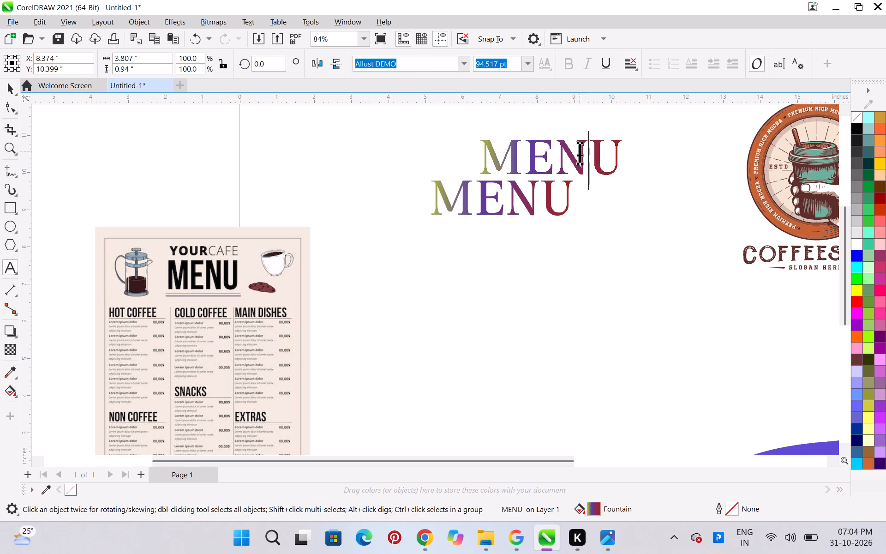
{"action": "double_click", "coordinate": [580, 151]}
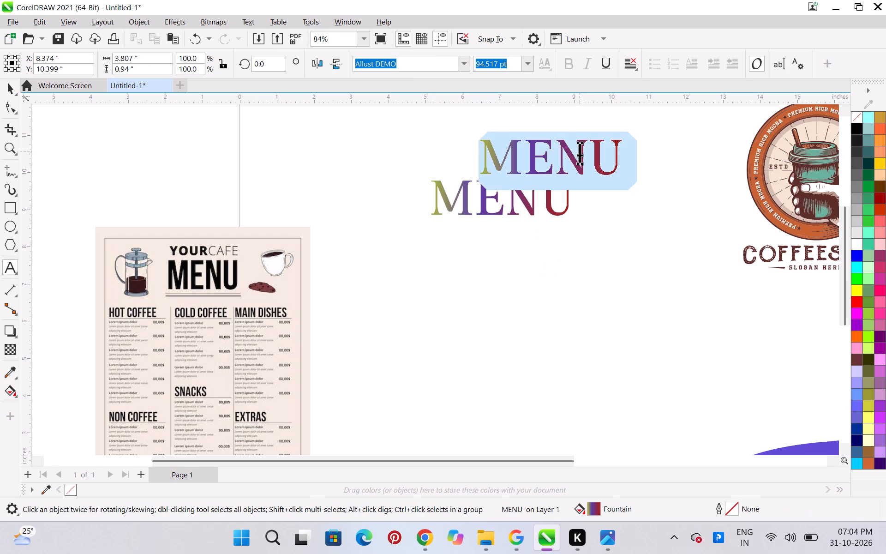
{"action": "key", "text": "BackSpace"}
{"action": "type", "text": "YOUR"}
{"action": "key", "text": "space"}
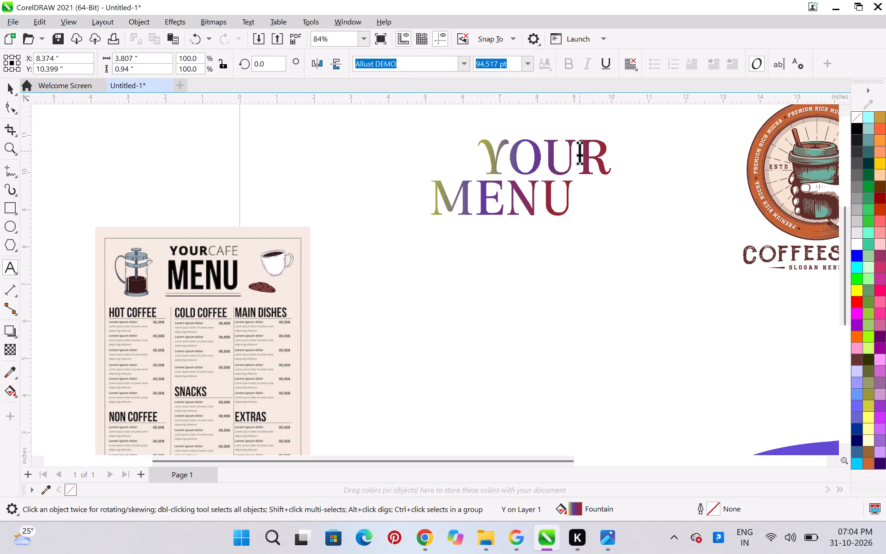
{"action": "type", "text": "CAFE"}
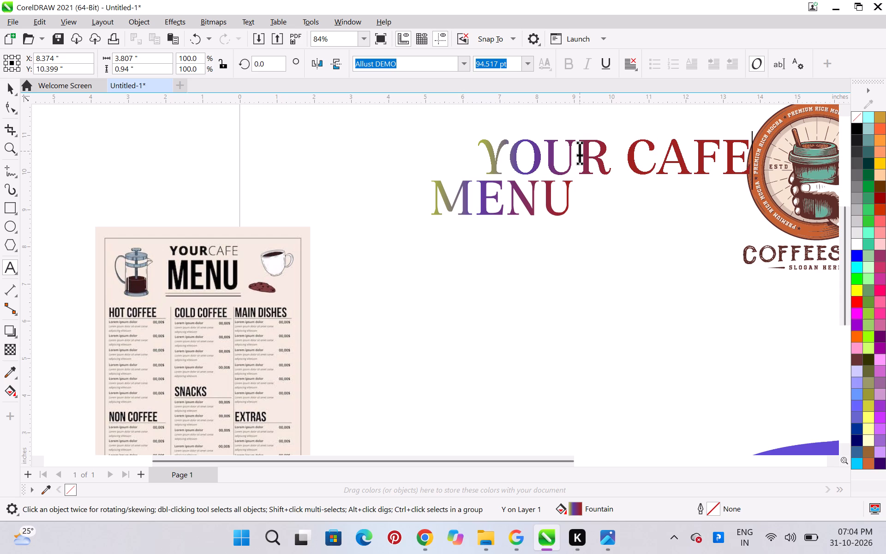
{"action": "key", "text": "ctrl+space"}
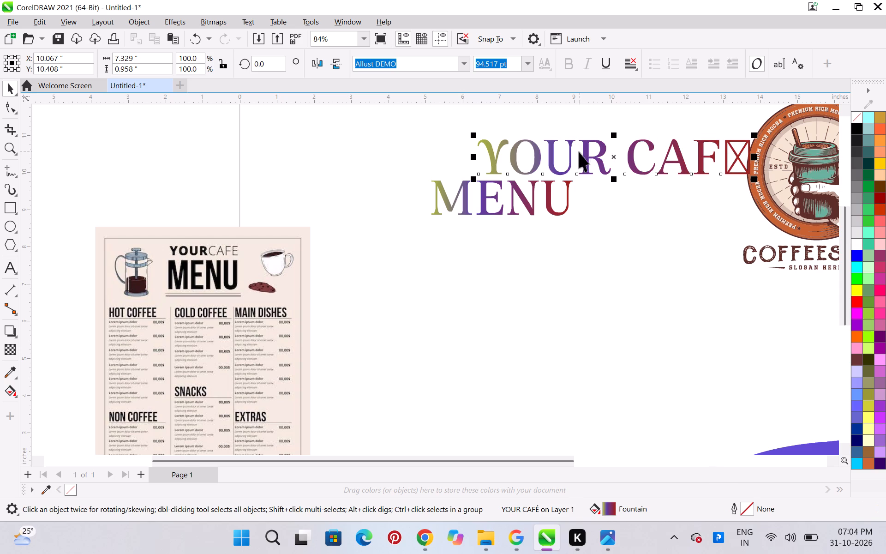
Move the YOUR CAFE line left over MENU, centred at about X 8.2, Y 10.4 inches.
{"action": "left_click_drag", "start_coordinate": [674, 154], "coordinate": [605, 154]}
Replace the broken accented last letter of YOUR CAFE with a plain E, undoing the automatic accent correction.
{"action": "left_click", "coordinate": [667, 157]}
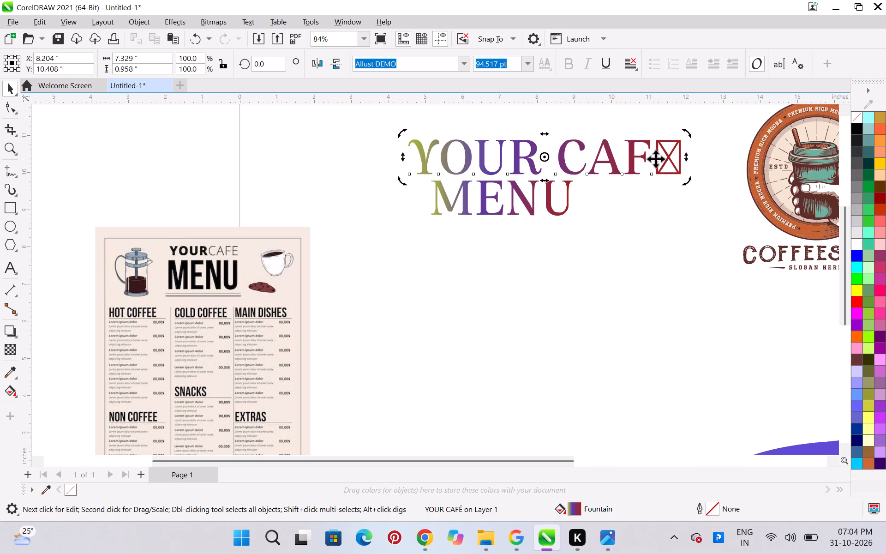
{"action": "left_click", "coordinate": [656, 159]}
{"action": "double_click", "coordinate": [661, 160]}
{"action": "left_click", "coordinate": [671, 159]}
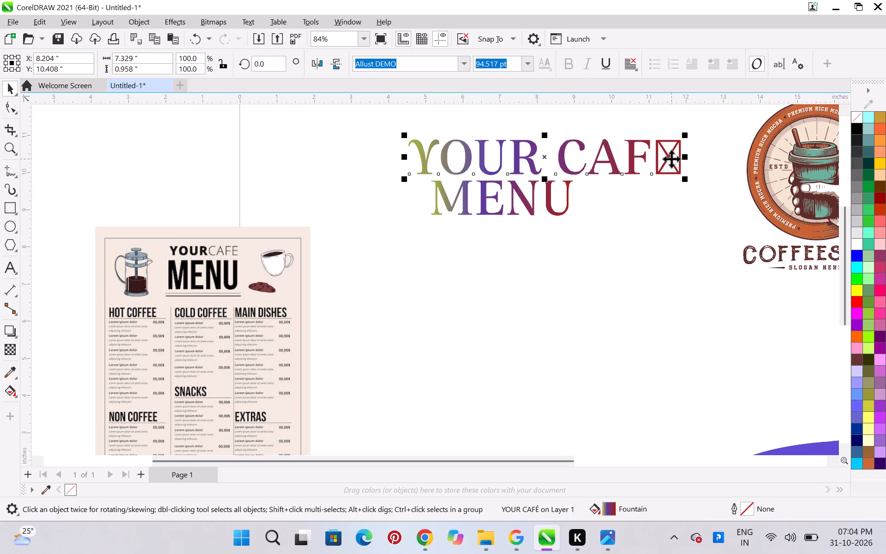
{"action": "left_click", "coordinate": [651, 165]}
{"action": "triple_click", "coordinate": [649, 158]}
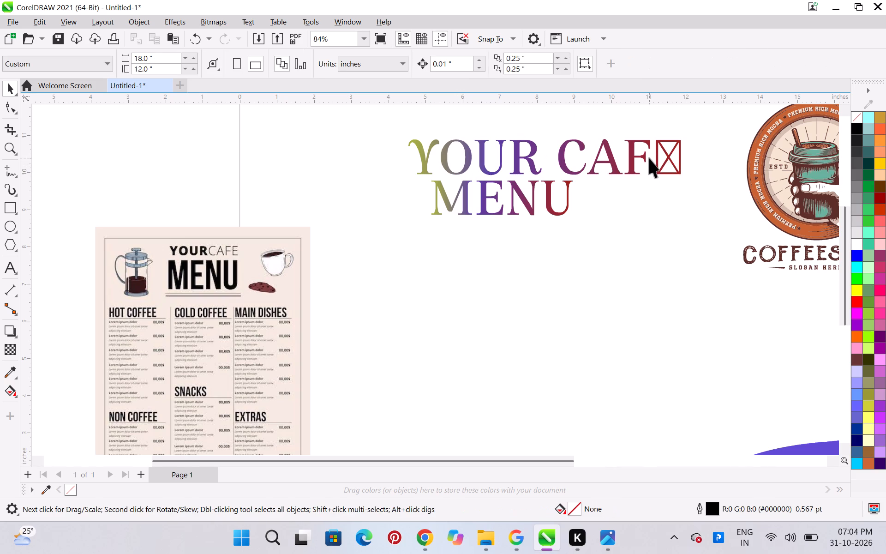
{"action": "triple_click", "coordinate": [641, 156]}
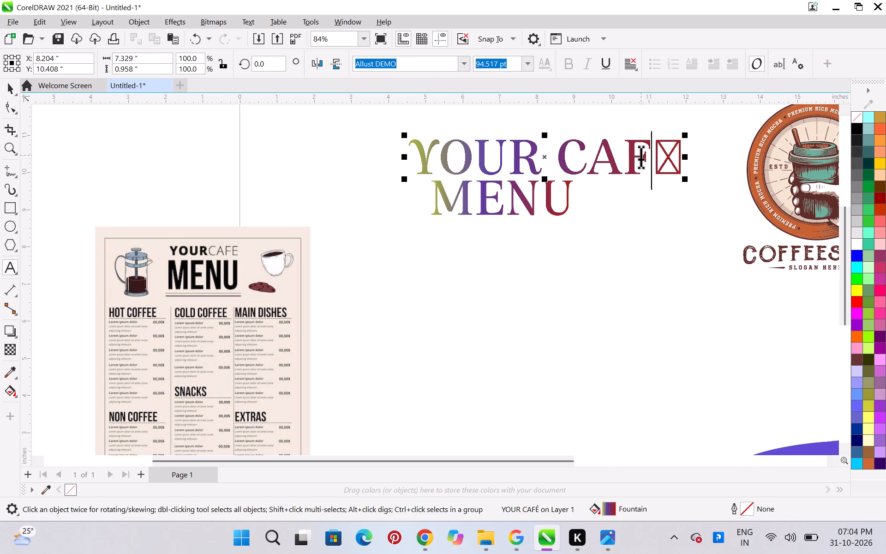
{"action": "key", "text": "Right"}
{"action": "key", "text": "BackSpace"}
{"action": "key", "text": "e"}
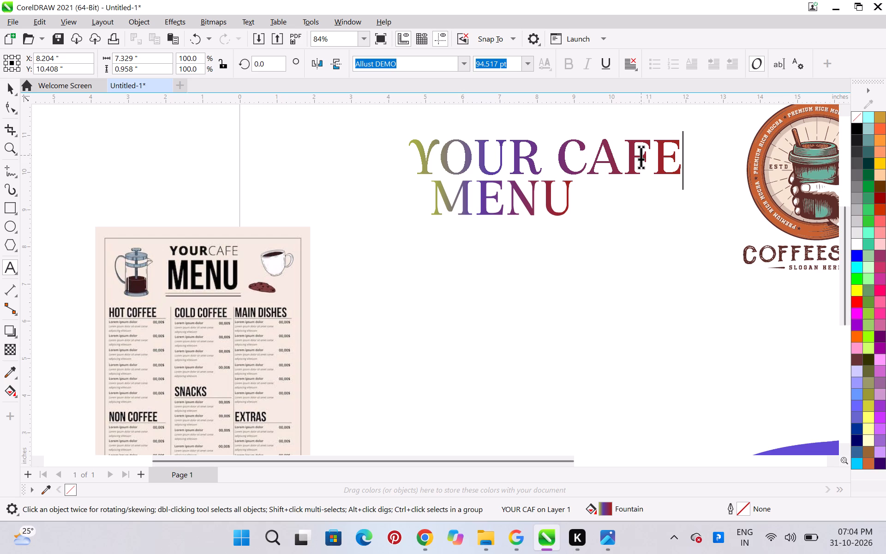
{"action": "key", "text": "ctrl+e"}
{"action": "key", "text": "ctrl+e"}
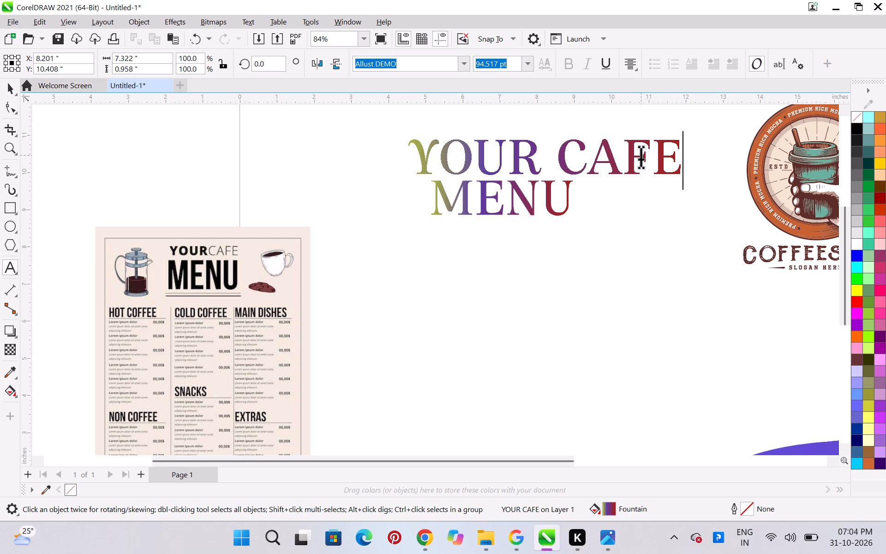
{"action": "left_click", "coordinate": [663, 309]}
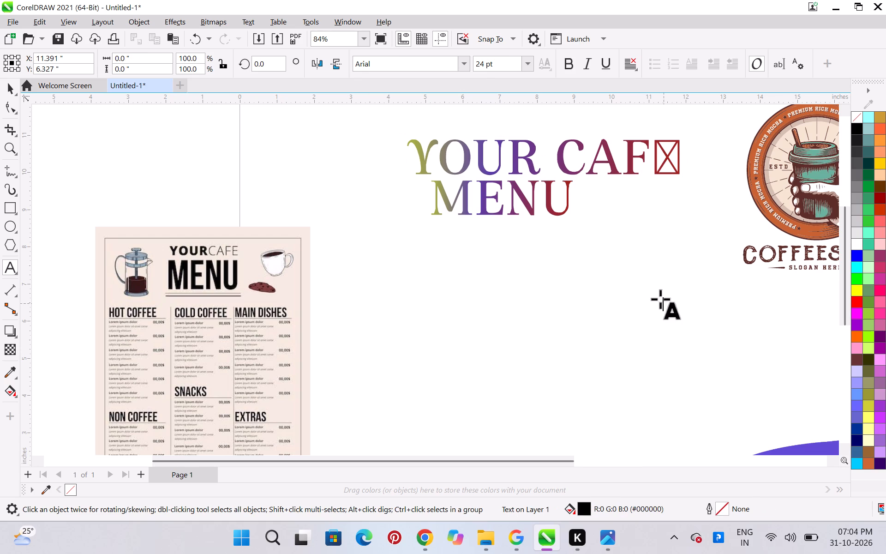
{"action": "key", "text": "ctrl+z"}
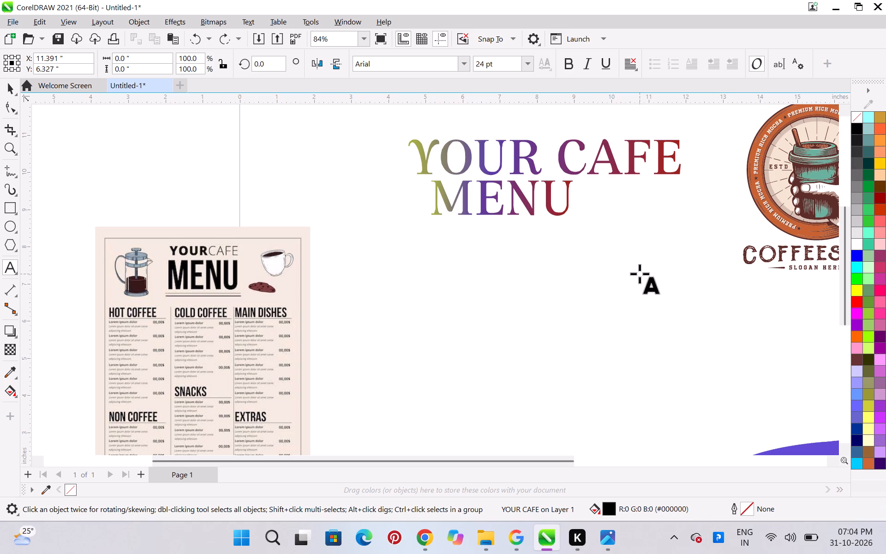
{"action": "left_click", "coordinate": [599, 341]}
{"action": "key", "text": "ctrl+space"}
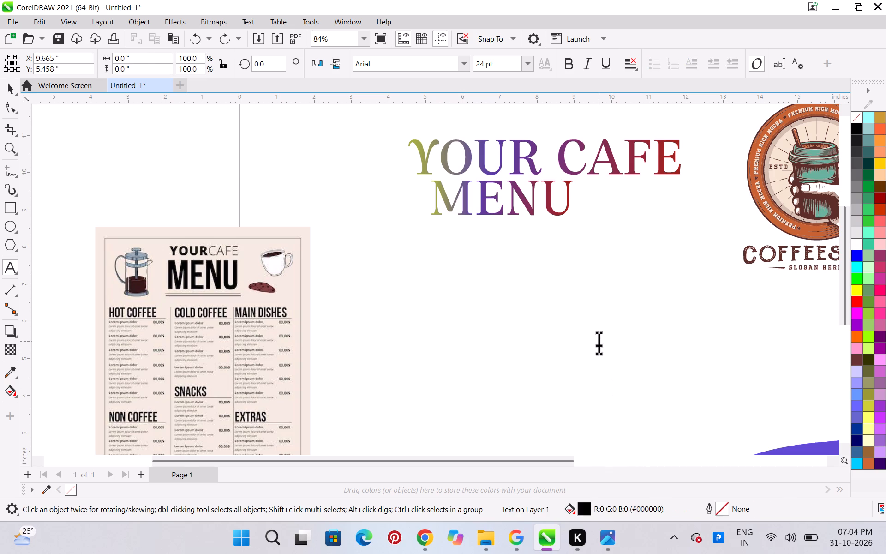
{"action": "left_click", "coordinate": [600, 337]}
Select the YOUR CAFE and MENU lines together and align their centres so they stack centred on each other.
{"action": "left_click", "coordinate": [511, 210]}
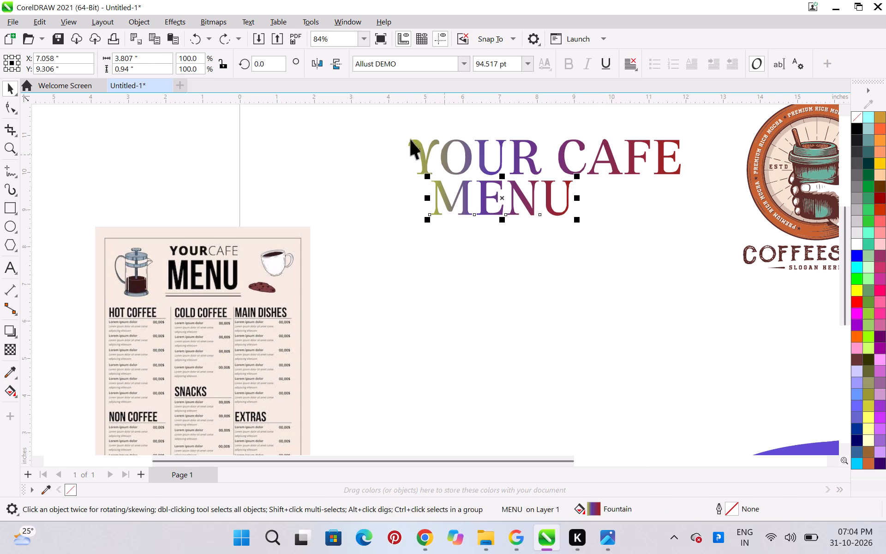
{"action": "left_click", "coordinate": [382, 157]}
{"action": "left_click_drag", "start_coordinate": [384, 119], "coordinate": [651, 235]}
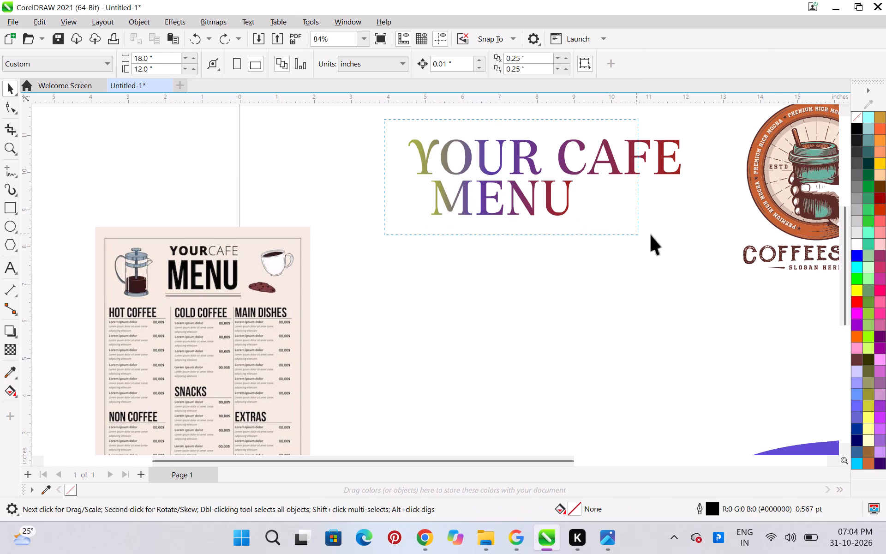
{"action": "left_click_drag", "start_coordinate": [651, 235], "coordinate": [697, 245]}
{"action": "key", "text": "e"}
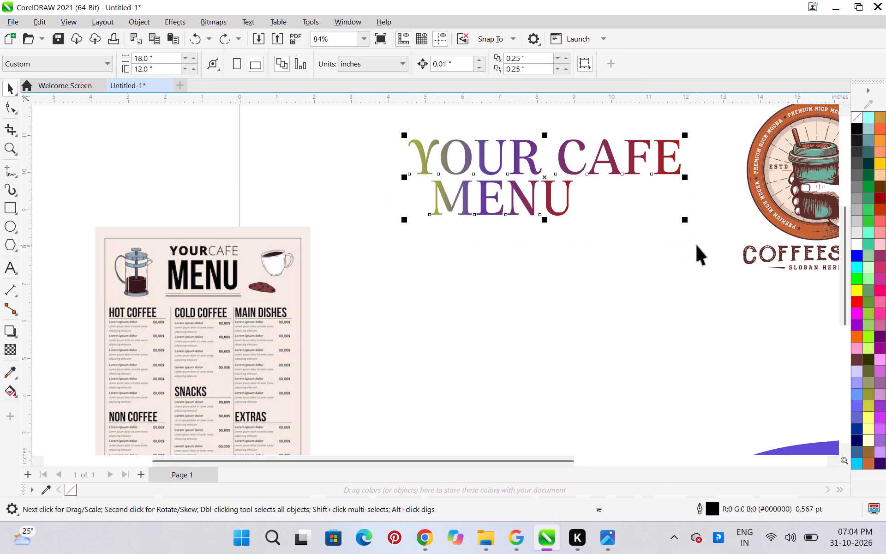
{"action": "key", "text": "ctrl+z"}
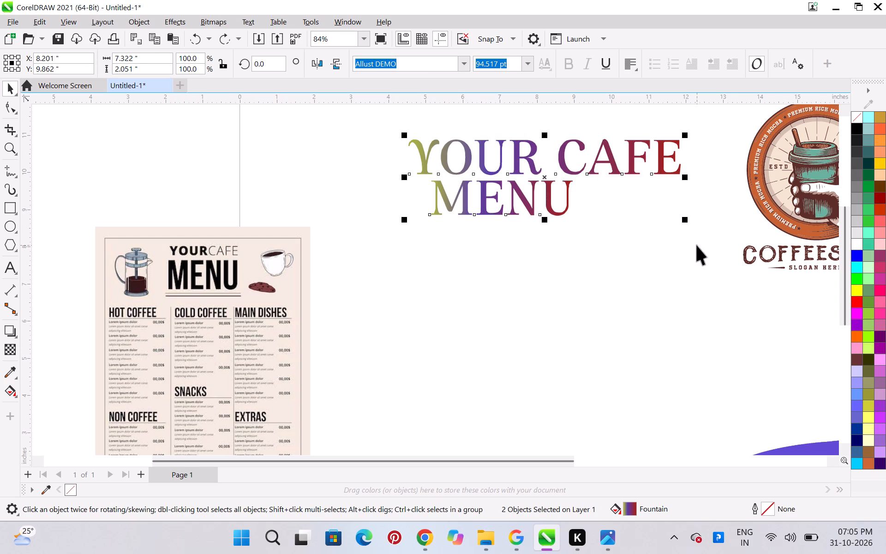
{"action": "key", "text": "c"}
{"action": "left_click", "coordinate": [617, 289]}
Move the two-line YOUR CAFE MENU heading slightly right, closer to the middle of the page.
{"action": "scroll", "coordinate": [593, 281], "scroll_direction": "down", "scroll_amount": 5}
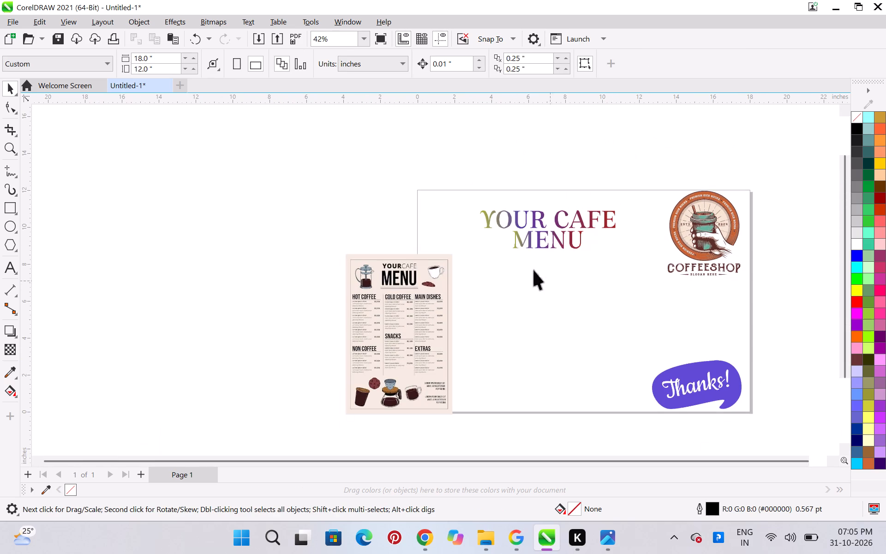
{"action": "left_click_drag", "start_coordinate": [450, 182], "coordinate": [639, 289]}
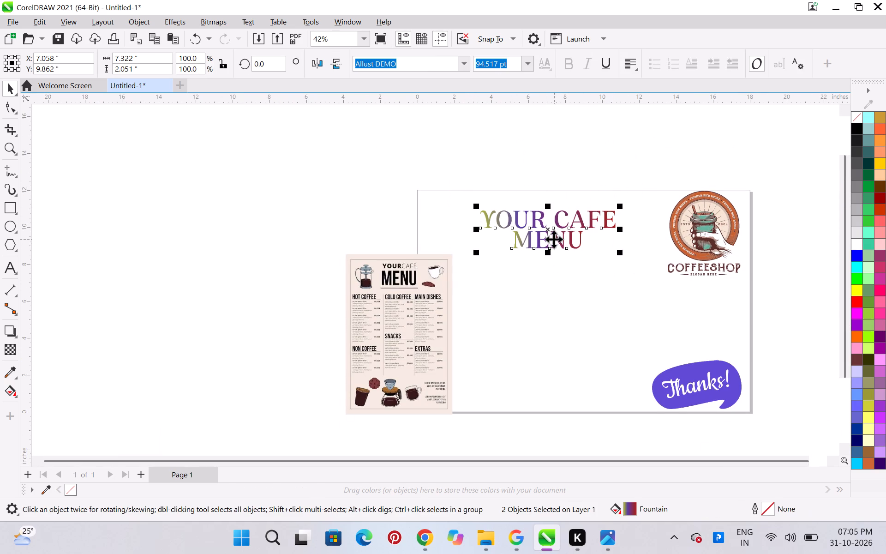
{"action": "left_click_drag", "start_coordinate": [554, 239], "coordinate": [580, 241]}
{"action": "left_click", "coordinate": [563, 344]}
Move the pasted menu reference image clear of the page's left side, centred at about X -12.5, Y 4.8 inches.
{"action": "scroll", "coordinate": [562, 347], "scroll_direction": "down", "scroll_amount": 2}
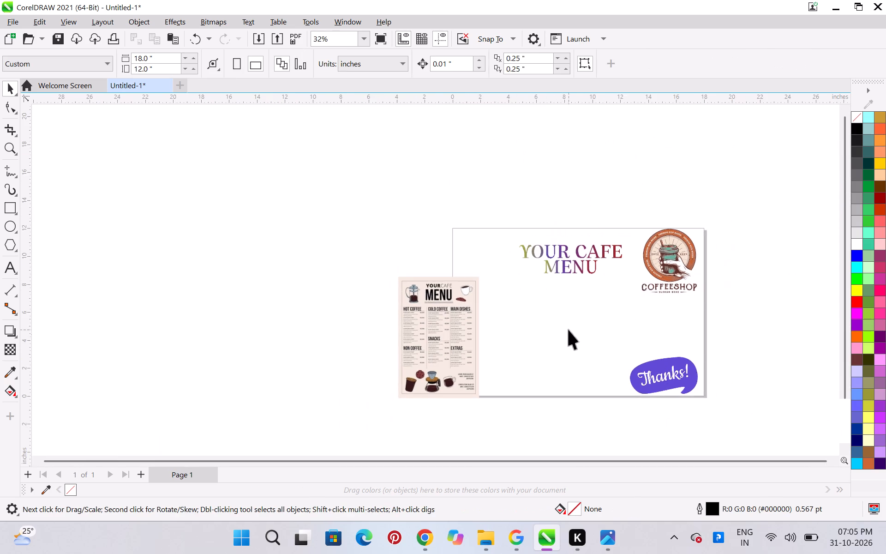
{"action": "scroll", "coordinate": [573, 325], "scroll_direction": "up", "scroll_amount": 4}
{"action": "scroll", "coordinate": [363, 344], "scroll_direction": "up", "scroll_amount": 4}
{"action": "scroll", "coordinate": [349, 344], "scroll_direction": "down", "scroll_amount": 3}
{"action": "scroll", "coordinate": [395, 328], "scroll_direction": "down", "scroll_amount": 5}
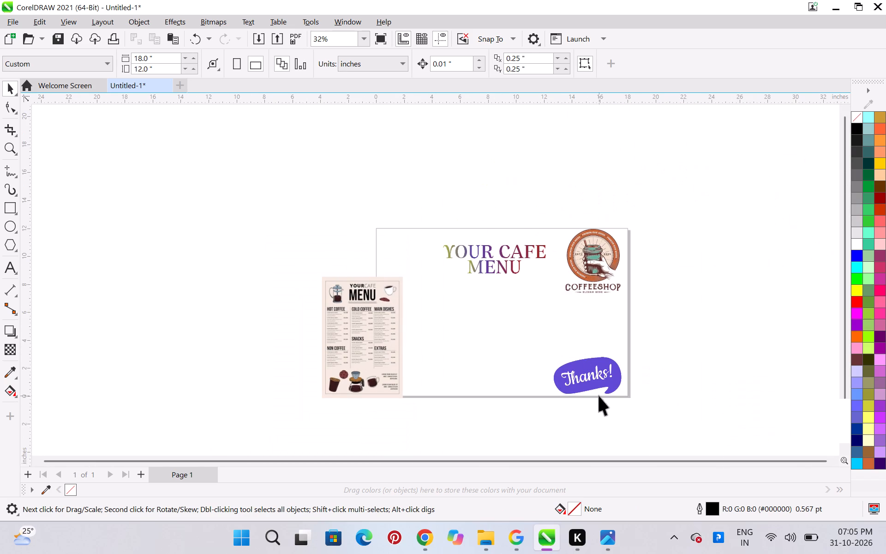
{"action": "left_click", "coordinate": [676, 305]}
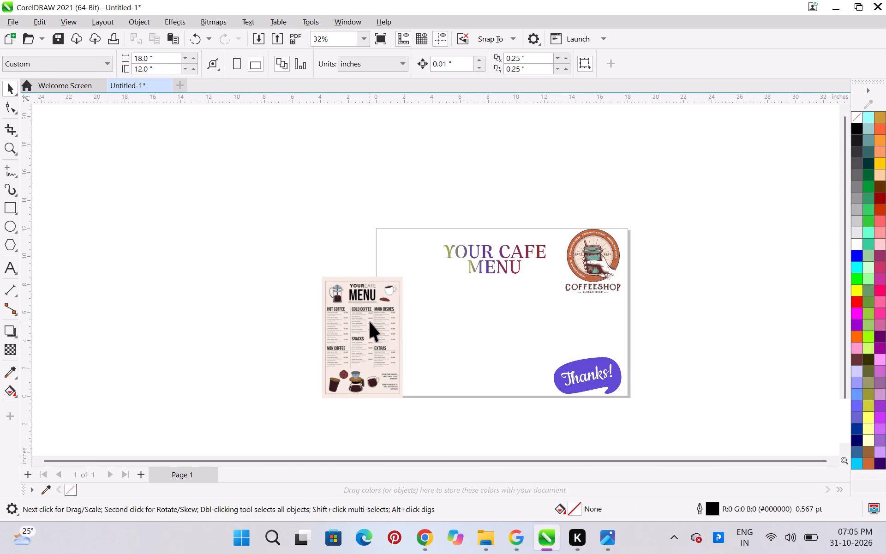
{"action": "left_click", "coordinate": [370, 322]}
{"action": "left_click_drag", "start_coordinate": [370, 322], "coordinate": [210, 314]}
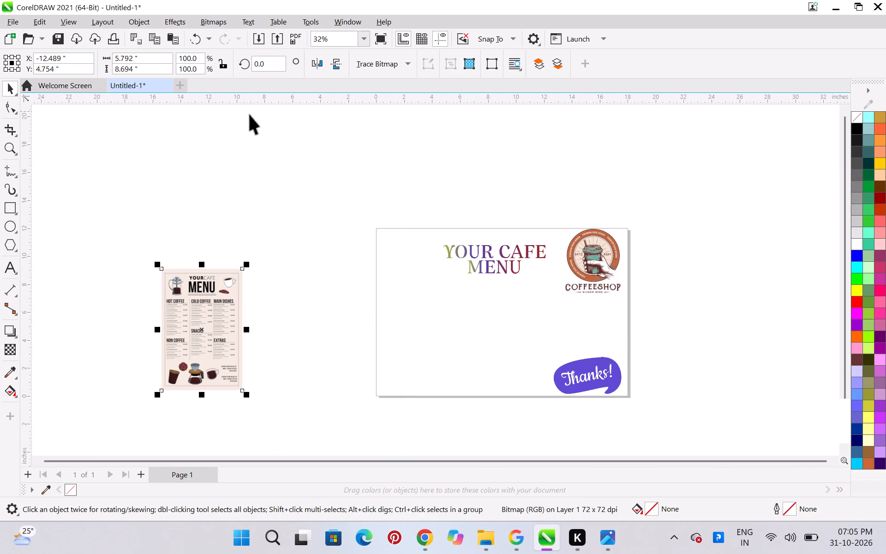
Change the page orientation to portrait, 12 × 18 inches.
{"action": "left_click", "coordinate": [312, 207]}
{"action": "left_click", "coordinate": [229, 64]}
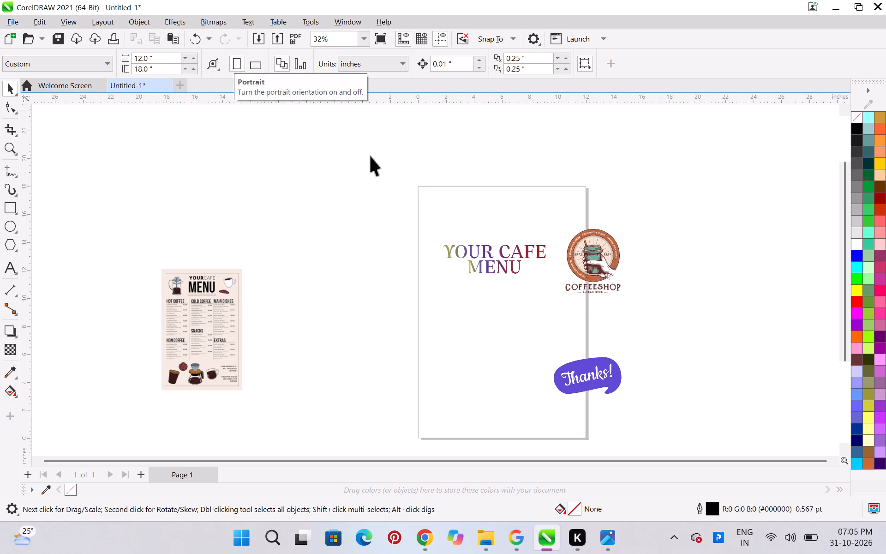
Move the COFFEESHOP logo into the page's upper-right corner, centred at about X 9.9, Y 15.5 inches.
{"action": "left_click_drag", "start_coordinate": [594, 262], "coordinate": [561, 225]}
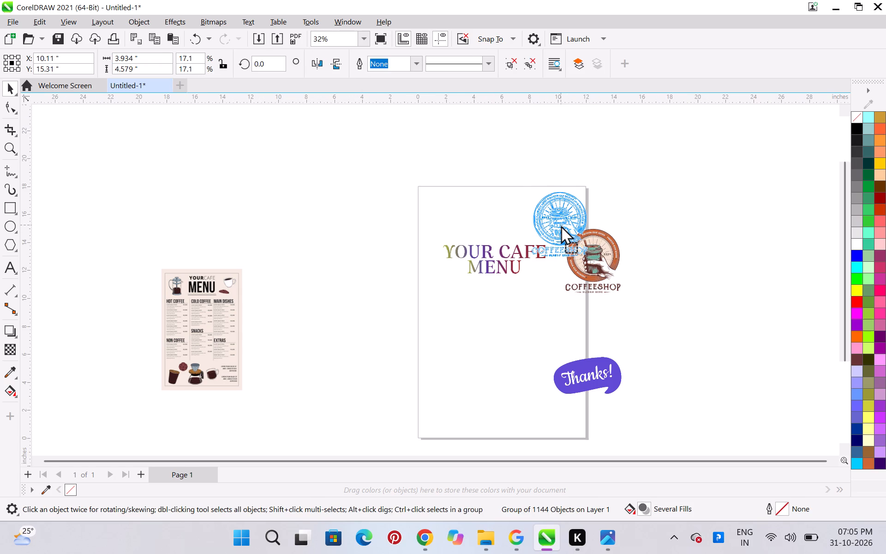
{"action": "left_click_drag", "start_coordinate": [561, 225], "coordinate": [557, 222]}
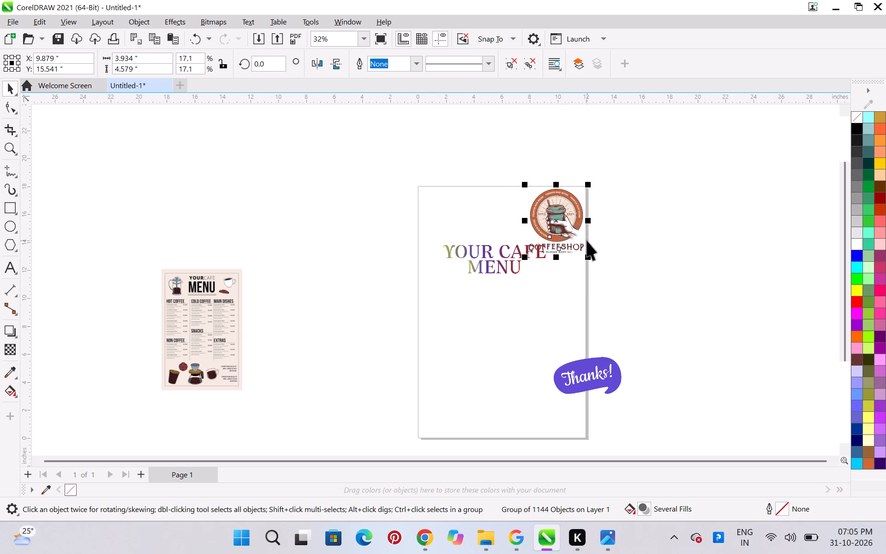
{"action": "scroll", "coordinate": [587, 242], "scroll_direction": "down", "scroll_amount": 2}
{"action": "scroll", "coordinate": [587, 242], "scroll_direction": "up", "scroll_amount": 9}
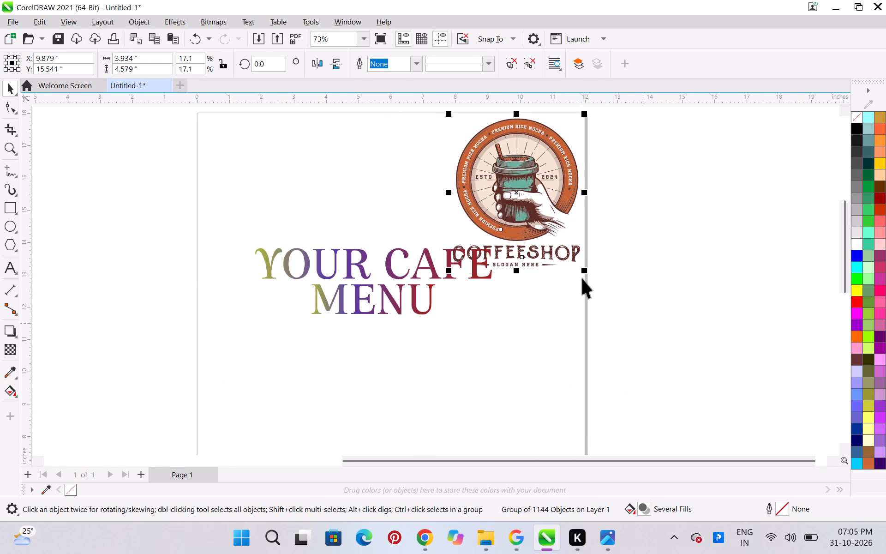
Scale the COFFEESHOP logo down about its centre so it stands clear of the YOUR CAFE MENU heading.
{"action": "left_click_drag", "start_coordinate": [586, 270], "coordinate": [573, 252], "text": "shift"}
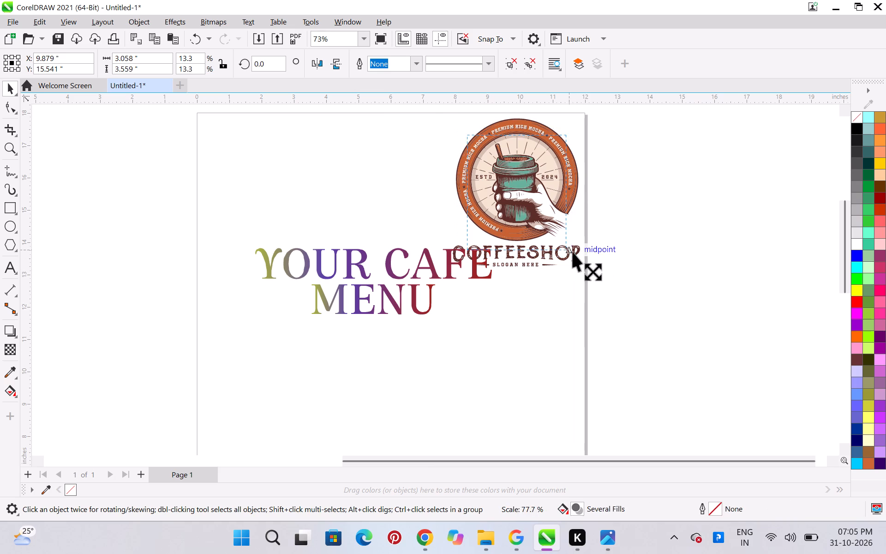
{"action": "left_click_drag", "start_coordinate": [573, 252], "coordinate": [567, 244], "text": "shift"}
{"action": "scroll", "coordinate": [567, 244], "scroll_direction": "down", "scroll_amount": 6}
{"action": "left_click", "coordinate": [639, 248]}
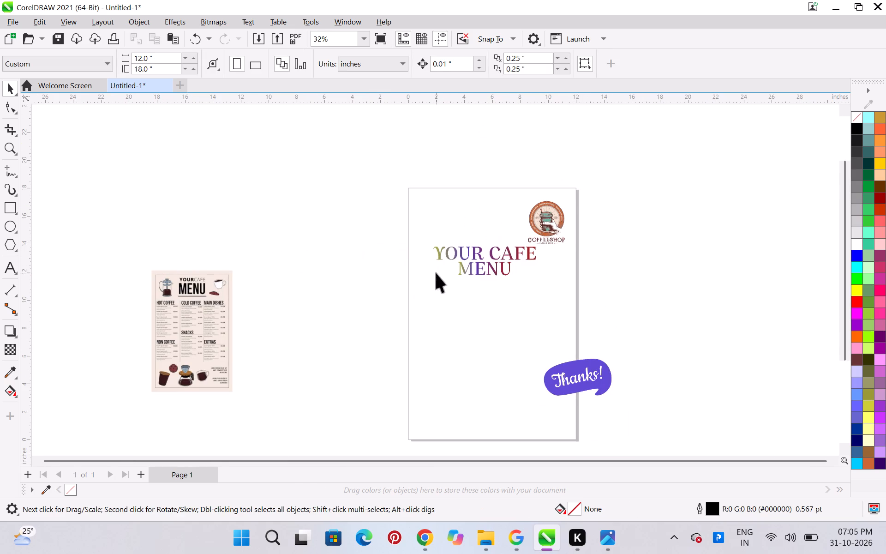
{"action": "scroll", "coordinate": [476, 262], "scroll_direction": "down", "scroll_amount": 4}
{"action": "scroll", "coordinate": [476, 262], "scroll_direction": "up", "scroll_amount": 8}
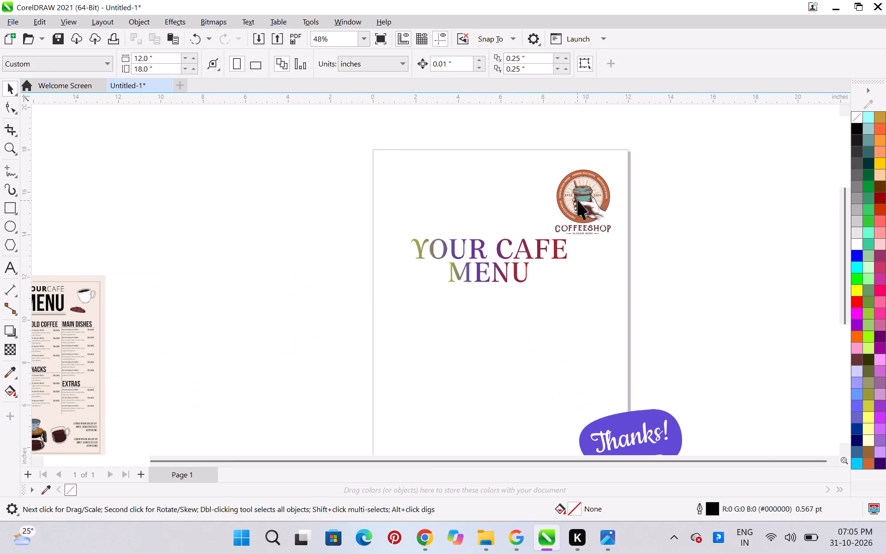
{"action": "left_click", "coordinate": [578, 200]}
{"action": "left_click", "coordinate": [348, 283]}
{"action": "left_click", "coordinate": [553, 313]}
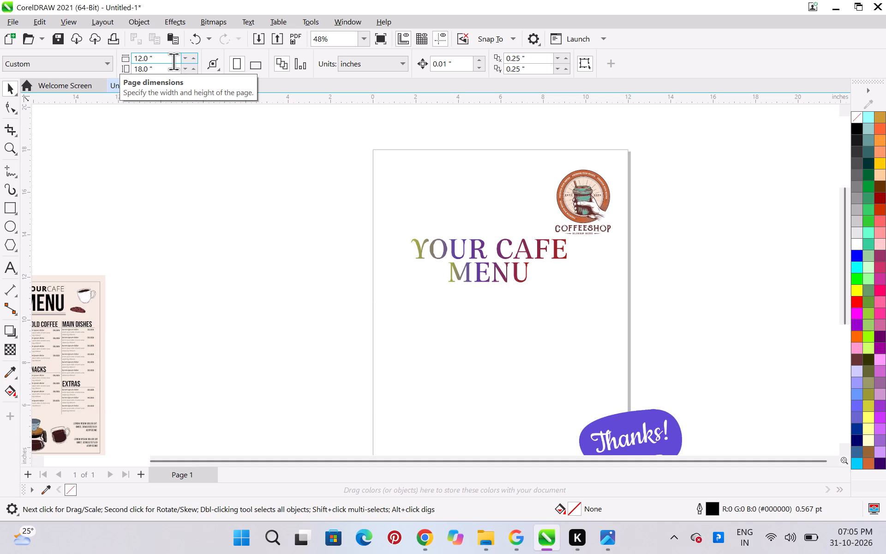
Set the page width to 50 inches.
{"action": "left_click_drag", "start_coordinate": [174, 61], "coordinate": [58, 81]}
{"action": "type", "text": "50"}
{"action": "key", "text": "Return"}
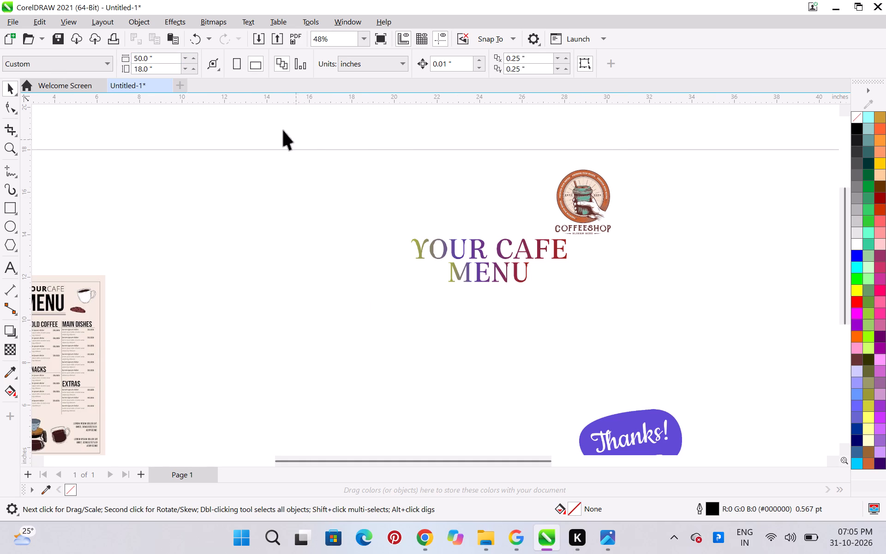
Set the page width to 15 inches.
{"action": "left_click_drag", "start_coordinate": [166, 58], "coordinate": [128, 62]}
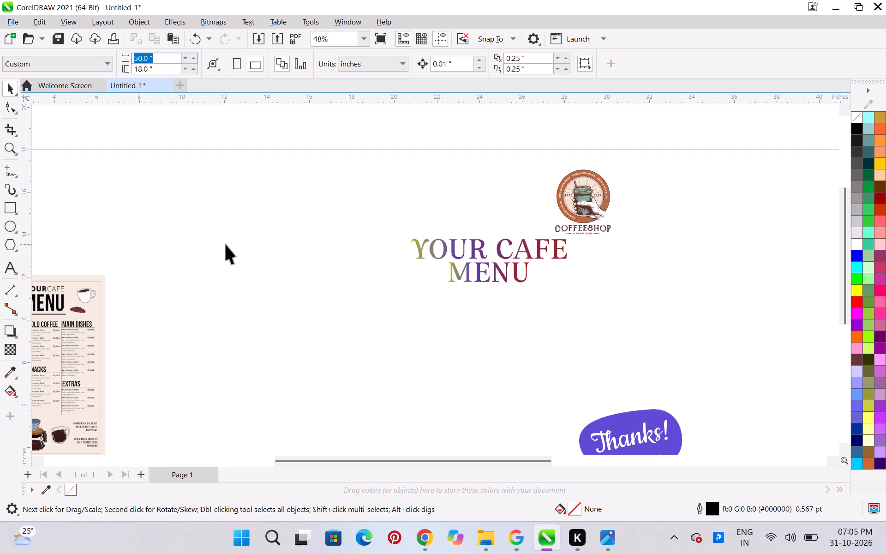
{"action": "type", "text": "15"}
{"action": "key", "text": "Return"}
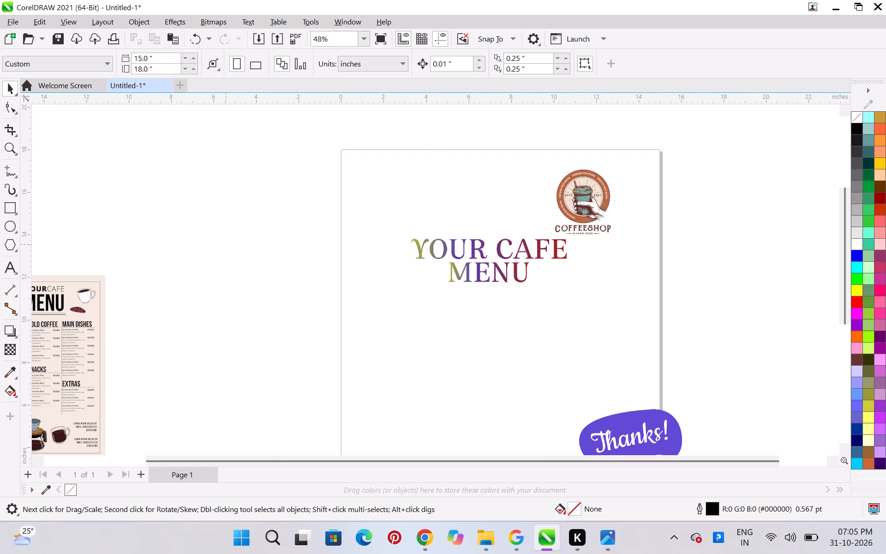
Move the COFFEESHOP logo sideways, closer to the right edge of the widened page.
{"action": "scroll", "coordinate": [228, 255], "scroll_direction": "down", "scroll_amount": 4}
{"action": "scroll", "coordinate": [454, 297], "scroll_direction": "up", "scroll_amount": 2}
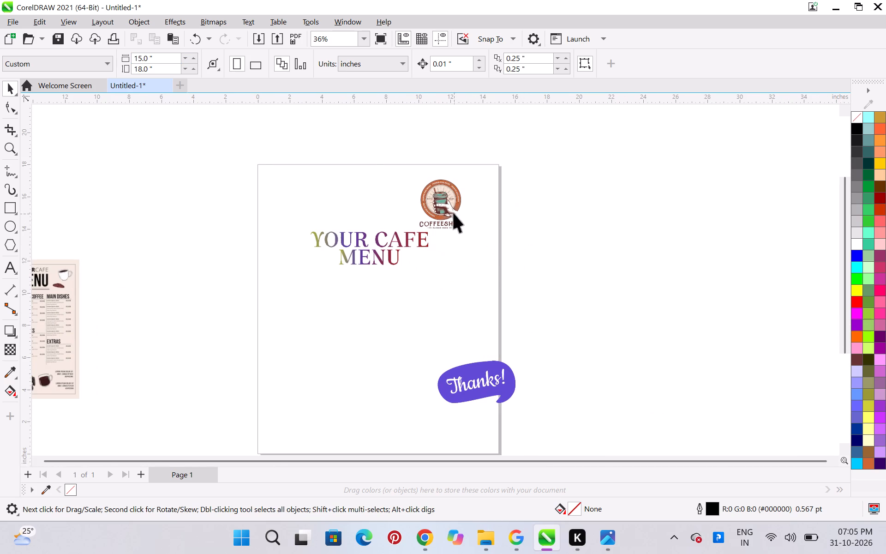
{"action": "left_click", "coordinate": [444, 204]}
{"action": "left_click_drag", "start_coordinate": [444, 204], "coordinate": [468, 205]}
{"action": "left_click", "coordinate": [617, 235]}
Move both lines of the YOUR CAFE MENU heading up beside the logo, centred at about X 6.3, Y 15.3 inches.
{"action": "left_click", "coordinate": [378, 247]}
{"action": "left_click", "coordinate": [301, 277]}
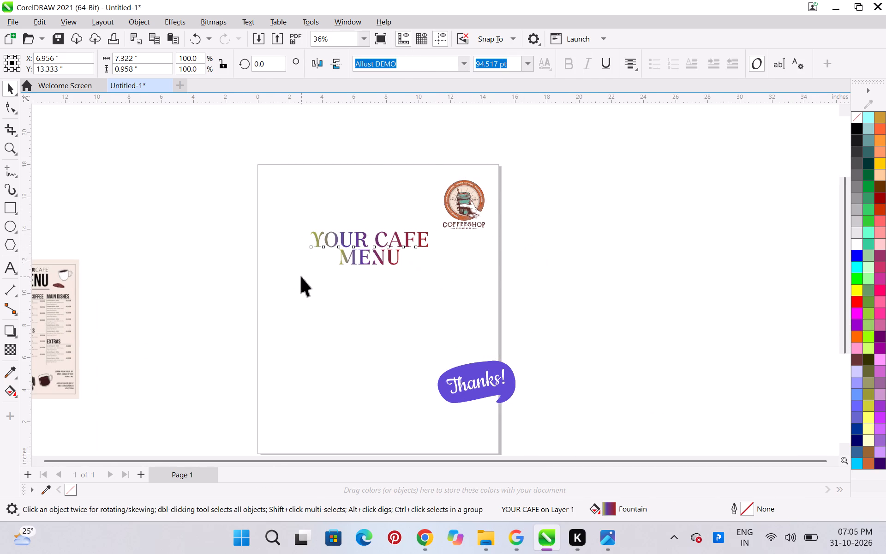
{"action": "left_click_drag", "start_coordinate": [279, 214], "coordinate": [448, 288]}
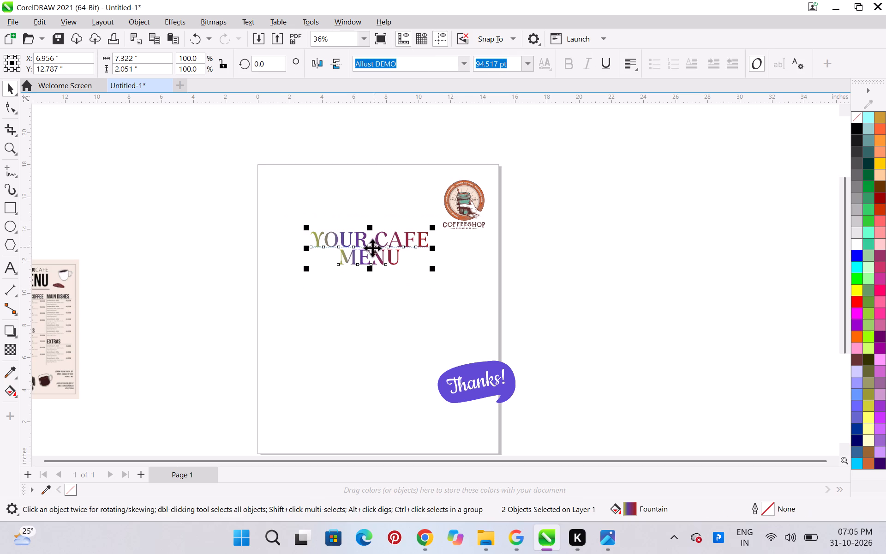
{"action": "left_click_drag", "start_coordinate": [367, 250], "coordinate": [360, 201]}
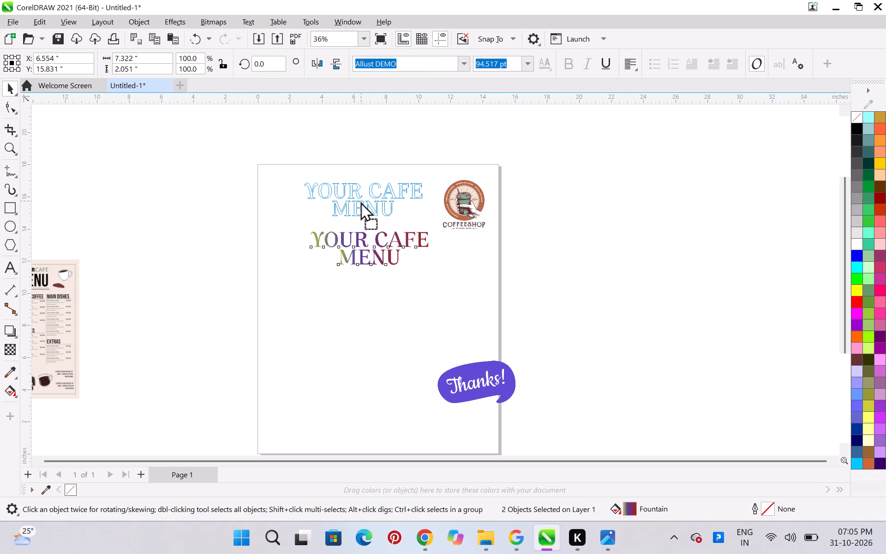
{"action": "left_click_drag", "start_coordinate": [360, 201], "coordinate": [357, 210]}
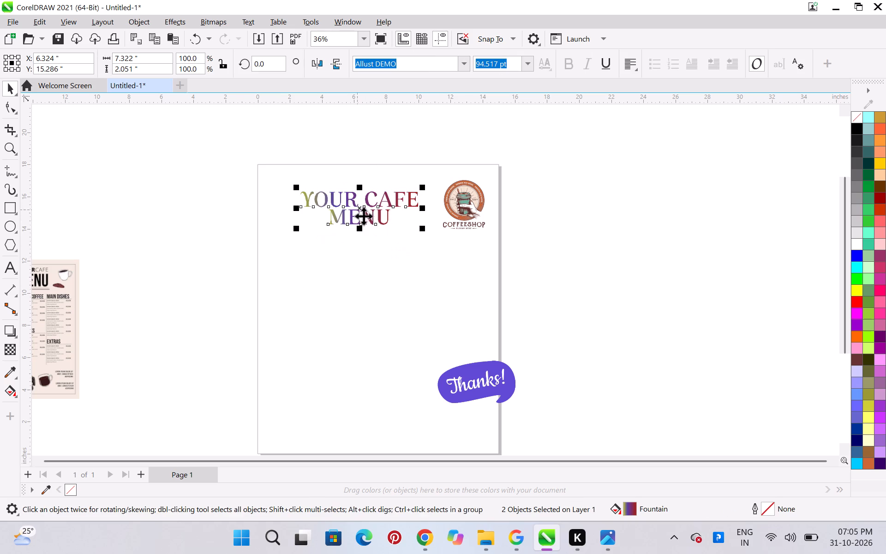
{"action": "left_click", "coordinate": [589, 247]}
Move the "Thanks!" bubble fully inside the page's lower-right corner.
{"action": "scroll", "coordinate": [452, 291], "scroll_direction": "down", "scroll_amount": 3}
{"action": "scroll", "coordinate": [483, 407], "scroll_direction": "up", "scroll_amount": 1}
{"action": "left_click", "coordinate": [478, 344]}
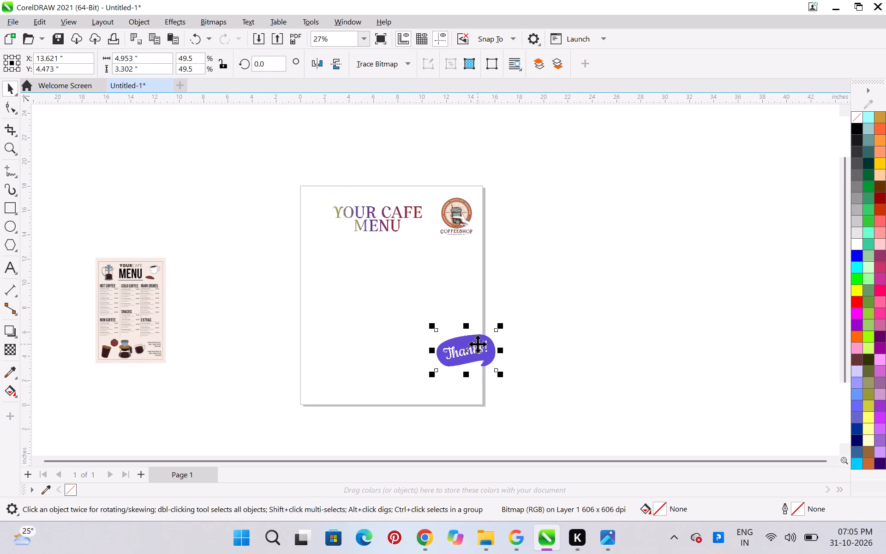
{"action": "left_click_drag", "start_coordinate": [471, 349], "coordinate": [455, 379]}
{"action": "left_click", "coordinate": [544, 357]}
Examine the heading and section layout of the pasted menu reference against the page being designed.
{"action": "scroll", "coordinate": [394, 284], "scroll_direction": "up", "scroll_amount": 4}
{"action": "scroll", "coordinate": [394, 284], "scroll_direction": "down", "scroll_amount": 5}
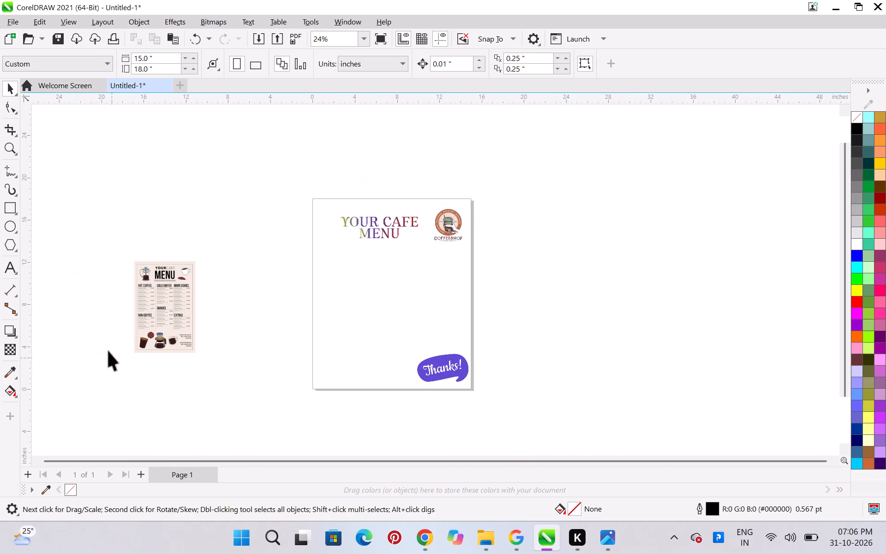
{"action": "scroll", "coordinate": [114, 321], "scroll_direction": "up", "scroll_amount": 5}
{"action": "scroll", "coordinate": [246, 249], "scroll_direction": "up", "scroll_amount": 6}
{"action": "scroll", "coordinate": [244, 239], "scroll_direction": "down", "scroll_amount": 3}
{"action": "scroll", "coordinate": [244, 243], "scroll_direction": "up", "scroll_amount": 4}
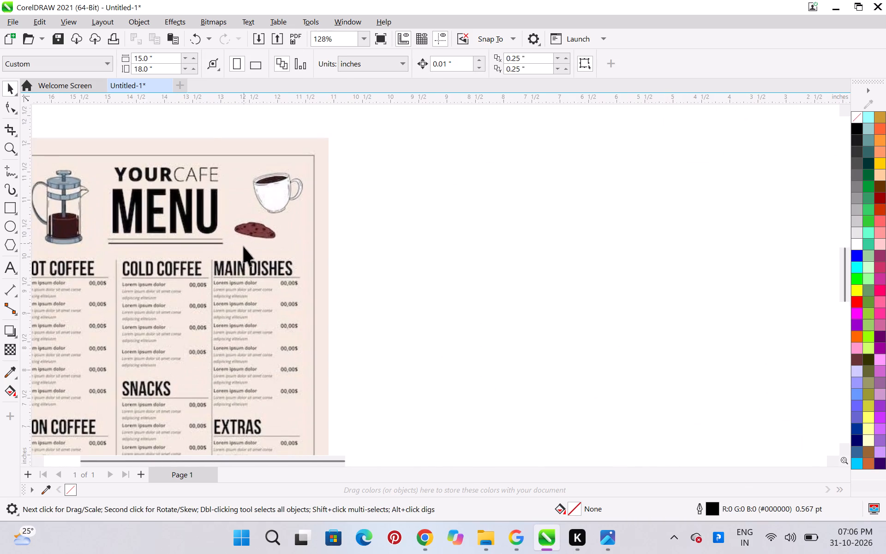
{"action": "scroll", "coordinate": [243, 260], "scroll_direction": "down", "scroll_amount": 4}
{"action": "scroll", "coordinate": [197, 263], "scroll_direction": "up", "scroll_amount": 4}
{"action": "scroll", "coordinate": [197, 263], "scroll_direction": "down", "scroll_amount": 8}
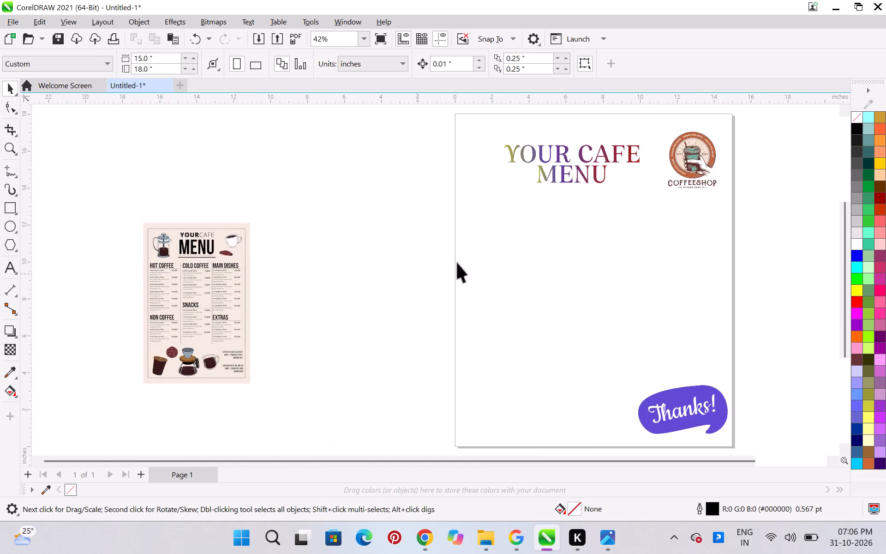
{"action": "scroll", "coordinate": [581, 251], "scroll_direction": "up", "scroll_amount": 5}
{"action": "scroll", "coordinate": [538, 237], "scroll_direction": "down", "scroll_amount": 4}
{"action": "key", "text": "ctrl+space"}
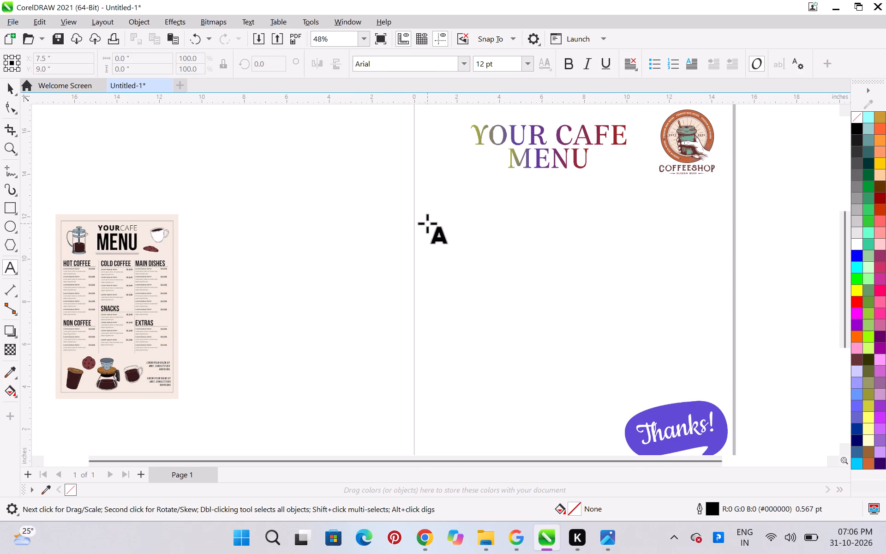
{"action": "key", "text": "ctrl+space"}
{"action": "scroll", "coordinate": [277, 188], "scroll_direction": "up", "scroll_amount": 1}
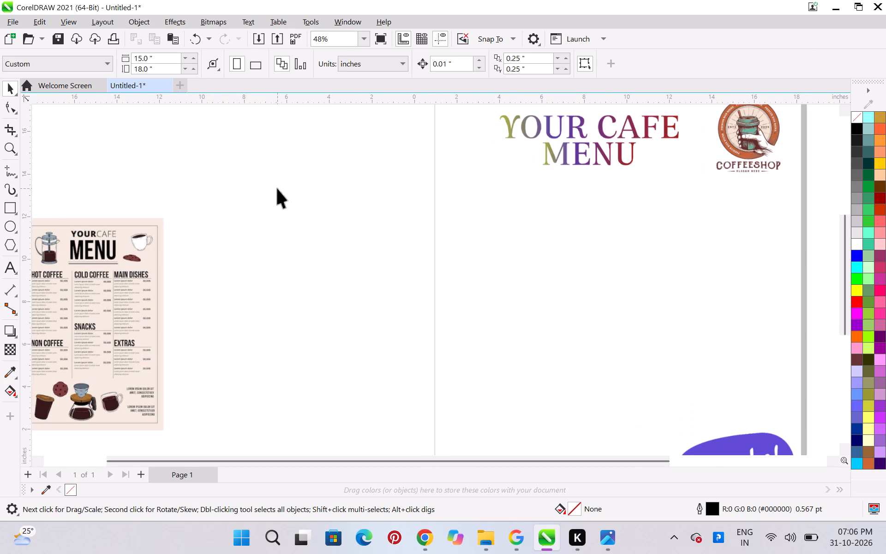
{"action": "scroll", "coordinate": [277, 188], "scroll_direction": "down", "scroll_amount": 3}
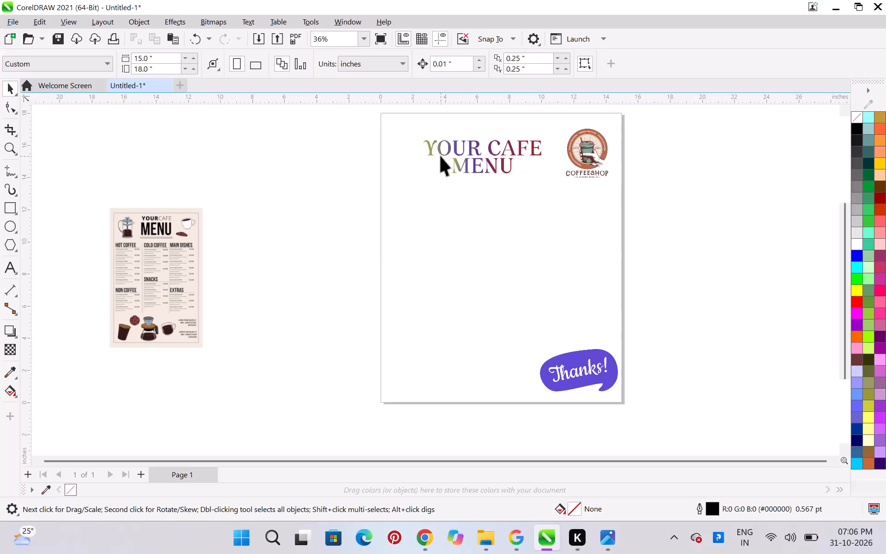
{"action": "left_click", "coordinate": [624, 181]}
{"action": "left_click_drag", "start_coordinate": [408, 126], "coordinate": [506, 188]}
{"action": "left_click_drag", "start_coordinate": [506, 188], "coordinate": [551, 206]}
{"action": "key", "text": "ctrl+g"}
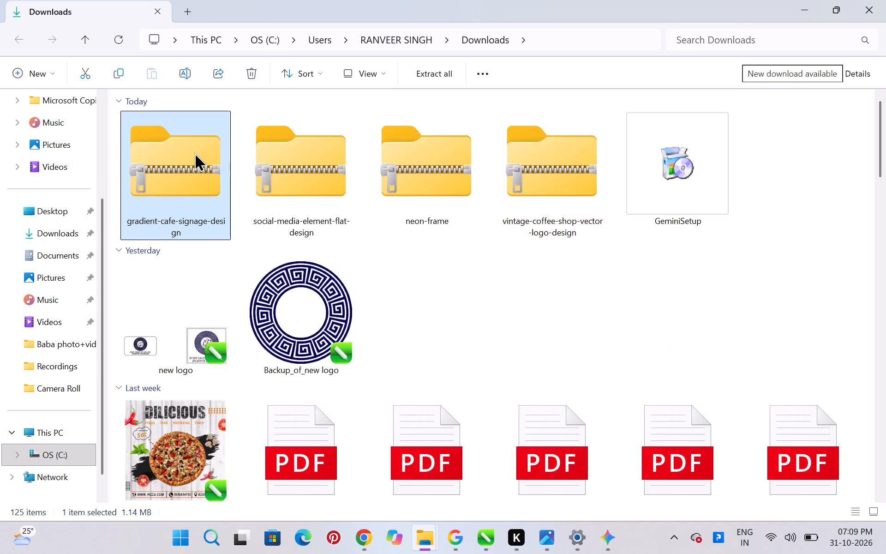
{"action": "double_click", "coordinate": [194, 152]}
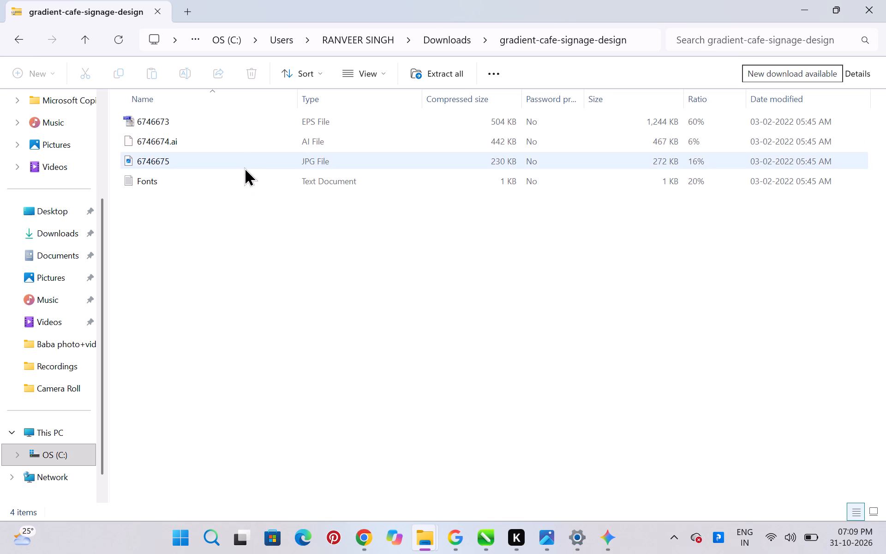
{"action": "double_click", "coordinate": [244, 165]}
{"action": "right_click", "coordinate": [498, 200]}
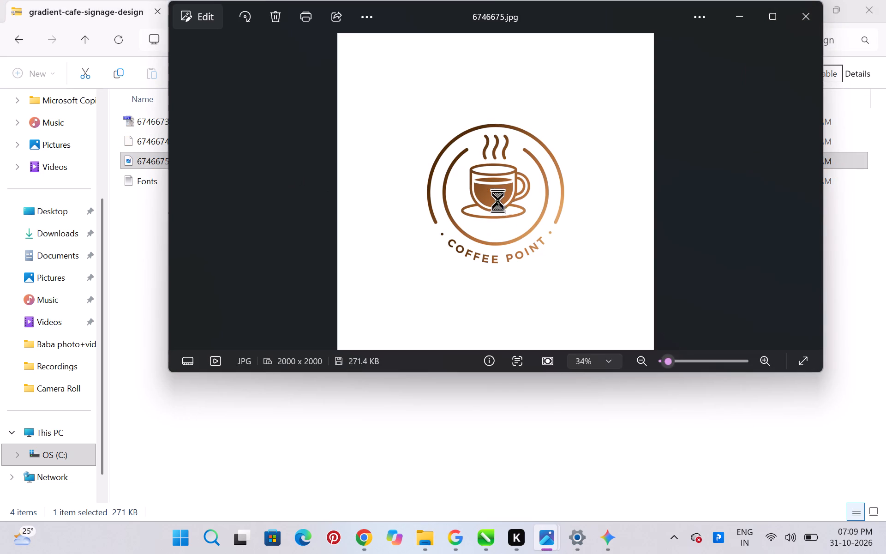
{"action": "left_click", "coordinate": [521, 221]}
{"action": "left_click", "coordinate": [550, 535]}
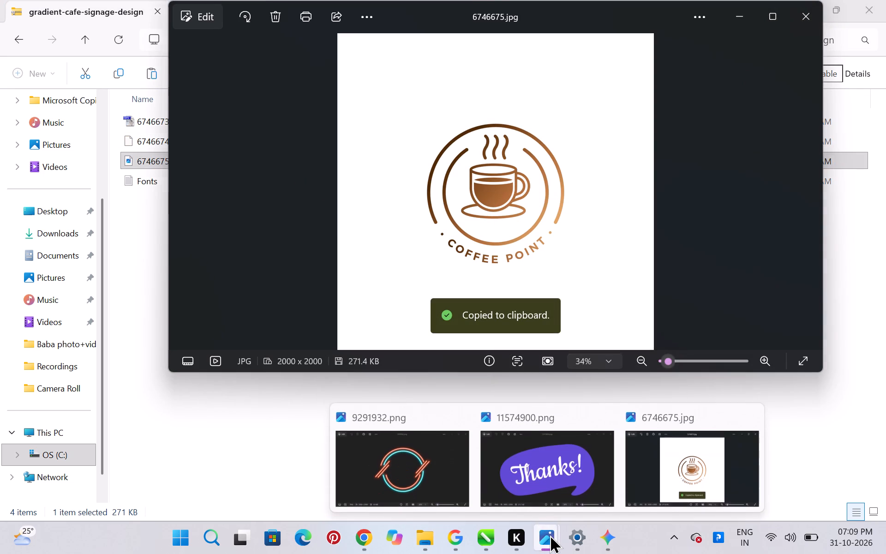
{"action": "left_click", "coordinate": [490, 533]}
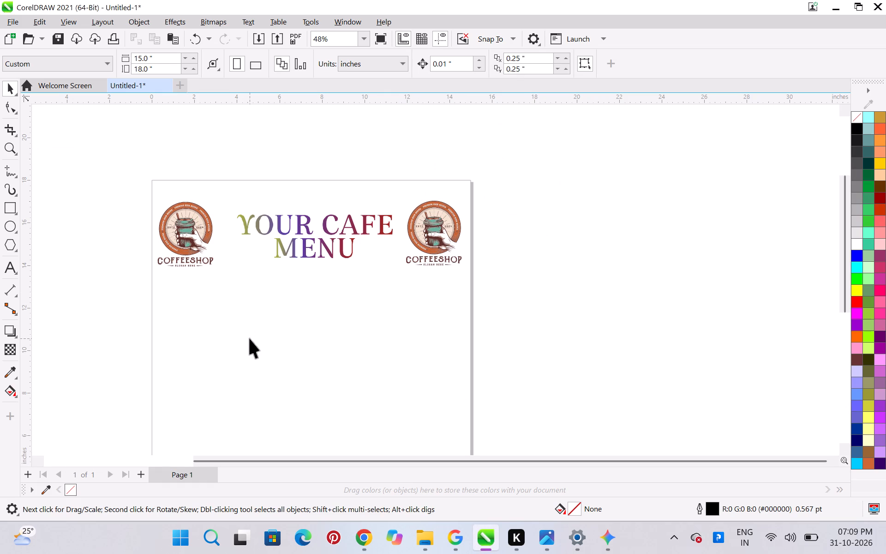
Paste the Coffee Point image and delete the Coffeeshop logo left of the heading, keeping the pasted image in the page's empty middle area.
{"action": "key", "text": "ctrl+v"}
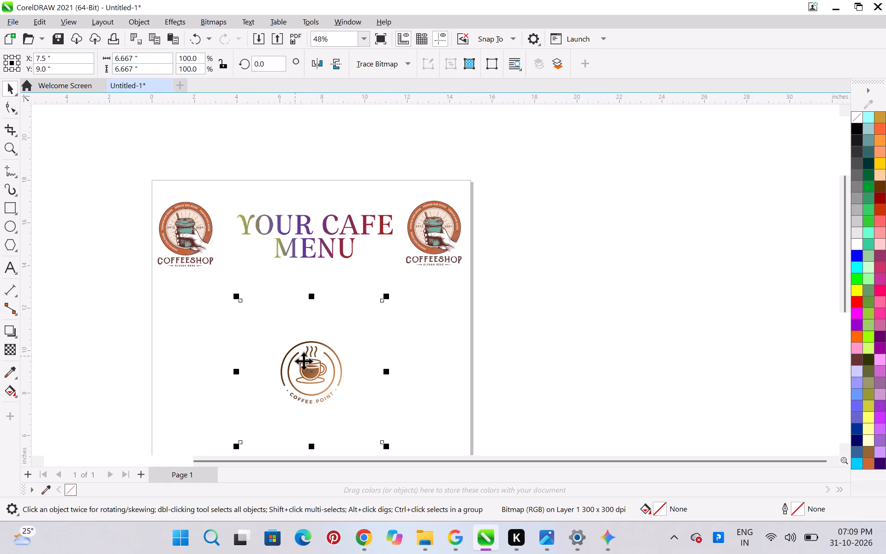
{"action": "left_click", "coordinate": [183, 247]}
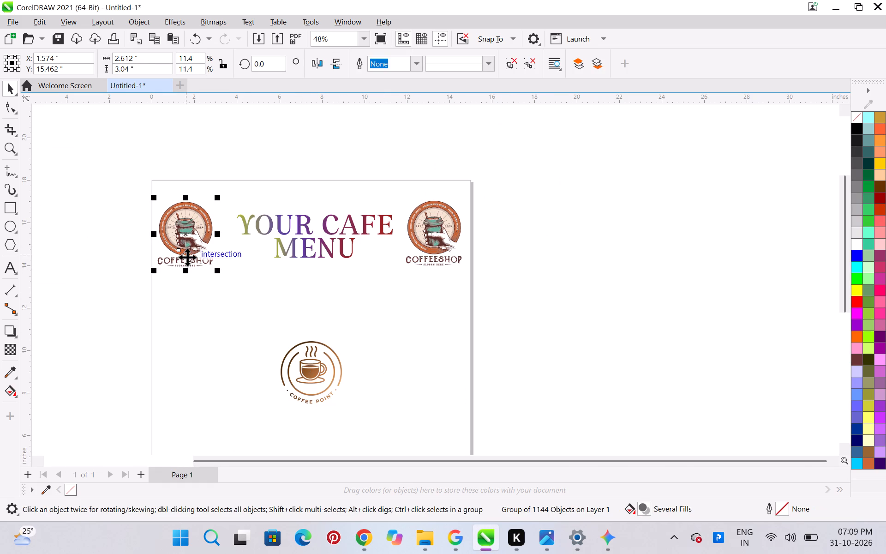
{"action": "key", "text": "Delete"}
{"action": "left_click_drag", "start_coordinate": [310, 379], "coordinate": [200, 247]}
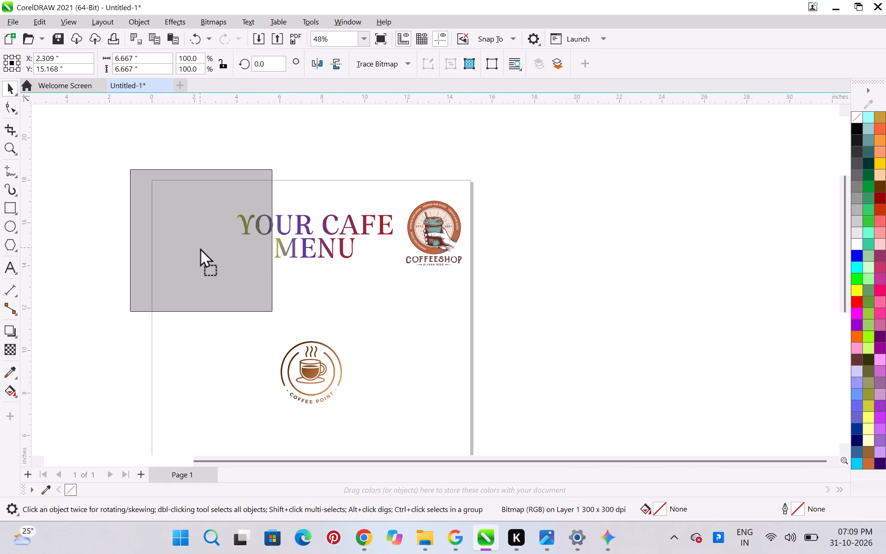
{"action": "left_click_drag", "start_coordinate": [200, 247], "coordinate": [193, 246]}
{"action": "left_click_drag", "start_coordinate": [206, 241], "coordinate": [217, 241]}
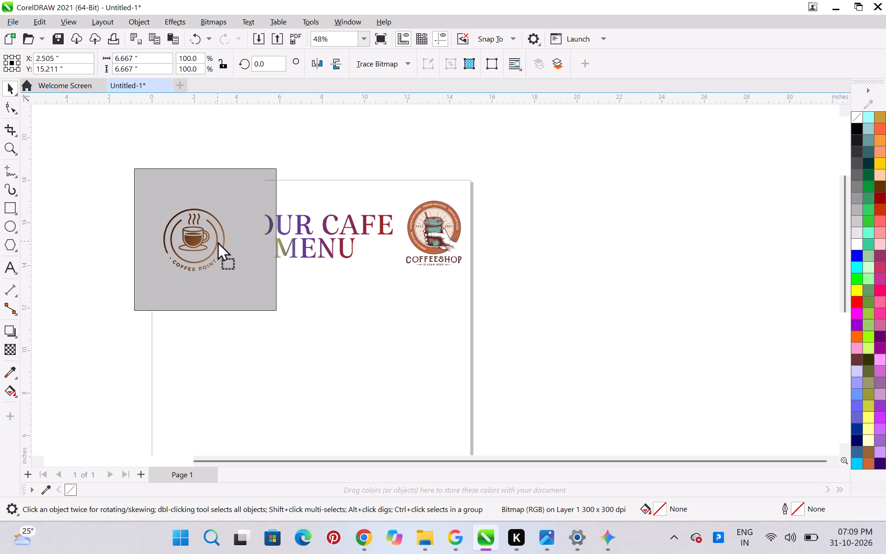
{"action": "left_click_drag", "start_coordinate": [217, 241], "coordinate": [371, 359]}
Crop tightly around the Coffee Point logo, to an area about 3.9 × 3.7 inches.
{"action": "scroll", "coordinate": [374, 356], "scroll_direction": "down", "scroll_amount": 3}
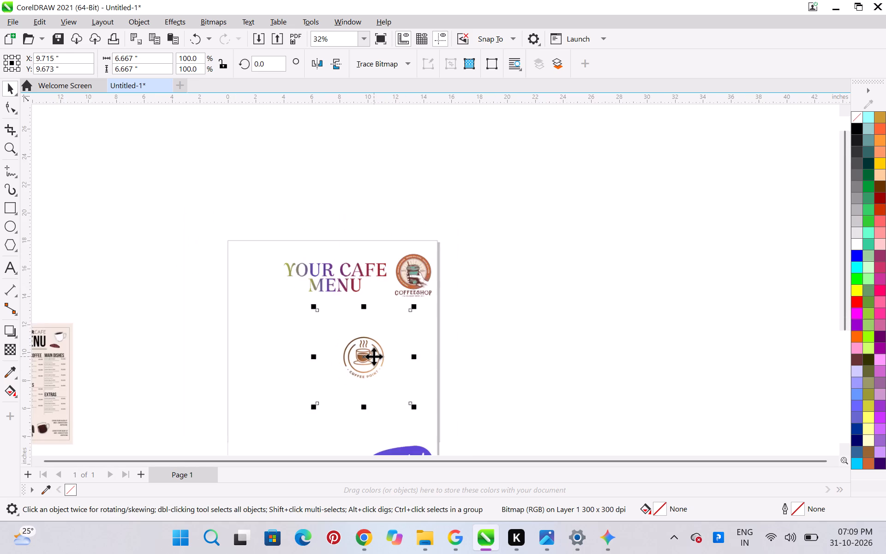
{"action": "scroll", "coordinate": [380, 355], "scroll_direction": "up", "scroll_amount": 5}
{"action": "left_click", "coordinate": [575, 314]}
{"action": "scroll", "coordinate": [581, 308], "scroll_direction": "down", "scroll_amount": 4}
{"action": "scroll", "coordinate": [577, 358], "scroll_direction": "up", "scroll_amount": 2}
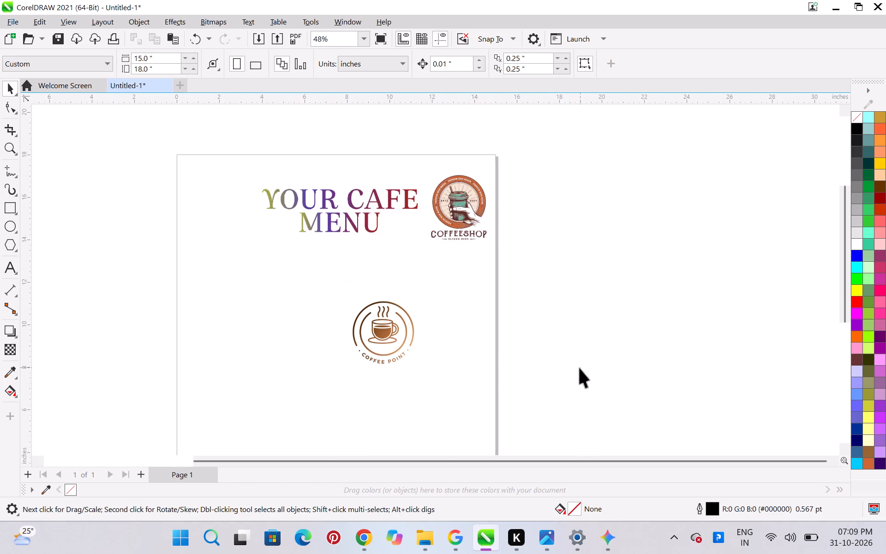
{"action": "left_click", "coordinate": [7, 127]}
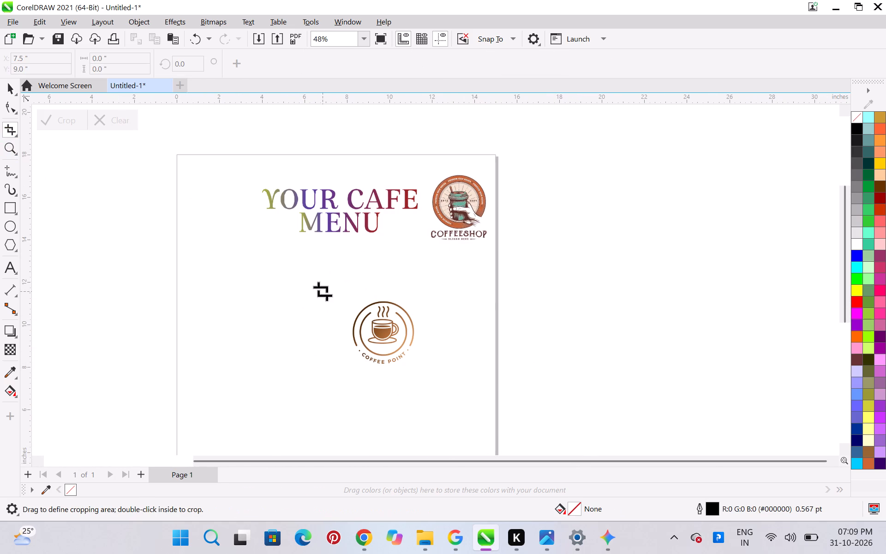
{"action": "left_click_drag", "start_coordinate": [334, 283], "coordinate": [436, 381]}
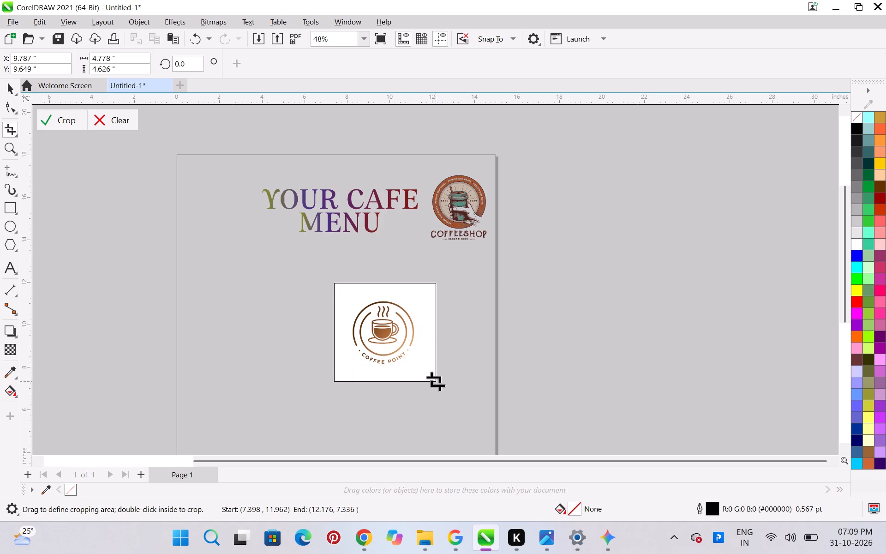
{"action": "left_click_drag", "start_coordinate": [436, 381], "coordinate": [428, 373]}
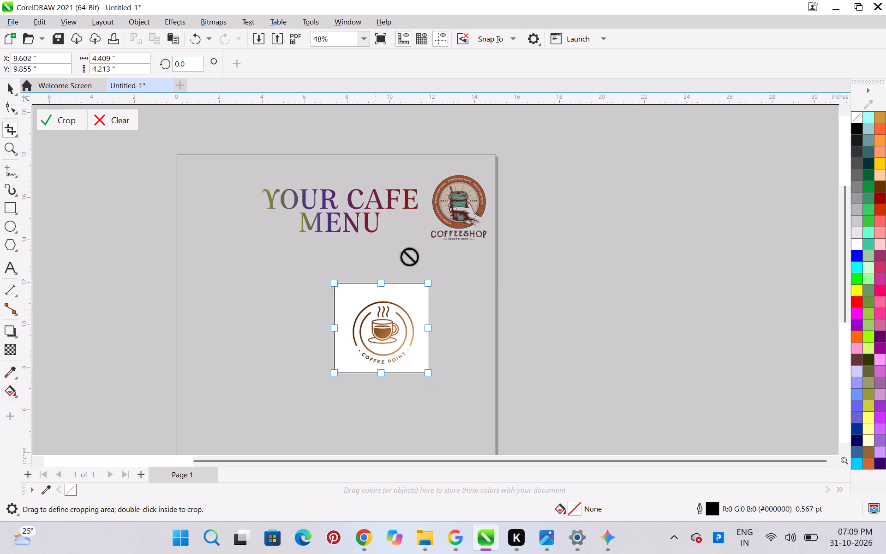
{"action": "left_click_drag", "start_coordinate": [381, 285], "coordinate": [383, 293]}
{"action": "left_click_drag", "start_coordinate": [331, 332], "coordinate": [345, 336]}
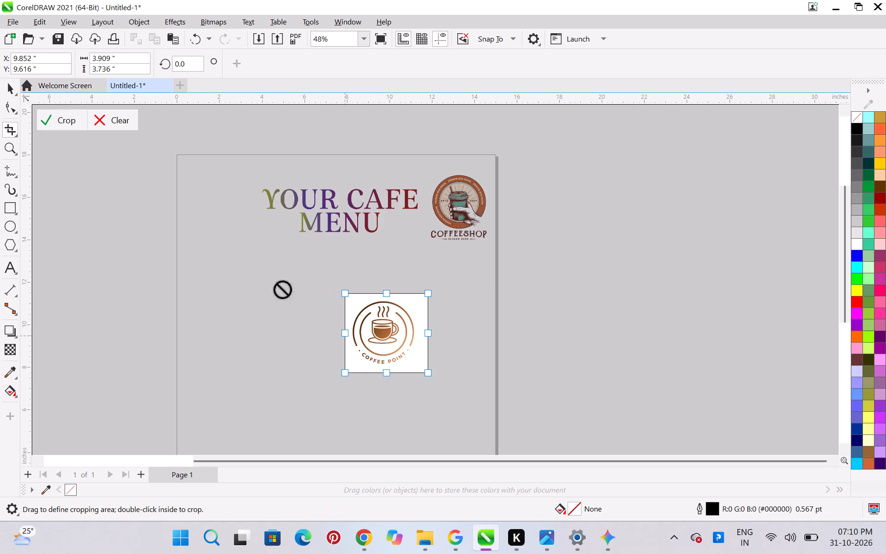
{"action": "left_click", "coordinate": [82, 125]}
Copy the cropped Coffee Point logo and undo the crop to restore the rest of the menu artwork.
{"action": "scroll", "coordinate": [309, 226], "scroll_direction": "down", "scroll_amount": 4}
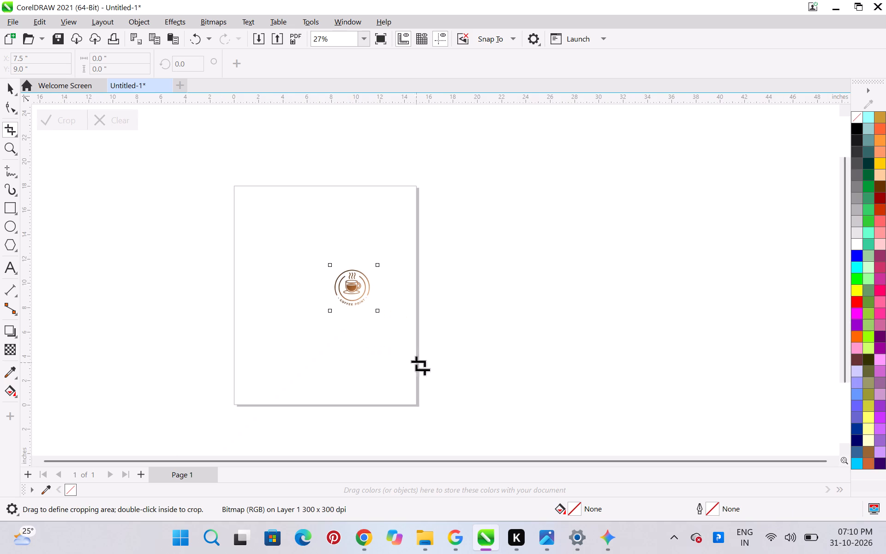
{"action": "scroll", "coordinate": [437, 370], "scroll_direction": "up", "scroll_amount": 5}
{"action": "scroll", "coordinate": [439, 369], "scroll_direction": "down", "scroll_amount": 5}
{"action": "scroll", "coordinate": [439, 369], "scroll_direction": "up", "scroll_amount": 1}
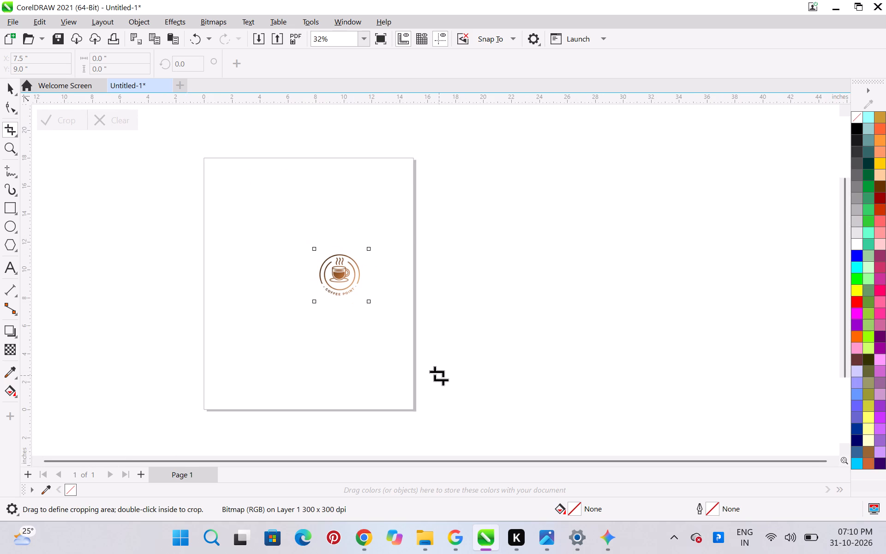
{"action": "key", "text": "ctrl+z"}
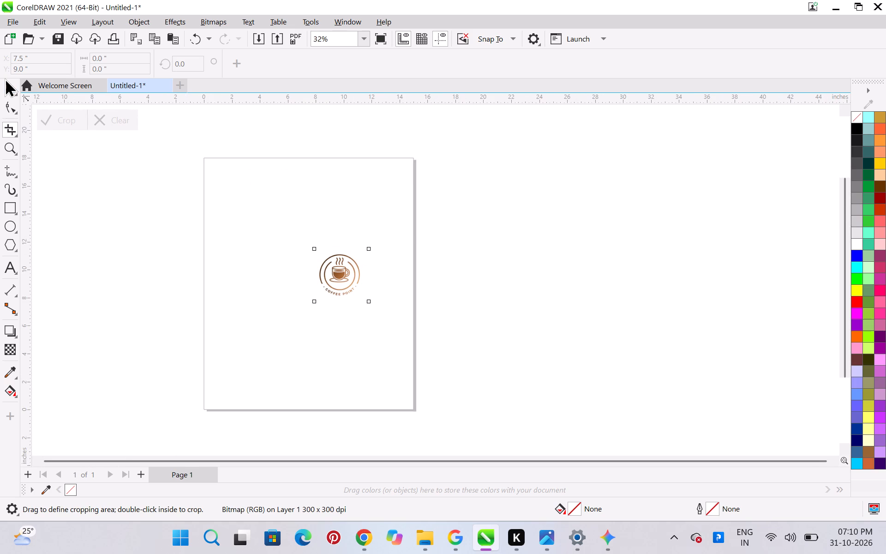
{"action": "left_click", "coordinate": [5, 78]}
{"action": "left_click", "coordinate": [12, 87]}
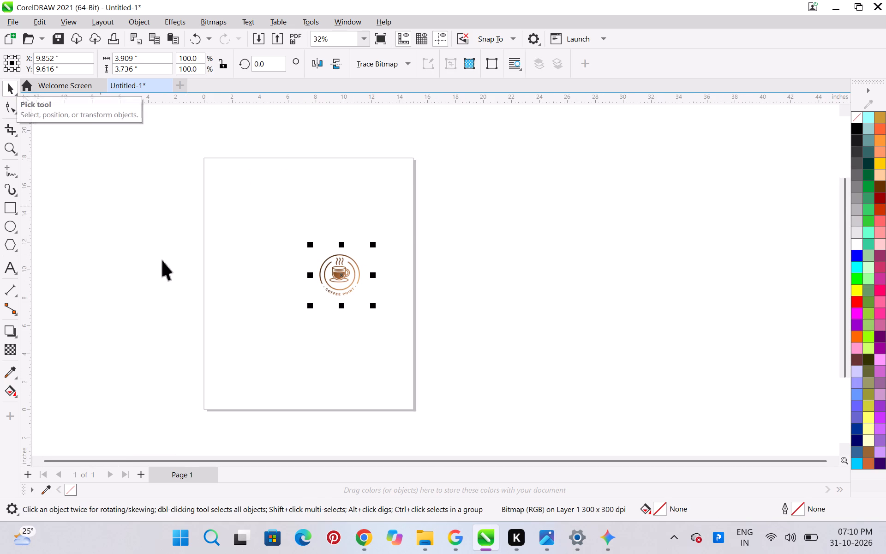
{"action": "left_click", "coordinate": [510, 323]}
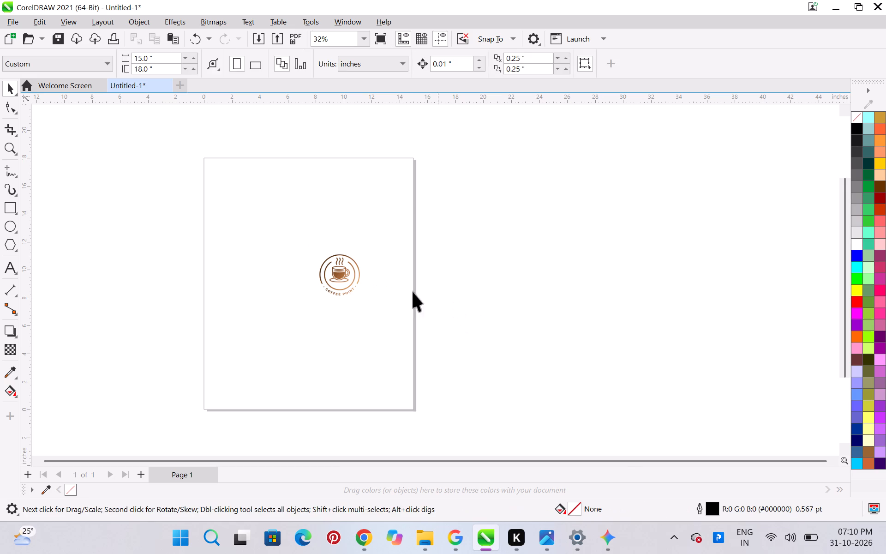
{"action": "left_click", "coordinate": [349, 275]}
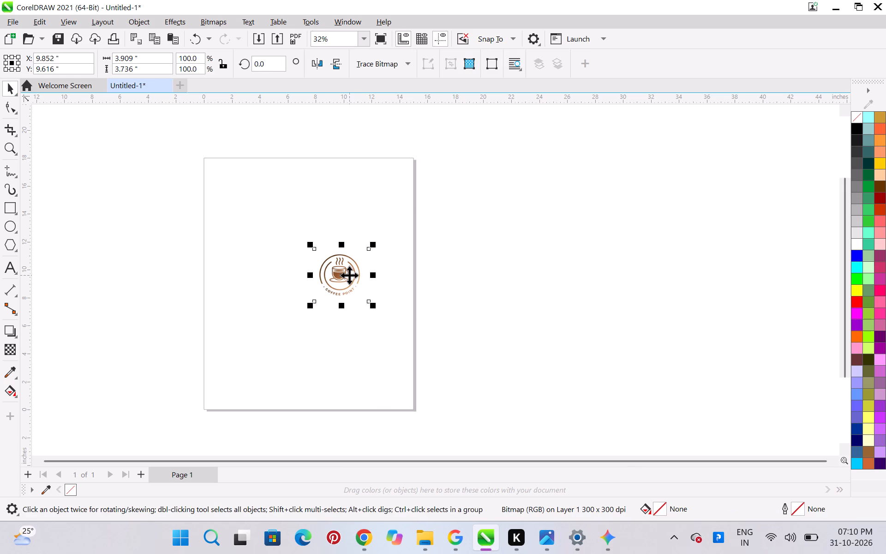
{"action": "key", "text": "ctrl+c"}
{"action": "key", "text": "ctrl+z"}
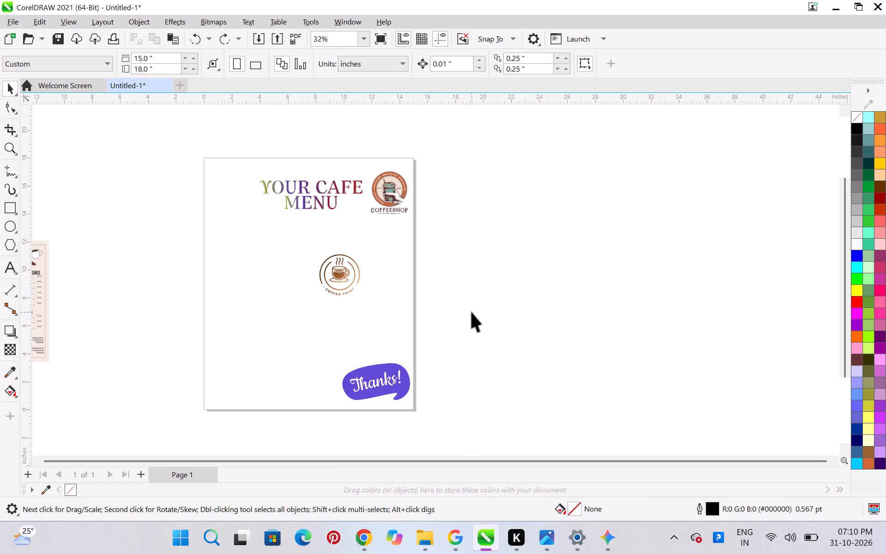
Replace the uncropped Coffee Point image with the copied cropped version, placed left of the heading.
{"action": "left_click", "coordinate": [518, 283]}
{"action": "left_click", "coordinate": [347, 277]}
{"action": "left_click_drag", "start_coordinate": [347, 277], "coordinate": [473, 278]}
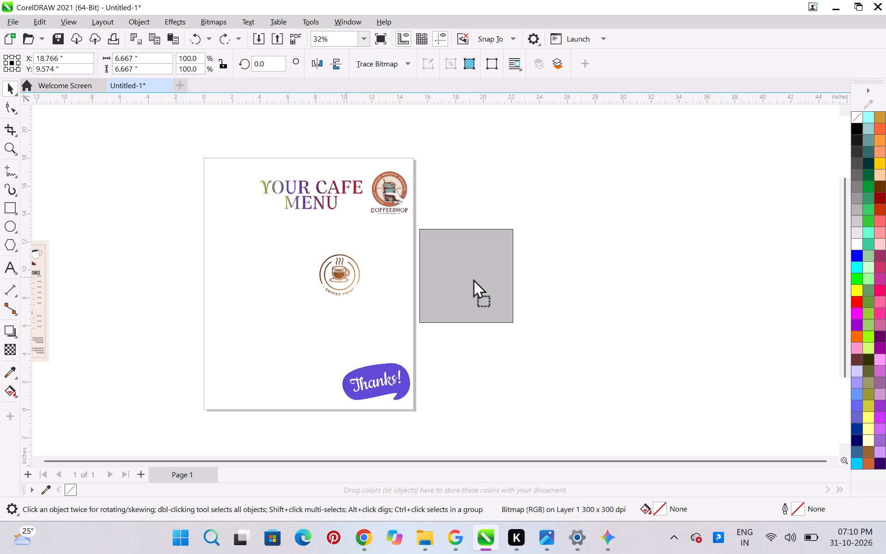
{"action": "left_click_drag", "start_coordinate": [473, 278], "coordinate": [328, 205]}
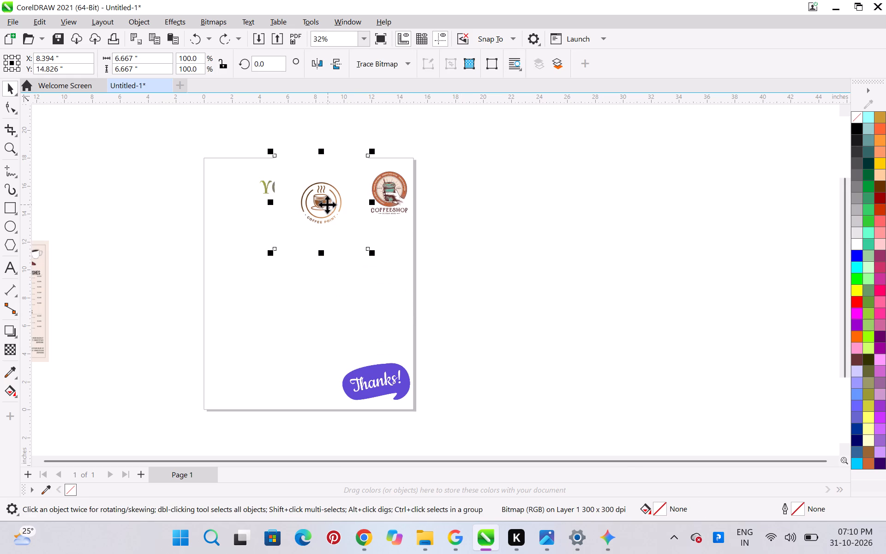
{"action": "key", "text": "Delete"}
{"action": "key", "text": "ctrl+v"}
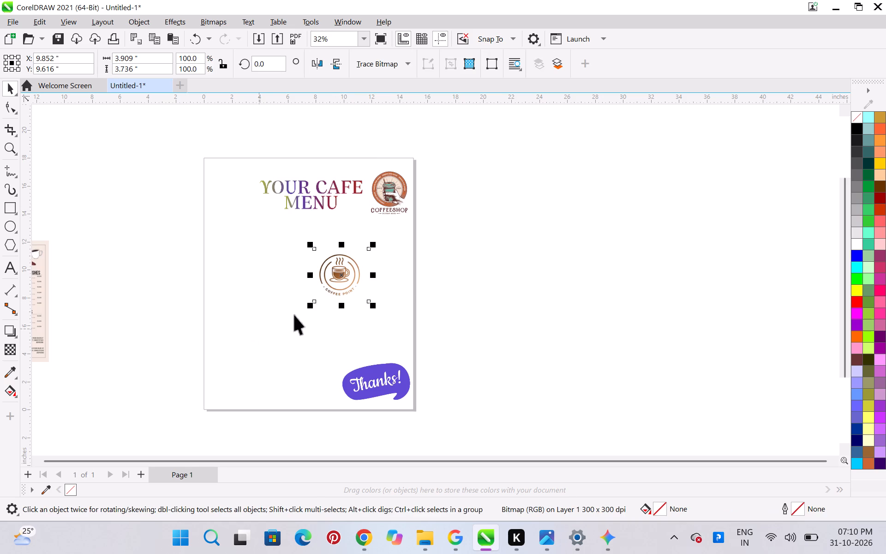
{"action": "left_click_drag", "start_coordinate": [336, 278], "coordinate": [335, 228]}
{"action": "left_click_drag", "start_coordinate": [335, 227], "coordinate": [216, 213]}
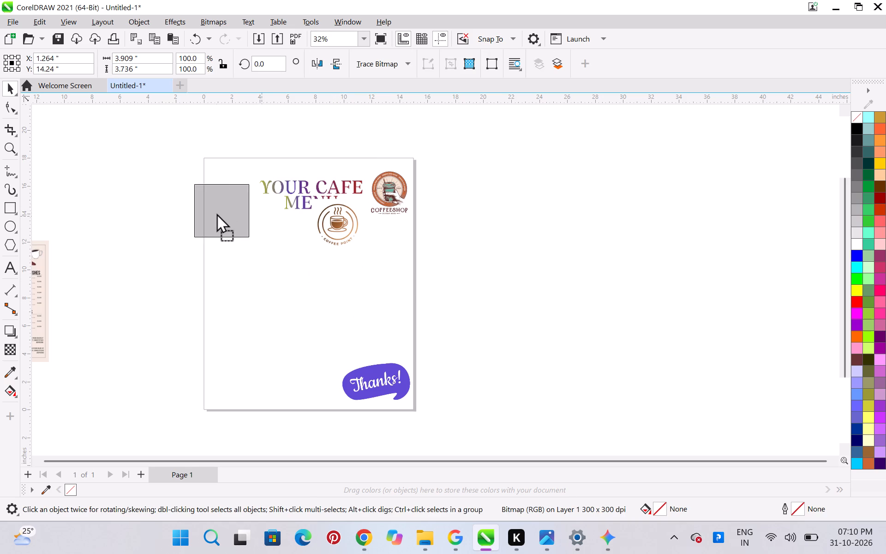
{"action": "left_click_drag", "start_coordinate": [216, 213], "coordinate": [226, 201]}
{"action": "left_click", "coordinate": [277, 307]}
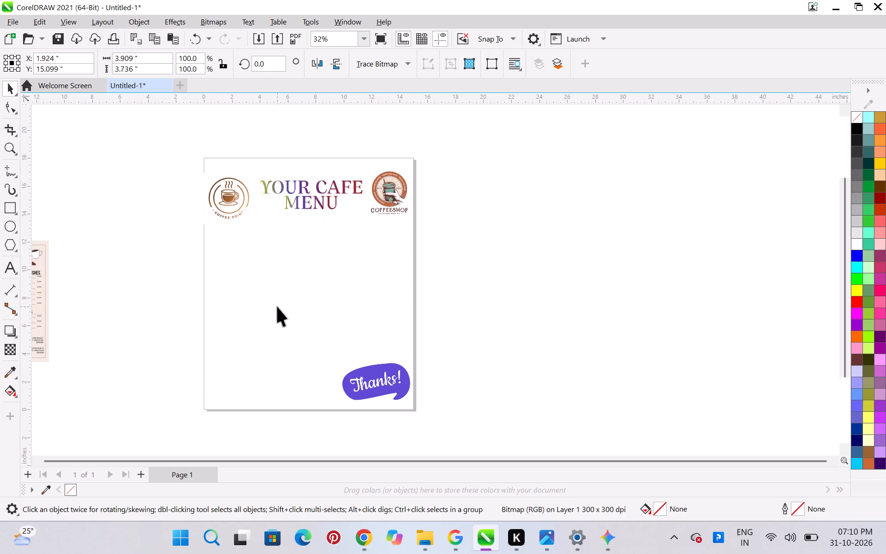
Move the cropped Coffee Point logo down to open space below the start of the heading.
{"action": "scroll", "coordinate": [281, 188], "scroll_direction": "up", "scroll_amount": 4}
{"action": "left_click", "coordinate": [182, 216]}
{"action": "scroll", "coordinate": [184, 216], "scroll_direction": "up", "scroll_amount": 2}
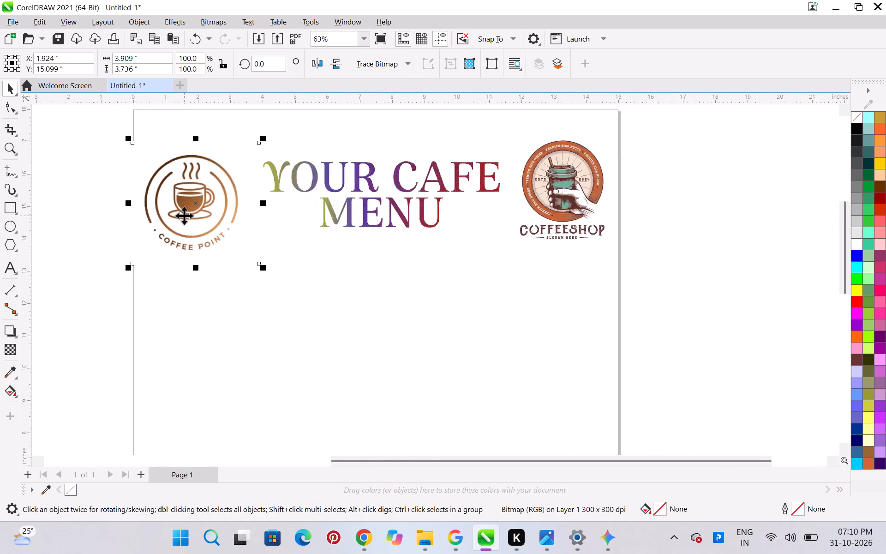
{"action": "scroll", "coordinate": [184, 216], "scroll_direction": "up", "scroll_amount": 2}
{"action": "scroll", "coordinate": [186, 216], "scroll_direction": "down", "scroll_amount": 5}
{"action": "left_click_drag", "start_coordinate": [189, 209], "coordinate": [218, 263]}
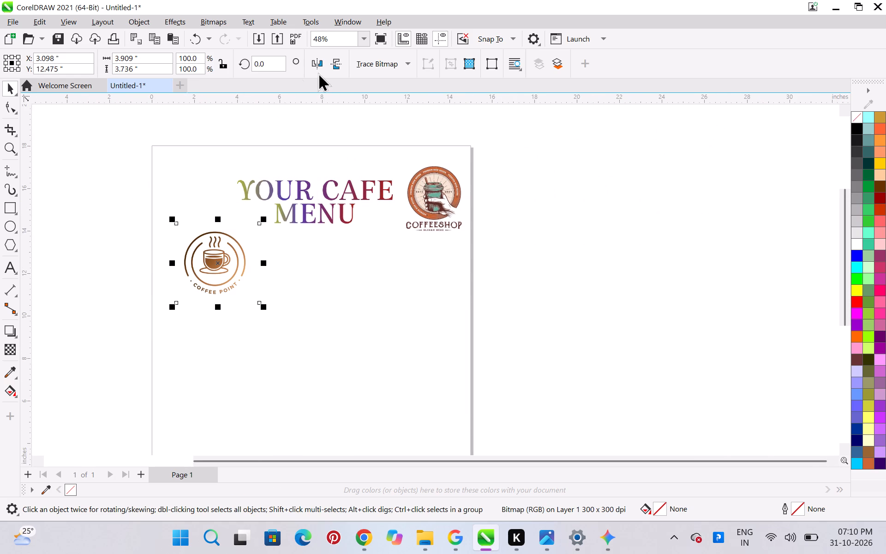
Start an Outline Trace of the Coffee Point bitmap with the Logo image type and inspect the traced preview against the original.
{"action": "left_click", "coordinate": [377, 62]}
{"action": "left_click", "coordinate": [412, 115]}
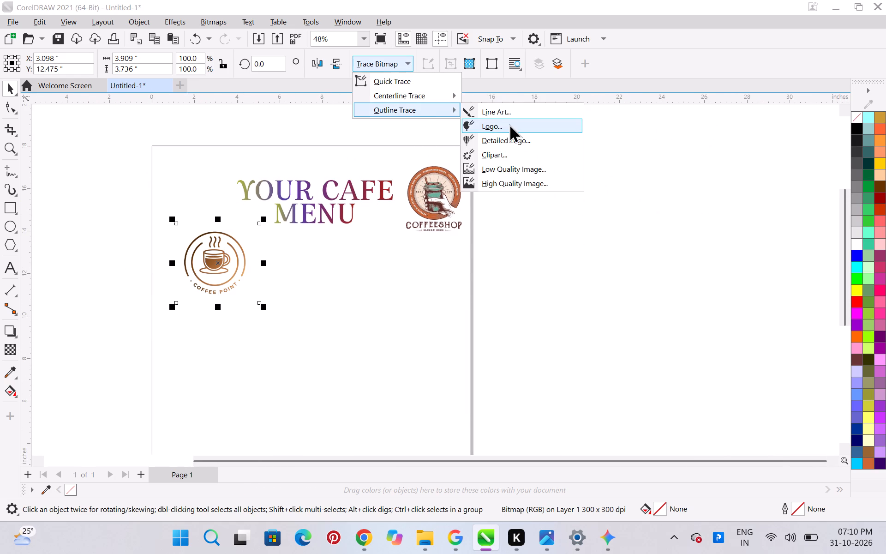
{"action": "left_click", "coordinate": [509, 124]}
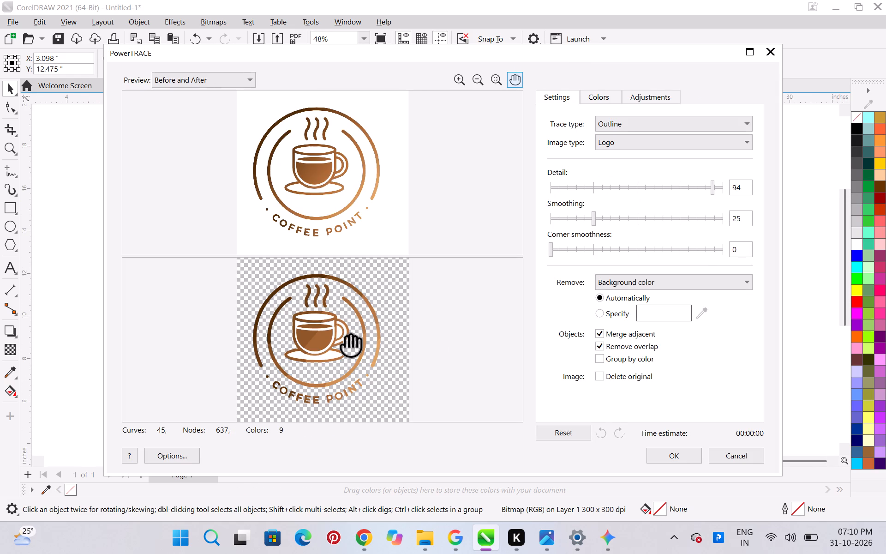
{"action": "scroll", "coordinate": [332, 323], "scroll_direction": "up", "scroll_amount": 10}
{"action": "scroll", "coordinate": [323, 329], "scroll_direction": "down", "scroll_amount": 2}
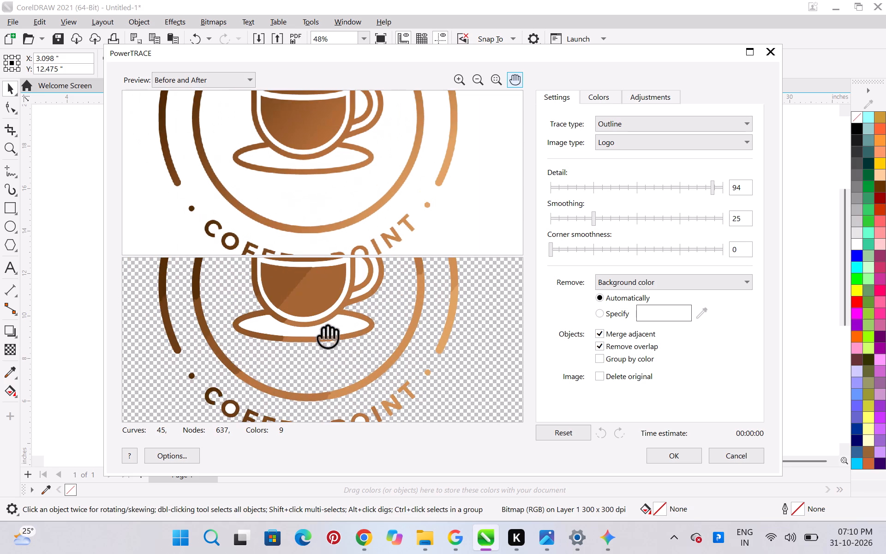
{"action": "scroll", "coordinate": [323, 329], "scroll_direction": "down", "scroll_amount": 6}
{"action": "scroll", "coordinate": [314, 296], "scroll_direction": "up", "scroll_amount": 7}
{"action": "left_click_drag", "start_coordinate": [314, 295], "coordinate": [331, 359]}
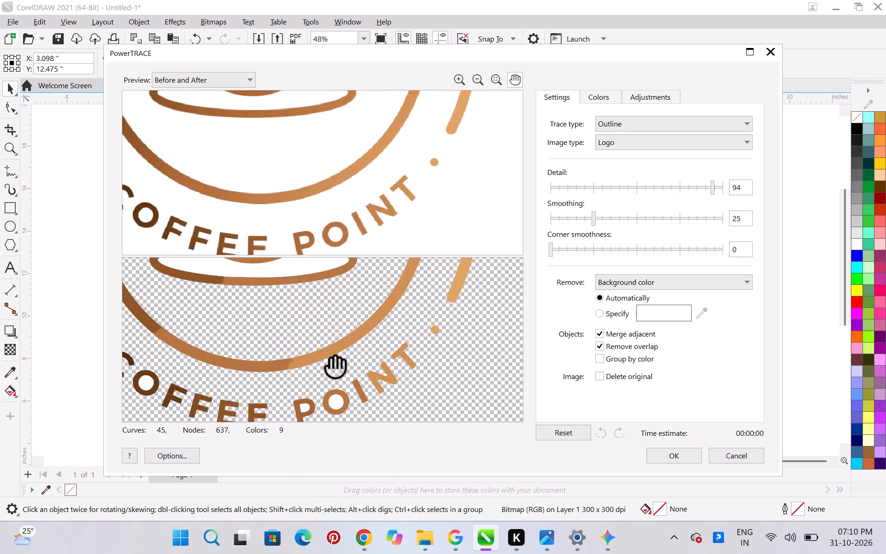
{"action": "left_click_drag", "start_coordinate": [331, 359], "coordinate": [356, 456]}
{"action": "left_click_drag", "start_coordinate": [314, 337], "coordinate": [319, 379]}
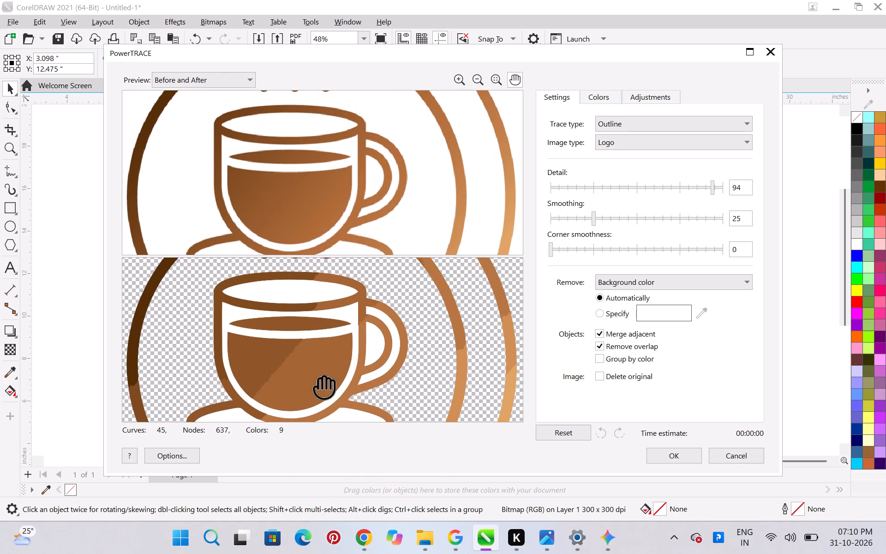
{"action": "left_click_drag", "start_coordinate": [321, 321], "coordinate": [322, 343]}
{"action": "left_click_drag", "start_coordinate": [322, 343], "coordinate": [330, 316]}
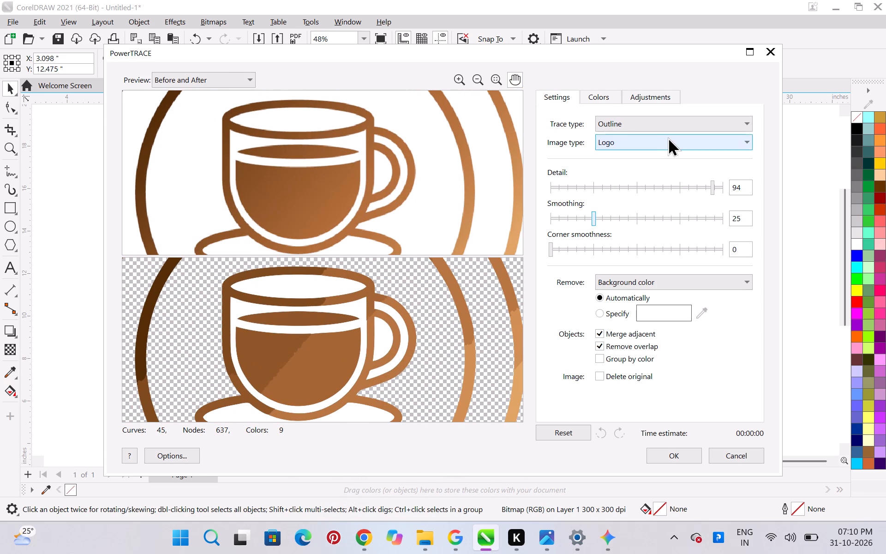
Set the trace detail to 86 and apply the trace, keeping the original bitmap.
{"action": "left_click", "coordinate": [699, 184]}
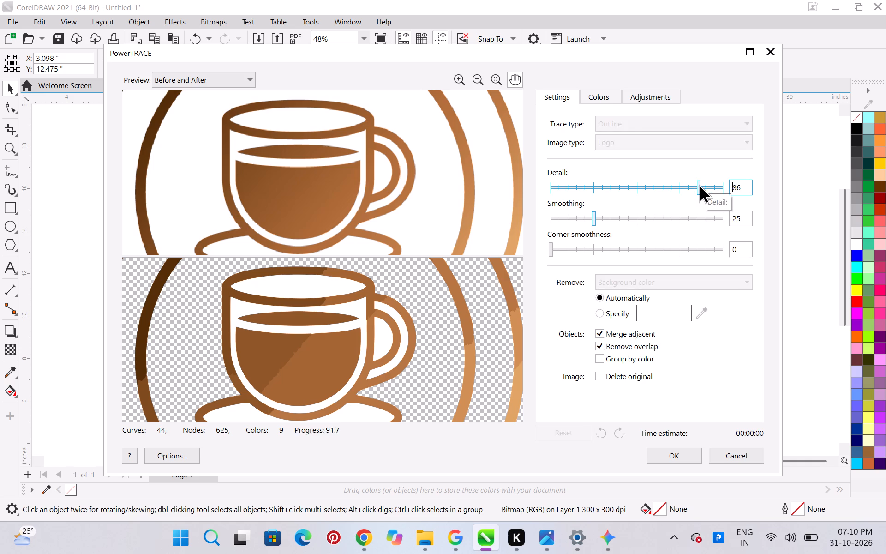
{"action": "scroll", "coordinate": [485, 261], "scroll_direction": "down", "scroll_amount": 5}
{"action": "left_click_drag", "start_coordinate": [356, 369], "coordinate": [356, 292]}
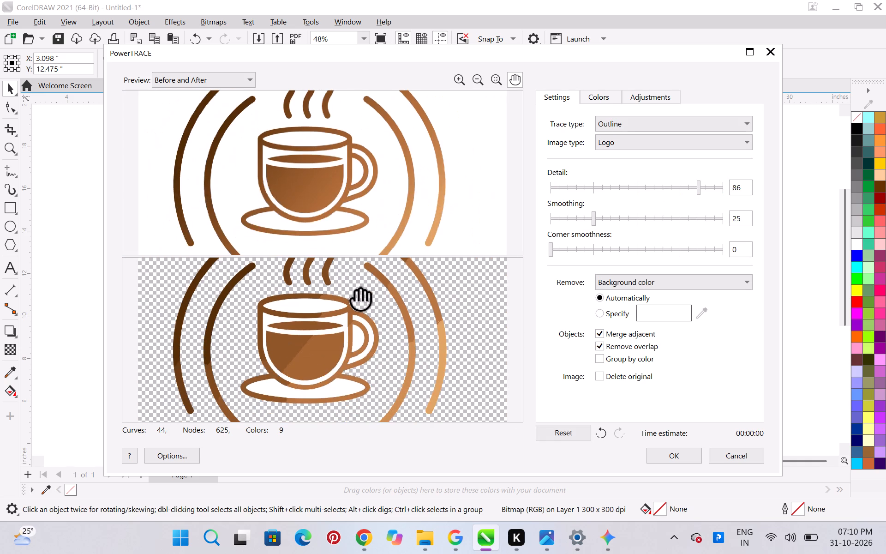
{"action": "left_click_drag", "start_coordinate": [356, 292], "coordinate": [381, 341]}
{"action": "left_click", "coordinate": [648, 451]}
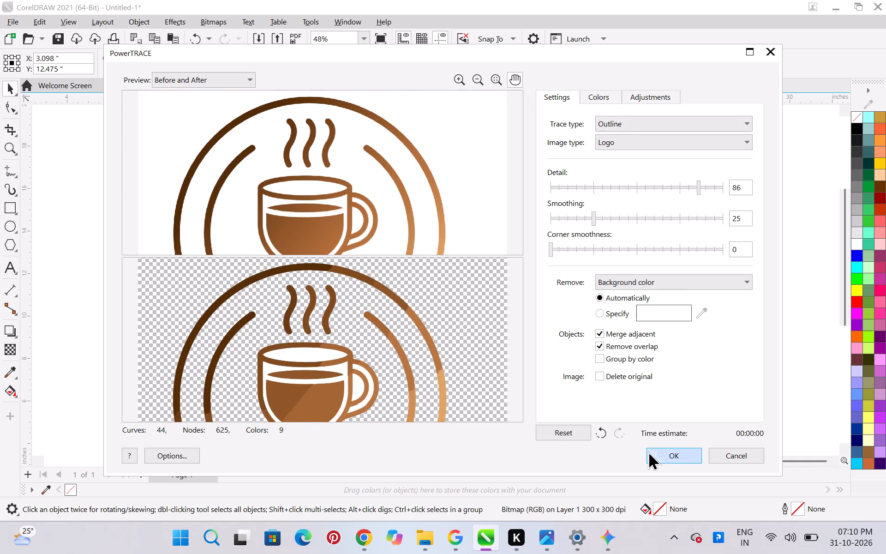
Move the traced Coffee Point logo off the original bitmap, to its right and slightly lower, beneath the word MENU.
{"action": "left_click_drag", "start_coordinate": [230, 266], "coordinate": [325, 282]}
{"action": "left_click", "coordinate": [221, 258]}
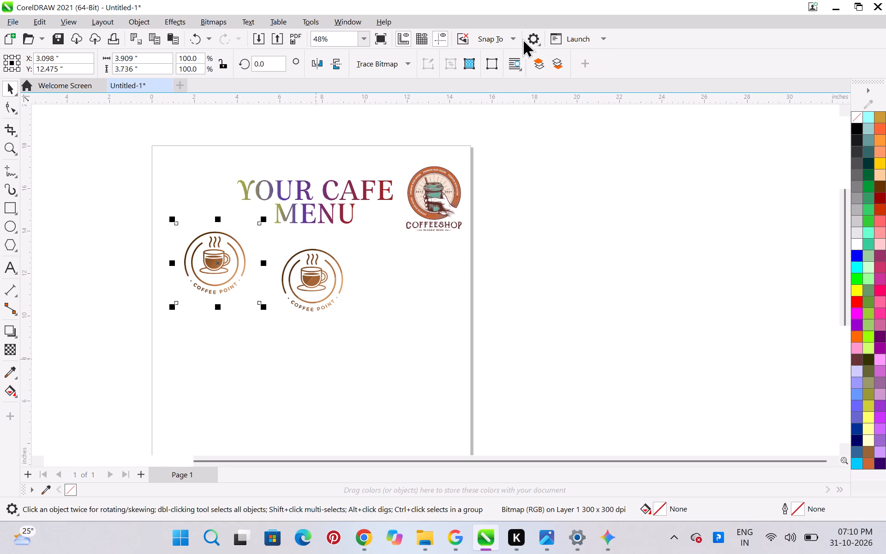
{"action": "left_click", "coordinate": [537, 17]}
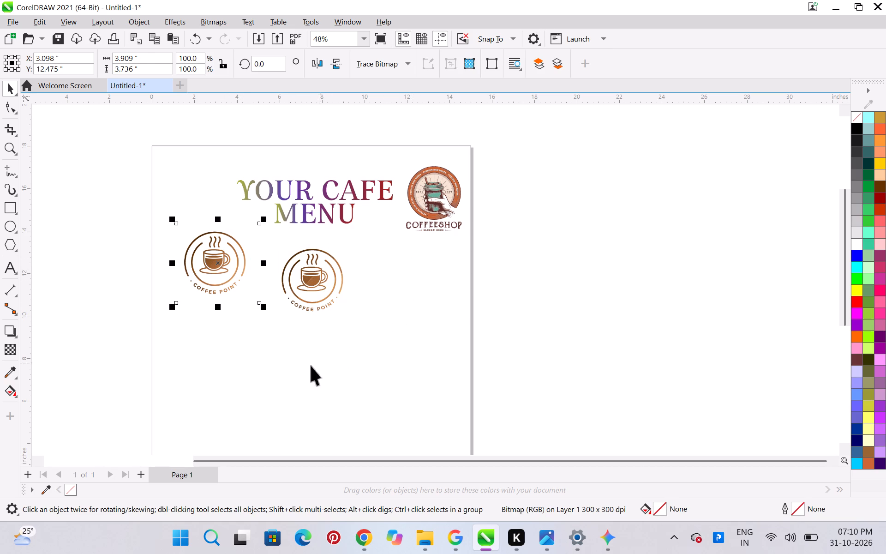
{"action": "left_click", "coordinate": [309, 366]}
Examine the traced Coffee Point logo up close, comparing its colour transitions and edges with the original bitmap.
{"action": "scroll", "coordinate": [311, 290], "scroll_direction": "up", "scroll_amount": 12}
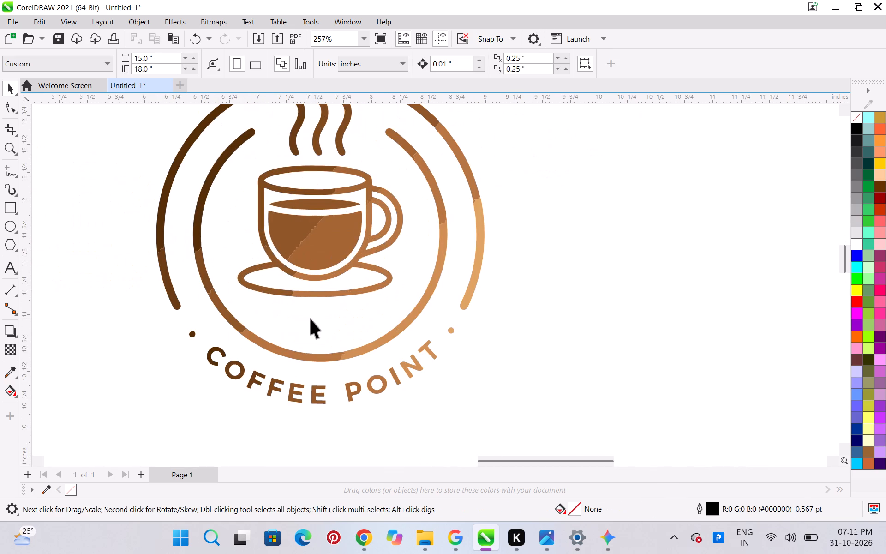
{"action": "scroll", "coordinate": [309, 292], "scroll_direction": "down", "scroll_amount": 6}
{"action": "scroll", "coordinate": [70, 257], "scroll_direction": "up", "scroll_amount": 2}
{"action": "scroll", "coordinate": [239, 259], "scroll_direction": "down", "scroll_amount": 2}
{"action": "scroll", "coordinate": [432, 268], "scroll_direction": "up", "scroll_amount": 7}
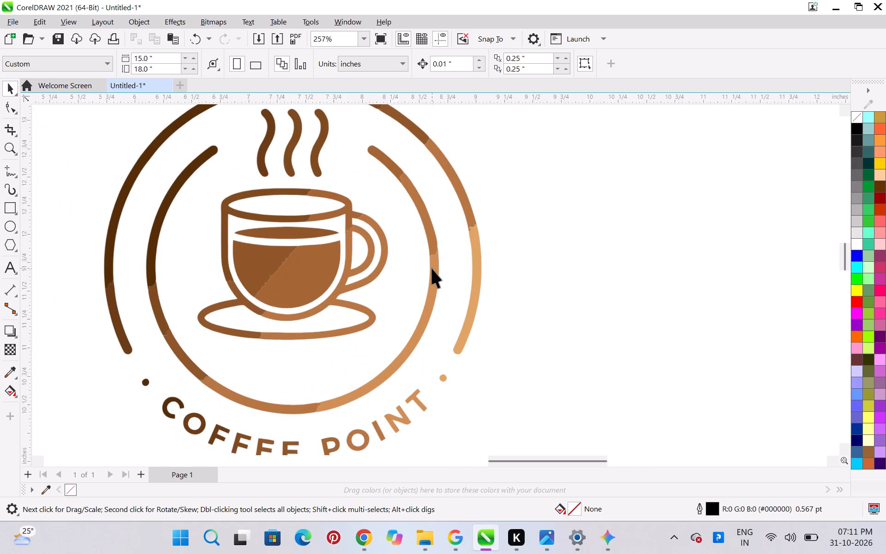
{"action": "scroll", "coordinate": [432, 268], "scroll_direction": "down", "scroll_amount": 6}
{"action": "scroll", "coordinate": [279, 218], "scroll_direction": "down", "scroll_amount": 6}
{"action": "scroll", "coordinate": [120, 205], "scroll_direction": "up", "scroll_amount": 4}
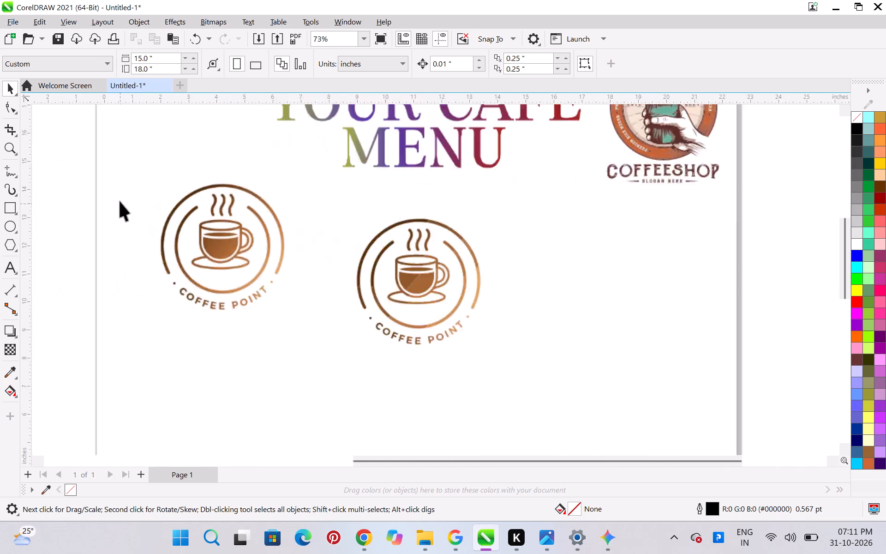
{"action": "scroll", "coordinate": [120, 201], "scroll_direction": "up", "scroll_amount": 4}
{"action": "scroll", "coordinate": [132, 204], "scroll_direction": "down", "scroll_amount": 4}
{"action": "scroll", "coordinate": [490, 244], "scroll_direction": "up", "scroll_amount": 4}
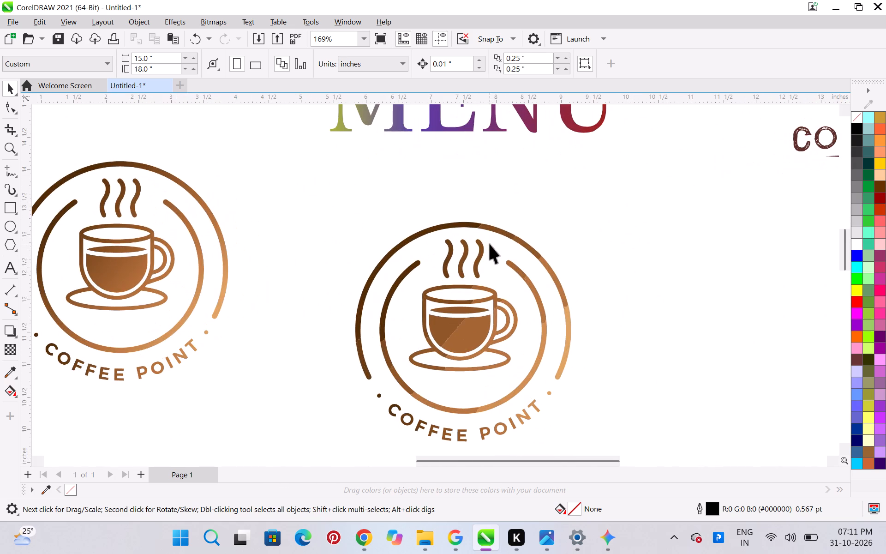
{"action": "scroll", "coordinate": [460, 313], "scroll_direction": "up", "scroll_amount": 2}
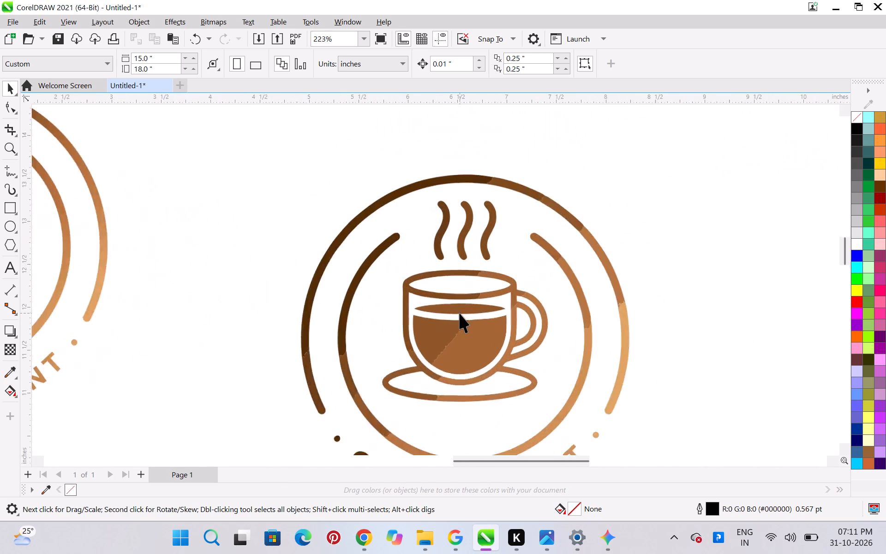
{"action": "scroll", "coordinate": [460, 313], "scroll_direction": "up", "scroll_amount": 4}
{"action": "scroll", "coordinate": [460, 313], "scroll_direction": "down", "scroll_amount": 2}
Select the traced Coffee Point logo at the coffee fill inside the cup.
{"action": "left_click", "coordinate": [474, 336]}
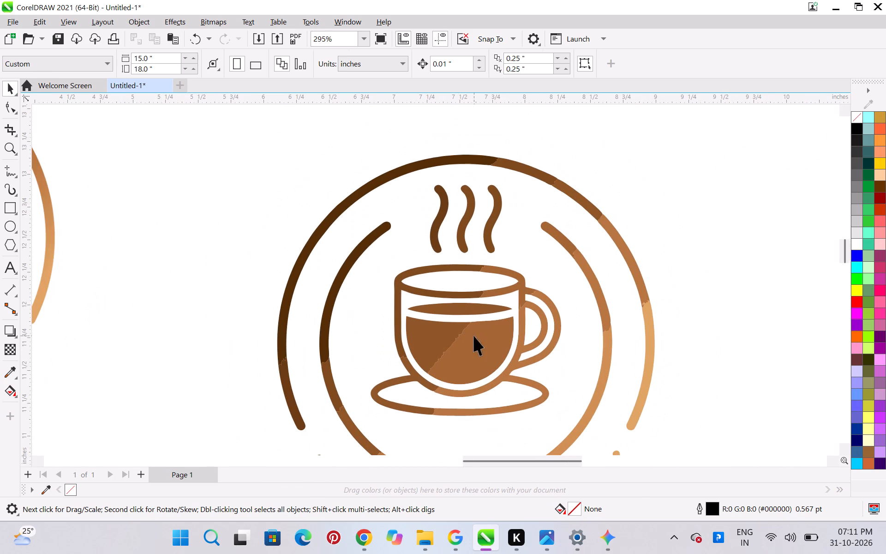
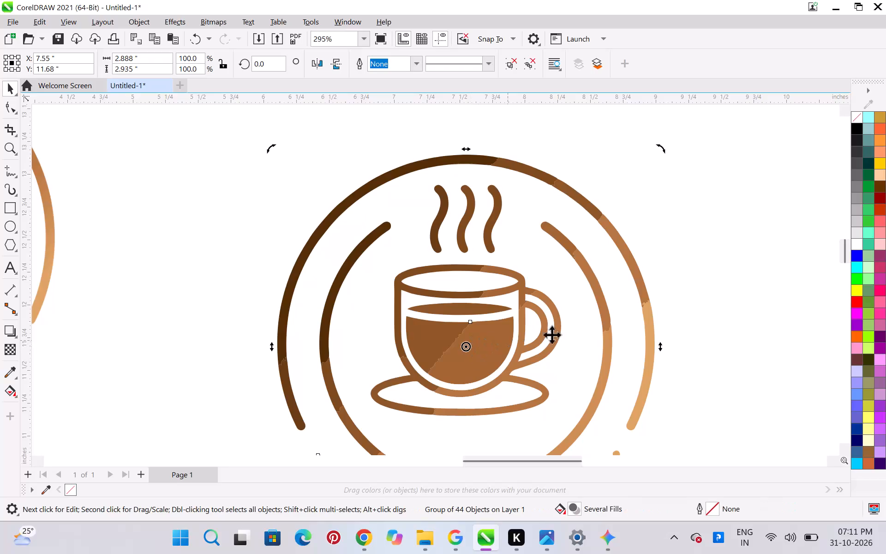
Delete the original Coffee Point bitmap, keeping the traced logo.
{"action": "left_click", "coordinate": [748, 284]}
{"action": "scroll", "coordinate": [721, 286], "scroll_direction": "down", "scroll_amount": 9}
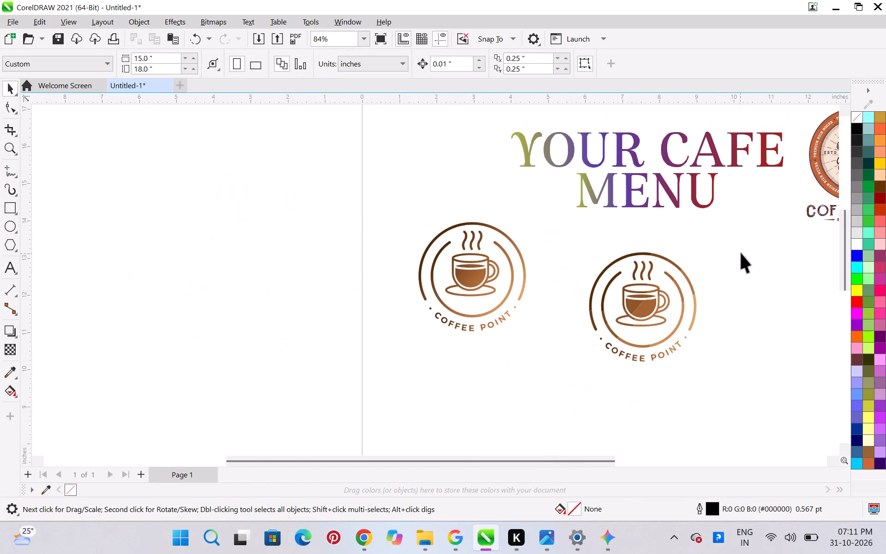
{"action": "scroll", "coordinate": [741, 253], "scroll_direction": "up", "scroll_amount": 7}
{"action": "scroll", "coordinate": [741, 253], "scroll_direction": "down", "scroll_amount": 12}
{"action": "key", "text": "h"}
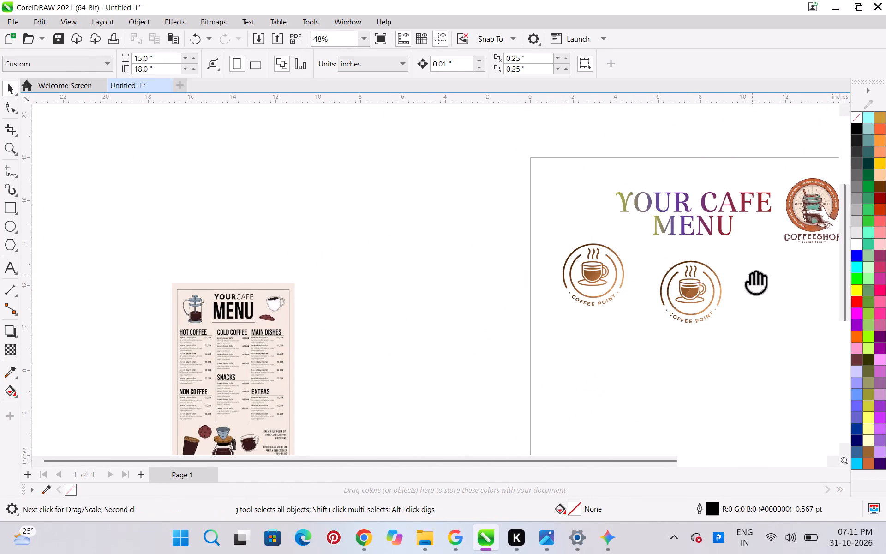
{"action": "left_click_drag", "start_coordinate": [751, 275], "coordinate": [476, 256]}
{"action": "key", "text": "ctrl+space"}
{"action": "left_click", "coordinate": [325, 246]}
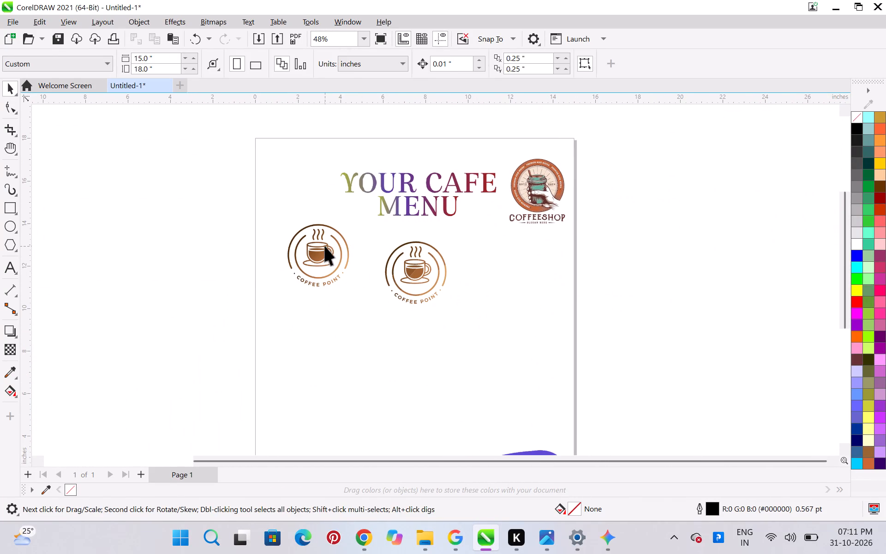
{"action": "key", "text": "Delete"}
Move the traced Coffee Point logo to the left of the heading, centred at about X 2.07, Y 15.13 inches.
{"action": "left_click_drag", "start_coordinate": [432, 273], "coordinate": [325, 201]}
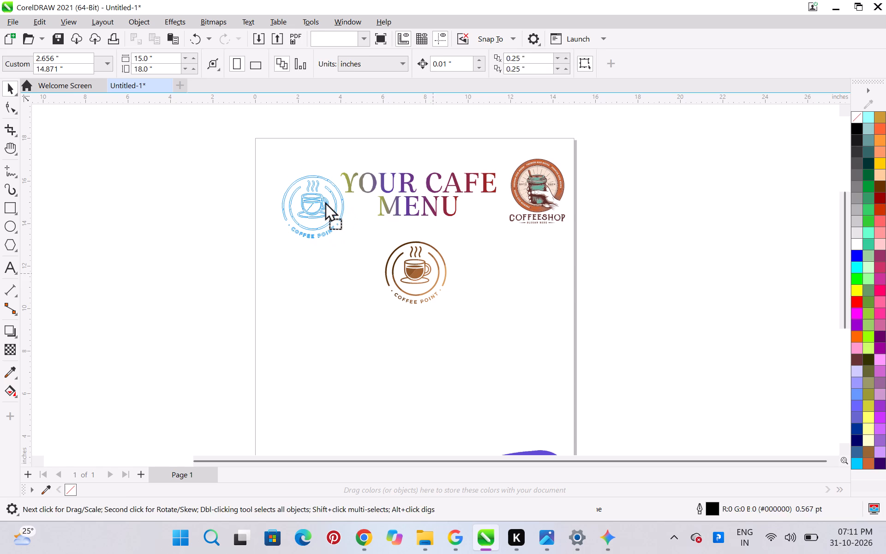
{"action": "left_click_drag", "start_coordinate": [325, 201], "coordinate": [314, 199]}
{"action": "left_click", "coordinate": [495, 282]}
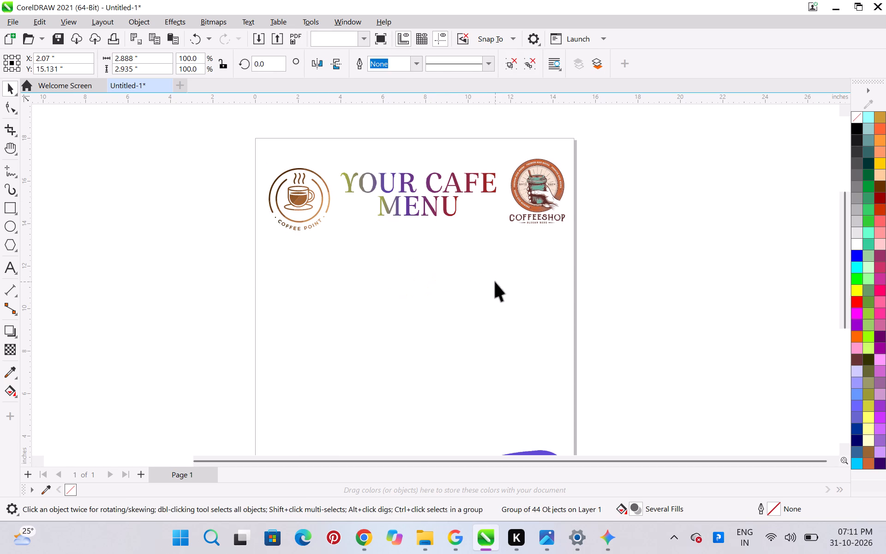
Move the reference cafe menu bitmap closer to the page's left edge, centred at about X -9.1, Y 8.1 inches.
{"action": "scroll", "coordinate": [465, 273], "scroll_direction": "down", "scroll_amount": 4}
{"action": "scroll", "coordinate": [495, 359], "scroll_direction": "up", "scroll_amount": 4}
{"action": "scroll", "coordinate": [496, 369], "scroll_direction": "down", "scroll_amount": 2}
{"action": "scroll", "coordinate": [496, 370], "scroll_direction": "up", "scroll_amount": 1}
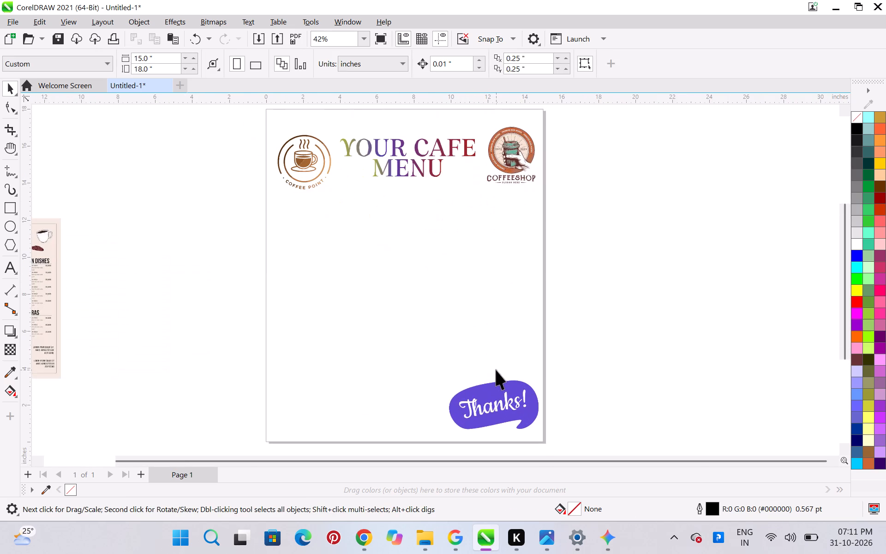
{"action": "scroll", "coordinate": [164, 305], "scroll_direction": "down", "scroll_amount": 4}
{"action": "left_click_drag", "start_coordinate": [83, 289], "coordinate": [135, 285]}
Examine the reference menu's overall layout, section headings and item columns.
{"action": "scroll", "coordinate": [137, 291], "scroll_direction": "up", "scroll_amount": 7}
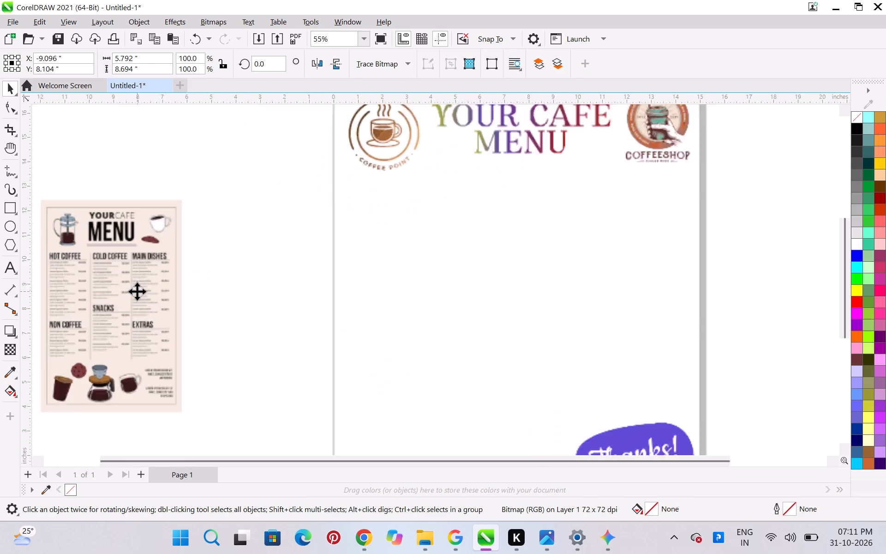
{"action": "scroll", "coordinate": [137, 291], "scroll_direction": "up", "scroll_amount": 4}
{"action": "scroll", "coordinate": [137, 291], "scroll_direction": "down", "scroll_amount": 5}
{"action": "scroll", "coordinate": [113, 287], "scroll_direction": "up", "scroll_amount": 5}
{"action": "scroll", "coordinate": [111, 282], "scroll_direction": "down", "scroll_amount": 3}
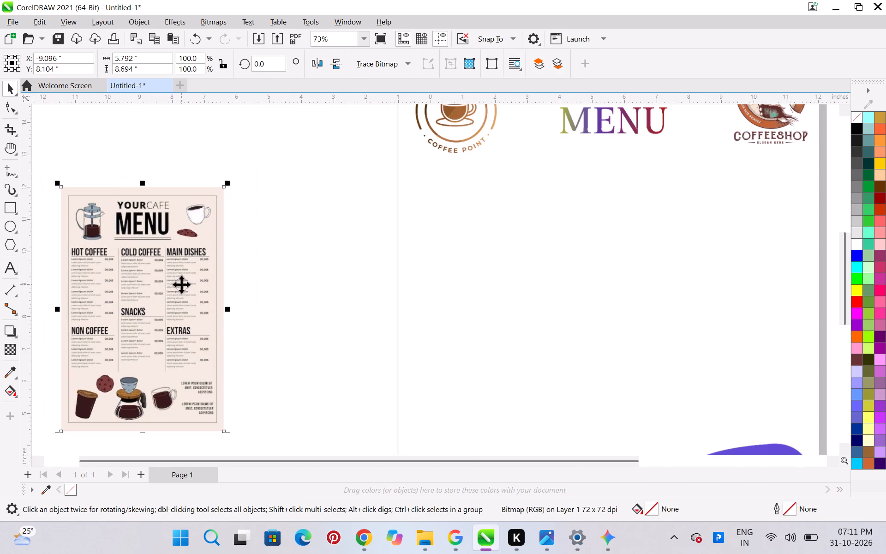
{"action": "scroll", "coordinate": [126, 271], "scroll_direction": "up", "scroll_amount": 5}
{"action": "scroll", "coordinate": [108, 269], "scroll_direction": "down", "scroll_amount": 1}
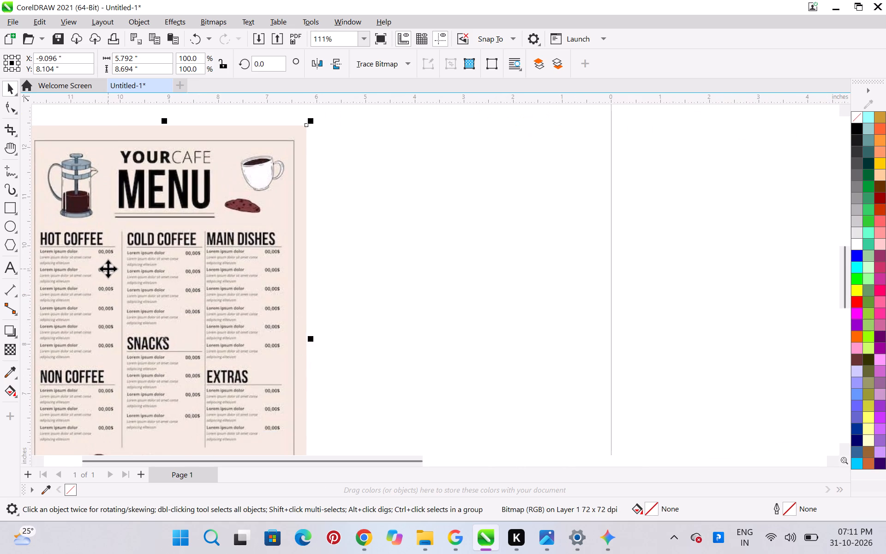
{"action": "scroll", "coordinate": [108, 269], "scroll_direction": "down", "scroll_amount": 1}
{"action": "scroll", "coordinate": [108, 269], "scroll_direction": "up", "scroll_amount": 1}
{"action": "scroll", "coordinate": [120, 289], "scroll_direction": "down", "scroll_amount": 3}
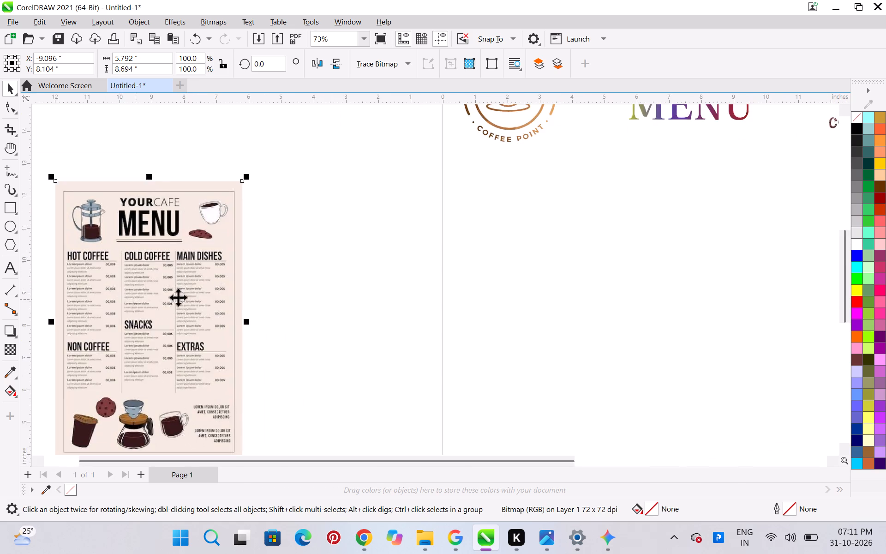
{"action": "scroll", "coordinate": [229, 289], "scroll_direction": "down", "scroll_amount": 5}
{"action": "scroll", "coordinate": [300, 319], "scroll_direction": "up", "scroll_amount": 2}
{"action": "scroll", "coordinate": [300, 319], "scroll_direction": "down", "scroll_amount": 2}
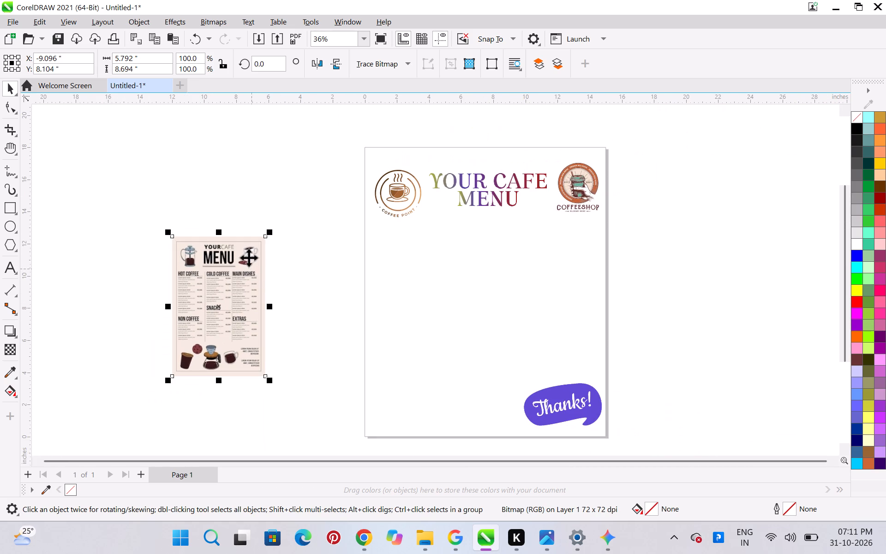
Stretch the reference menu bitmap to about 13.9 × 18.4 inches so it nearly matches the page size beside it.
{"action": "left_click_drag", "start_coordinate": [219, 229], "coordinate": [238, 134]}
{"action": "left_click_drag", "start_coordinate": [272, 257], "coordinate": [349, 265]}
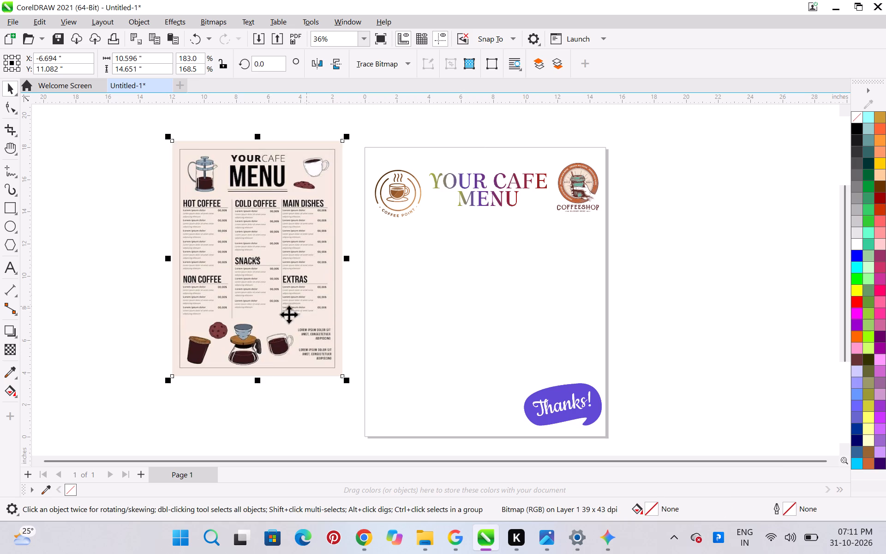
{"action": "left_click_drag", "start_coordinate": [257, 382], "coordinate": [263, 442]}
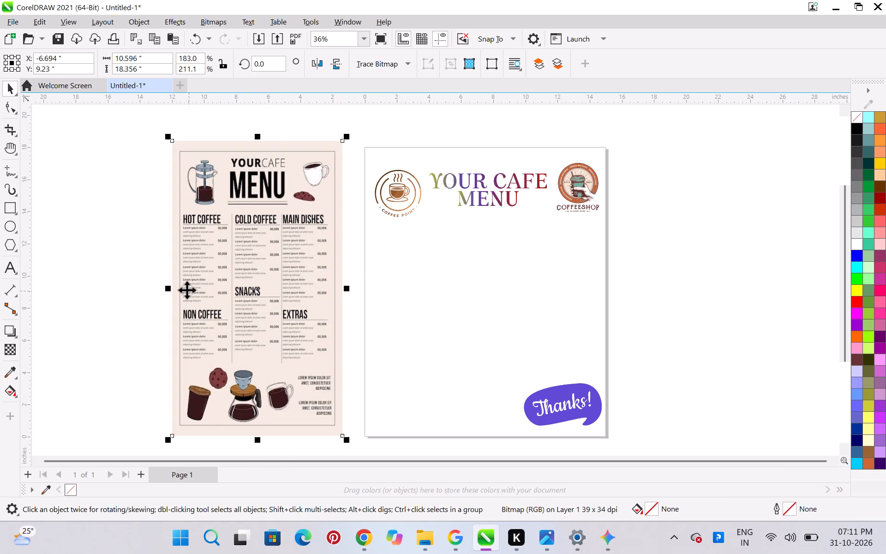
{"action": "left_click_drag", "start_coordinate": [168, 289], "coordinate": [114, 282]}
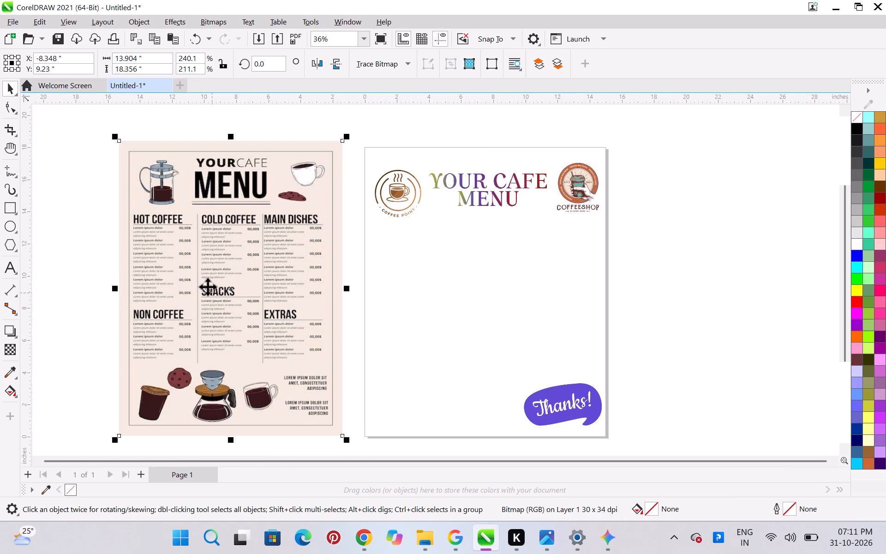
Examine the enlarged reference menu's coffee, snacks, main dishes and extras columns, including item text and price placement.
{"action": "scroll", "coordinate": [205, 273], "scroll_direction": "up", "scroll_amount": 1}
{"action": "scroll", "coordinate": [206, 278], "scroll_direction": "down", "scroll_amount": 1}
{"action": "scroll", "coordinate": [206, 278], "scroll_direction": "up", "scroll_amount": 7}
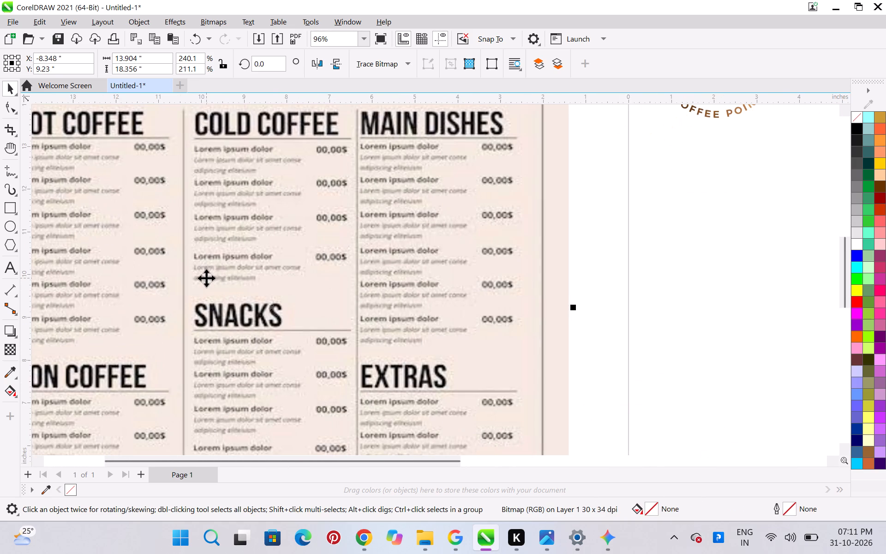
{"action": "scroll", "coordinate": [159, 211], "scroll_direction": "down", "scroll_amount": 5}
{"action": "scroll", "coordinate": [75, 207], "scroll_direction": "up", "scroll_amount": 7}
{"action": "scroll", "coordinate": [74, 193], "scroll_direction": "down", "scroll_amount": 4}
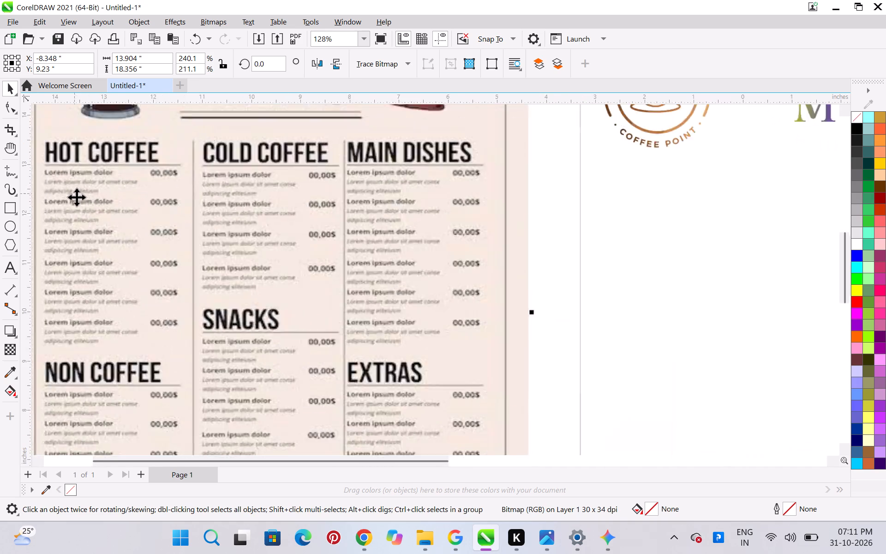
{"action": "scroll", "coordinate": [77, 197], "scroll_direction": "down", "scroll_amount": 3}
Shift the reference menu bitmap about 0.2 inch right and 0.15 inch down.
{"action": "left_click_drag", "start_coordinate": [78, 200], "coordinate": [82, 203]}
{"action": "scroll", "coordinate": [85, 204], "scroll_direction": "down", "scroll_amount": 4}
{"action": "scroll", "coordinate": [87, 195], "scroll_direction": "up", "scroll_amount": 1}
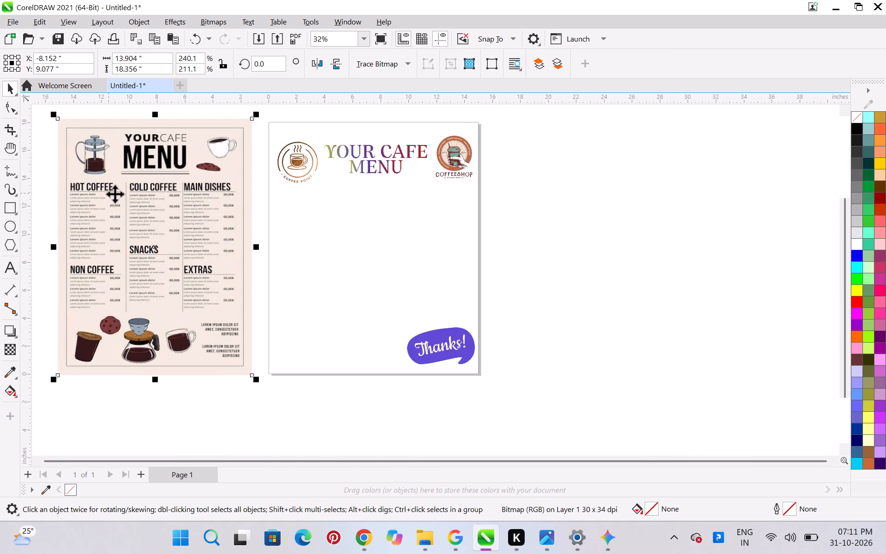
{"action": "left_click", "coordinate": [563, 243]}
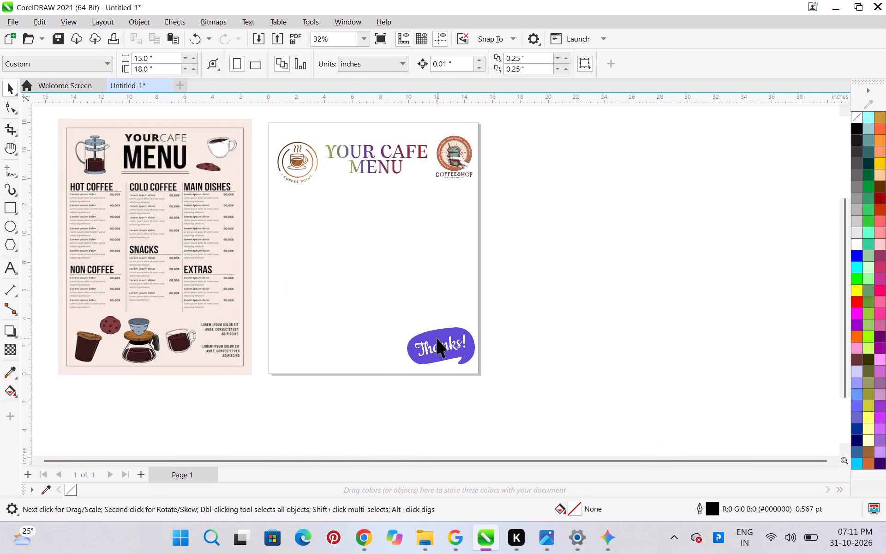
Move the purple Thanks! speech bubble off the page onto the blank area to its right.
{"action": "left_click_drag", "start_coordinate": [437, 338], "coordinate": [684, 300]}
{"action": "scroll", "coordinate": [285, 234], "scroll_direction": "down", "scroll_amount": 3}
{"action": "scroll", "coordinate": [284, 228], "scroll_direction": "up", "scroll_amount": 2}
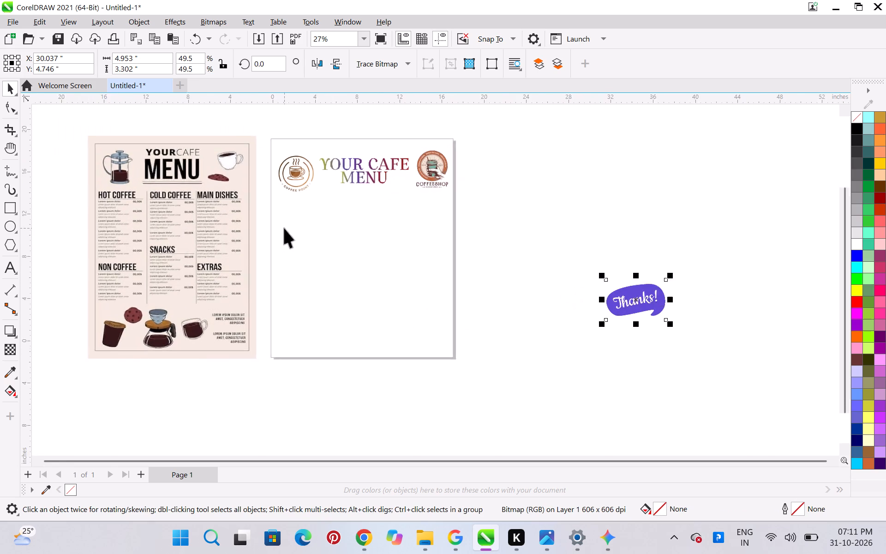
Align the Coffee Point logo, YOUR CAFE MENU heading and Coffeeshop logo by their centres in one horizontal row.
{"action": "scroll", "coordinate": [284, 228], "scroll_direction": "up", "scroll_amount": 1}
{"action": "scroll", "coordinate": [332, 205], "scroll_direction": "down", "scroll_amount": 4}
{"action": "scroll", "coordinate": [329, 196], "scroll_direction": "up", "scroll_amount": 1}
{"action": "left_click_drag", "start_coordinate": [282, 136], "coordinate": [448, 223]}
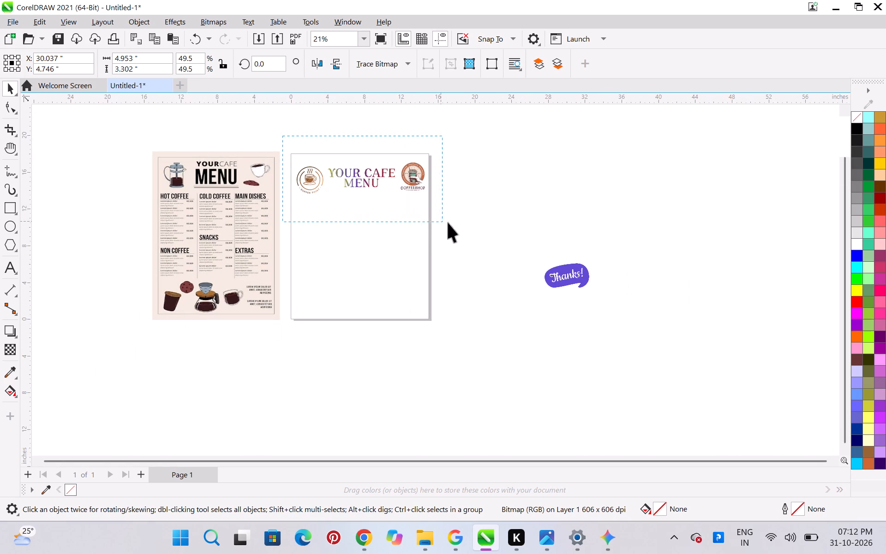
{"action": "left_click_drag", "start_coordinate": [448, 223], "coordinate": [454, 223]}
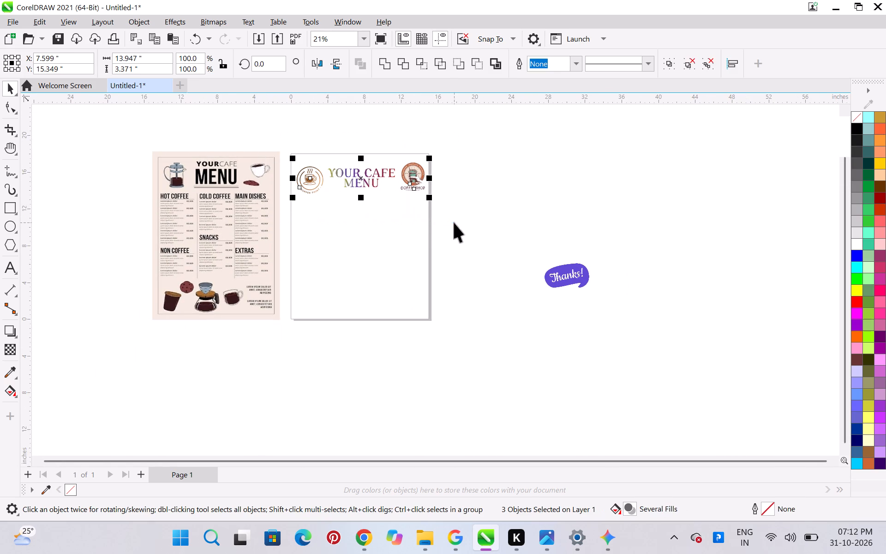
{"action": "key", "text": "e"}
{"action": "left_click", "coordinate": [481, 229]}
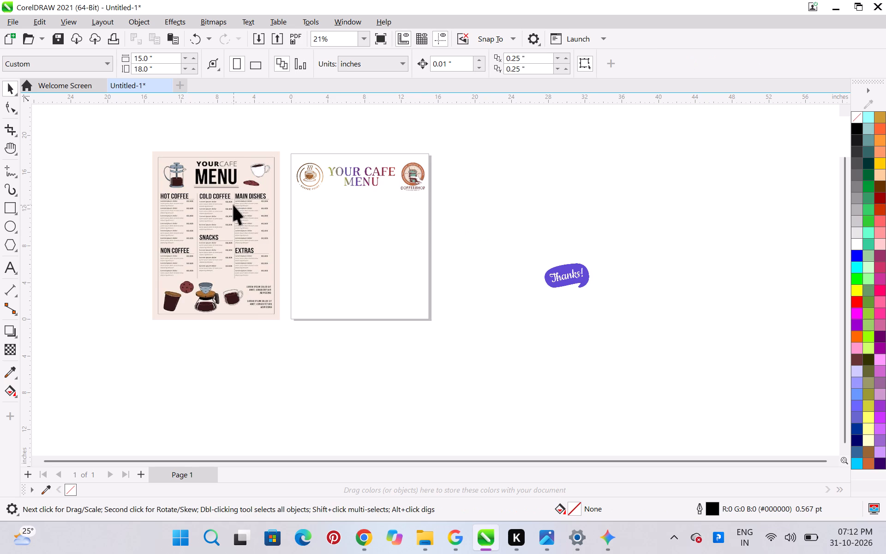
Ungroup the YOUR CAFE MENU heading into its two separate text objects.
{"action": "scroll", "coordinate": [238, 206], "scroll_direction": "up", "scroll_amount": 3}
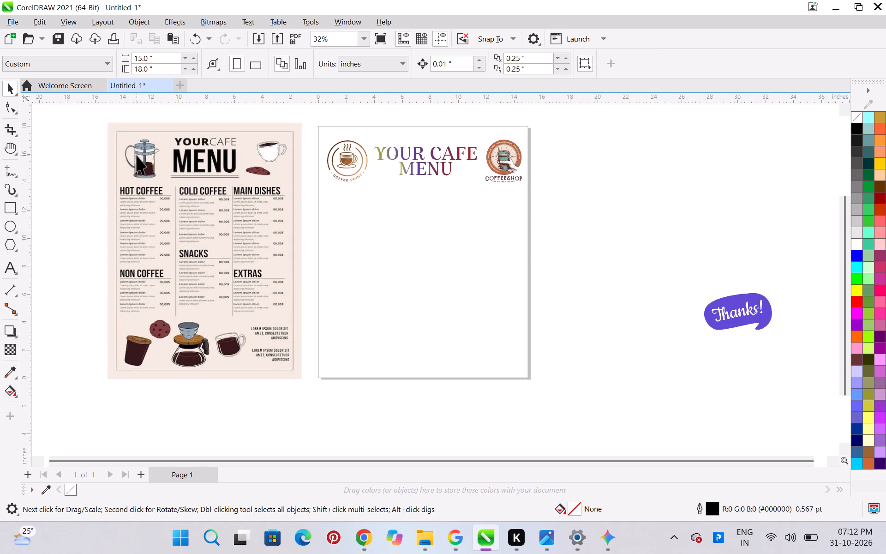
{"action": "left_click", "coordinate": [417, 173]}
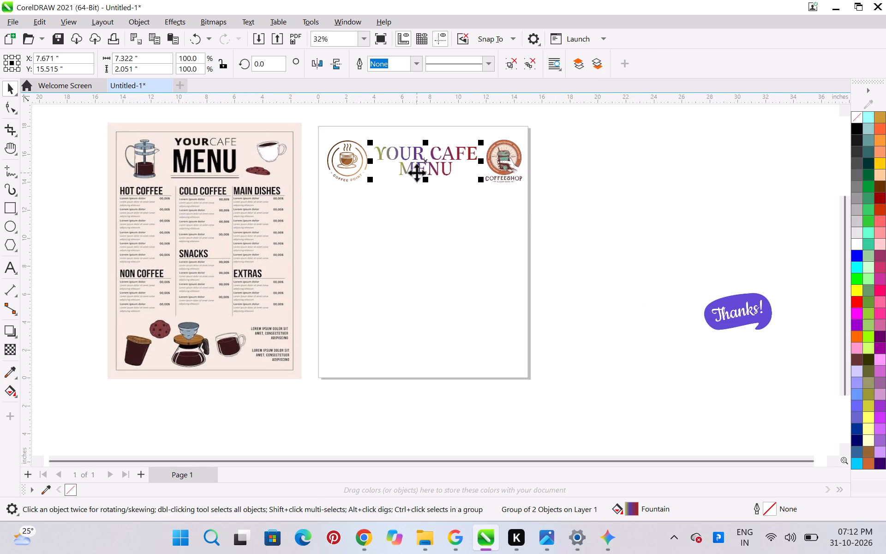
{"action": "key", "text": "ctrl+u"}
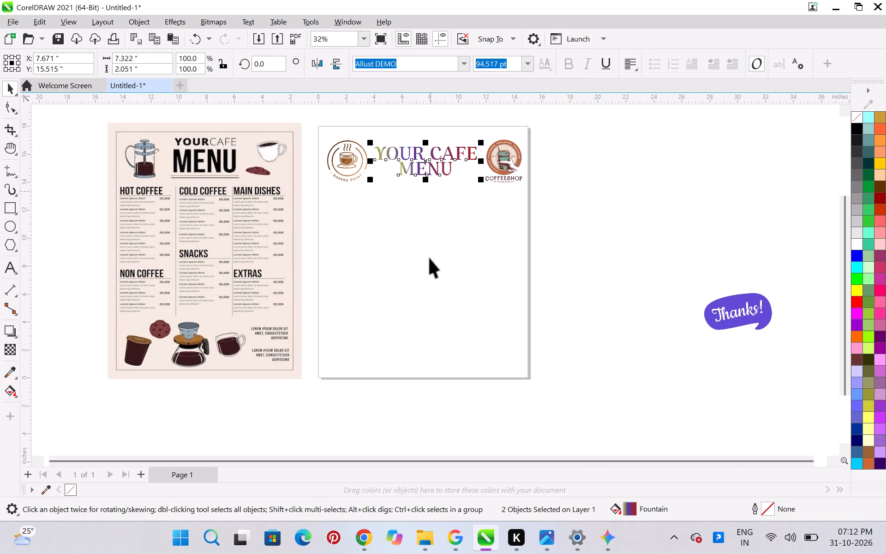
{"action": "left_click", "coordinate": [430, 269]}
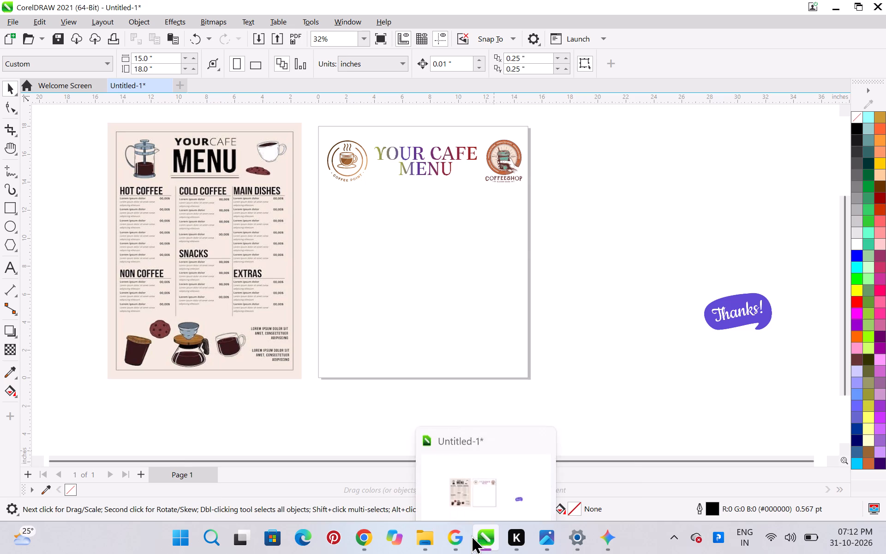
{"action": "left_click", "coordinate": [428, 545]}
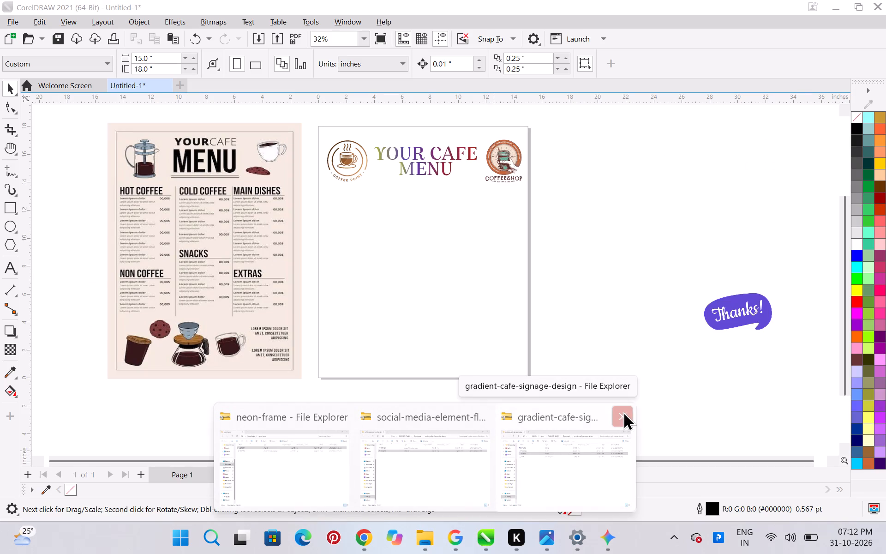
{"action": "left_click", "coordinate": [624, 411]}
{"action": "left_click", "coordinate": [557, 415]}
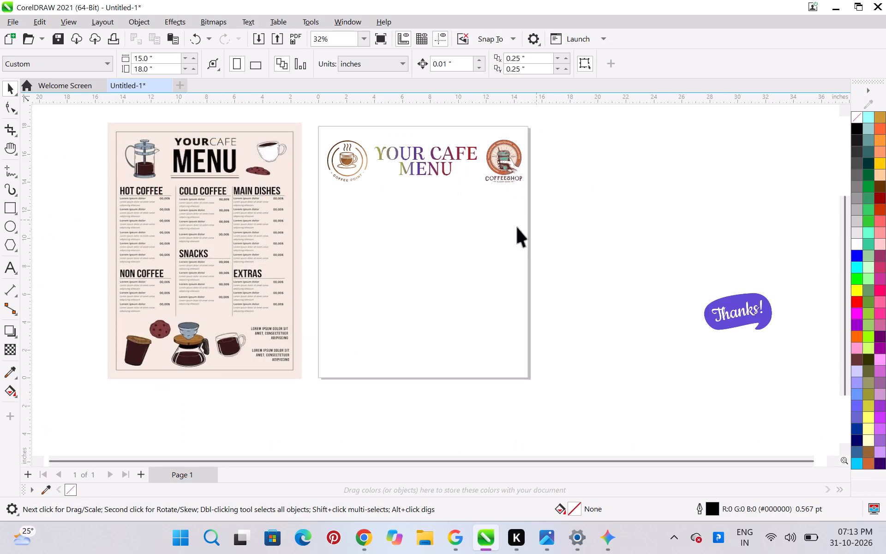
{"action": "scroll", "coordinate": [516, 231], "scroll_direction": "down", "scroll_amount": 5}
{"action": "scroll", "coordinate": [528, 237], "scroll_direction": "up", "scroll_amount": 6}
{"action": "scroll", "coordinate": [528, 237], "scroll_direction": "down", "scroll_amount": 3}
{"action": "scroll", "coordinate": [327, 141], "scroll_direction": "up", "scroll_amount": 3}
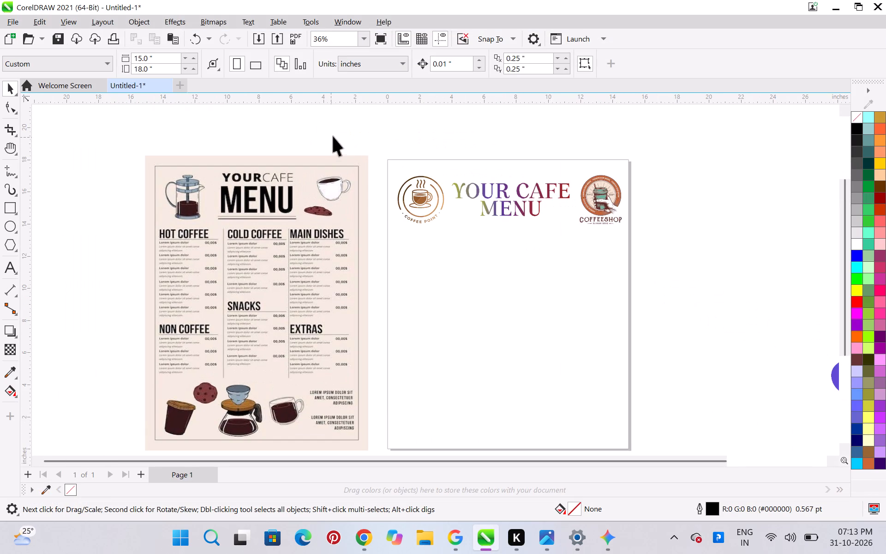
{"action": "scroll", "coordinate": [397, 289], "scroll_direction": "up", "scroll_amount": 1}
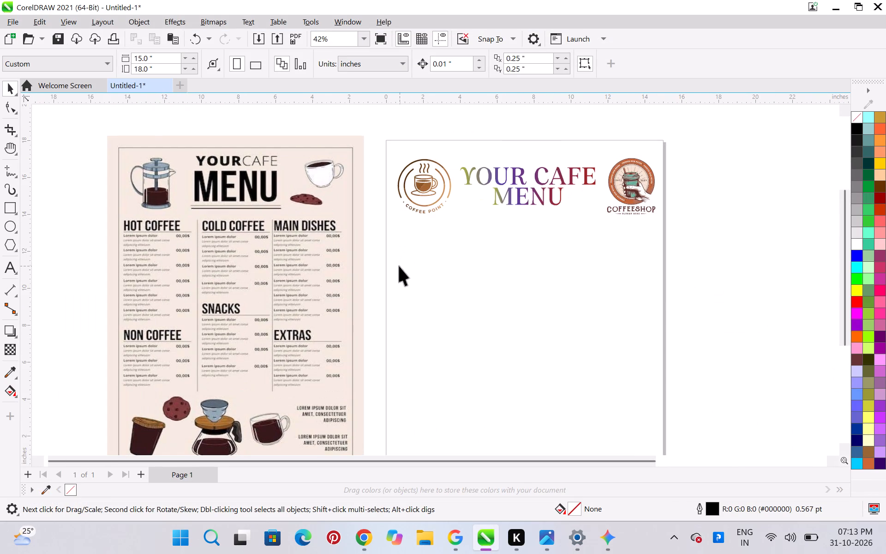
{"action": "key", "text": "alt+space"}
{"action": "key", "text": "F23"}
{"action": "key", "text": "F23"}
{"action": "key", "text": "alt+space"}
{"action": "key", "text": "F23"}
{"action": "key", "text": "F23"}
Draw a horizontal 2-Point Line about 6.6 inches long along the bottom of the word MENU in the heading.
{"action": "left_click", "coordinate": [10, 269]}
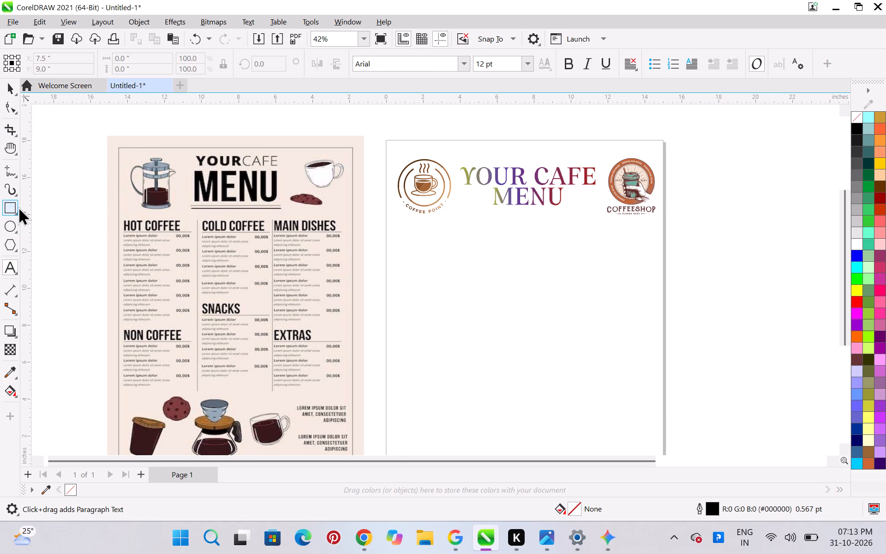
{"action": "left_click", "coordinate": [14, 173]}
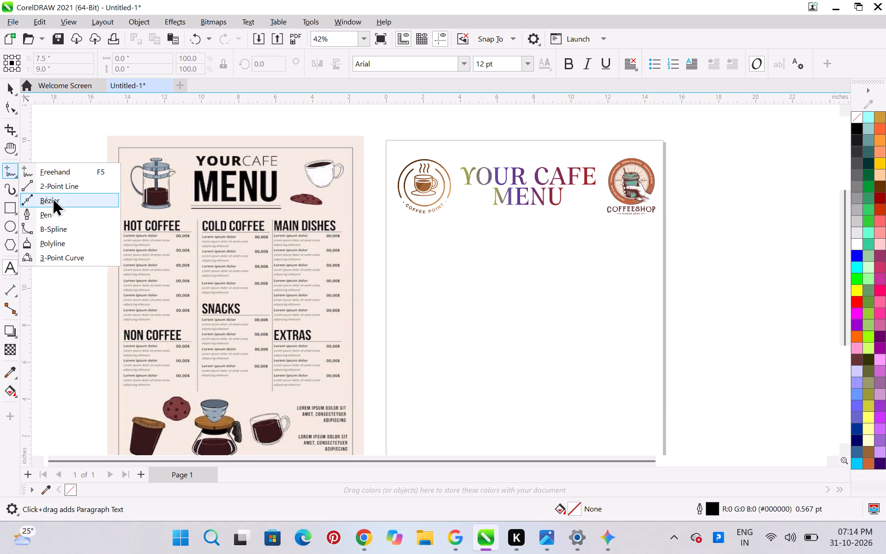
{"action": "left_click", "coordinate": [66, 186]}
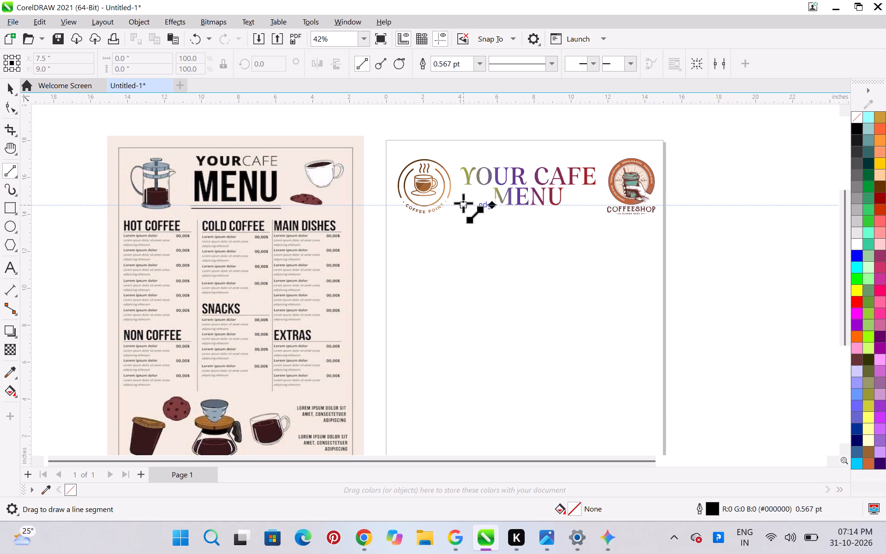
{"action": "left_click_drag", "start_coordinate": [463, 203], "coordinate": [517, 203], "text": "shift"}
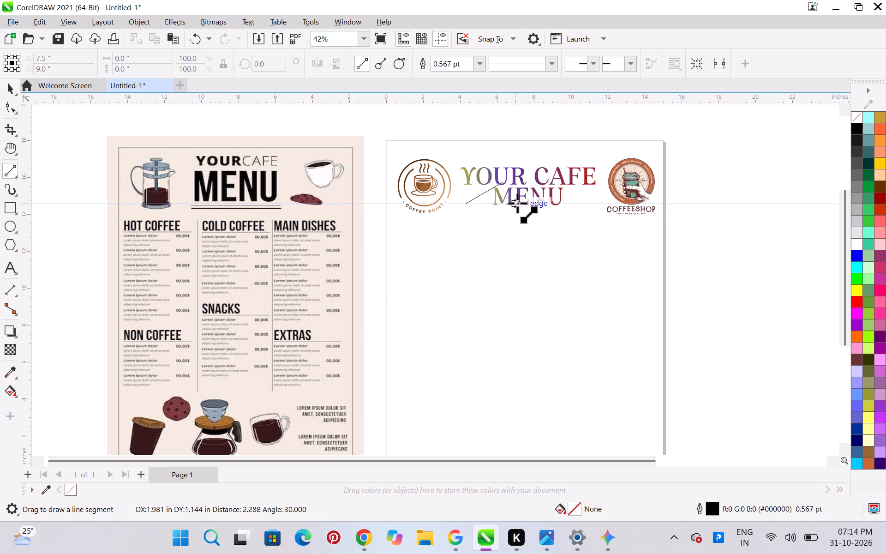
{"action": "left_click_drag", "start_coordinate": [517, 203], "coordinate": [594, 204], "text": "shift"}
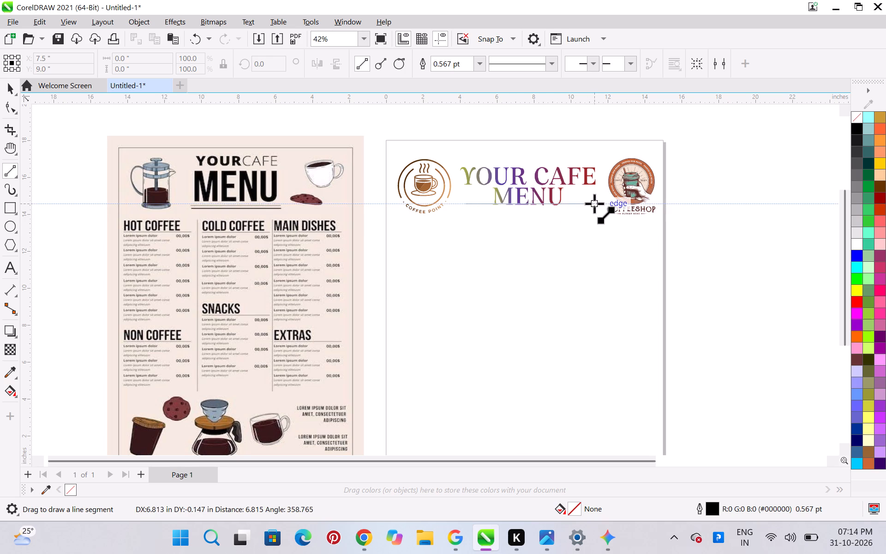
{"action": "left_click_drag", "start_coordinate": [594, 204], "coordinate": [598, 203], "text": "shift"}
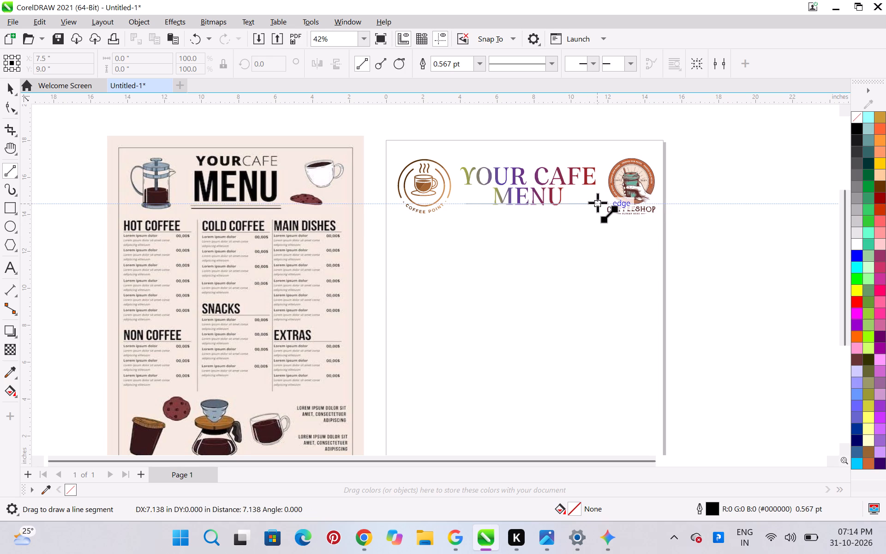
{"action": "left_click_drag", "start_coordinate": [598, 203], "coordinate": [587, 203], "text": "shift"}
Nudge the heading's line down 0.18 inches and sideways 0.03 inches toward the Coffeeshop logo, so it sits beneath MENU.
{"action": "scroll", "coordinate": [541, 172], "scroll_direction": "up", "scroll_amount": 5}
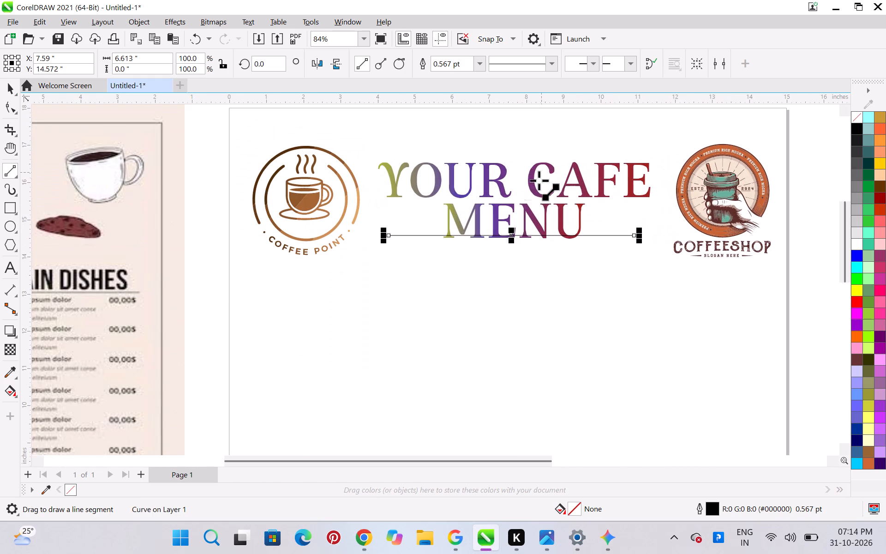
{"action": "key", "text": "ctrl+space"}
{"action": "left_click", "coordinate": [538, 280]}
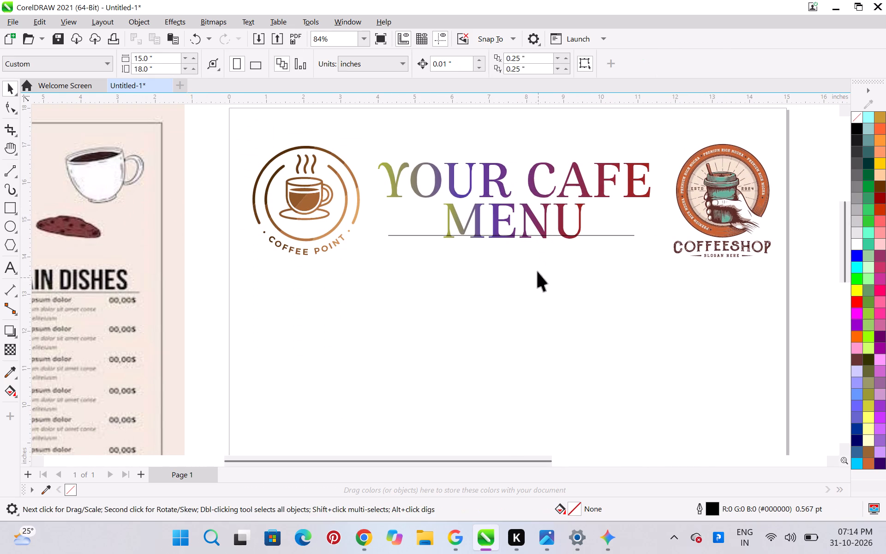
{"action": "left_click", "coordinate": [607, 235]}
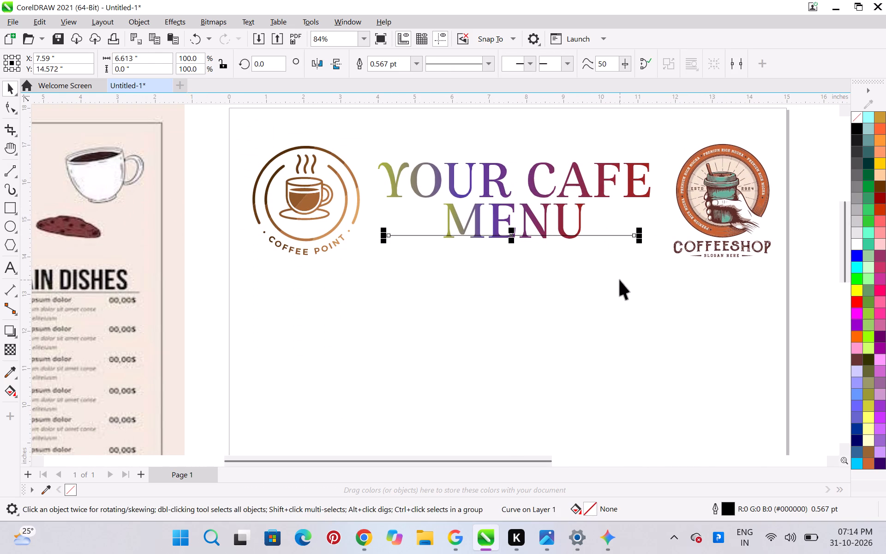
{"action": "key", "text": "Down"}
{"action": "key", "text": "Down"}
{"action": "key", "text": "Down"}
{"action": "key", "text": "Down"}
{"action": "key", "text": "Down"}
{"action": "key", "text": "Down"}
{"action": "key", "text": "Down"}
{"action": "key", "text": "Down"}
{"action": "key", "text": "Down"}
{"action": "key", "text": "Down"}
{"action": "key", "text": "Down"}
{"action": "key", "text": "Down"}
{"action": "key", "text": "Down"}
{"action": "key", "text": "Down"}
{"action": "key", "text": "Down"}
{"action": "key", "text": "Down"}
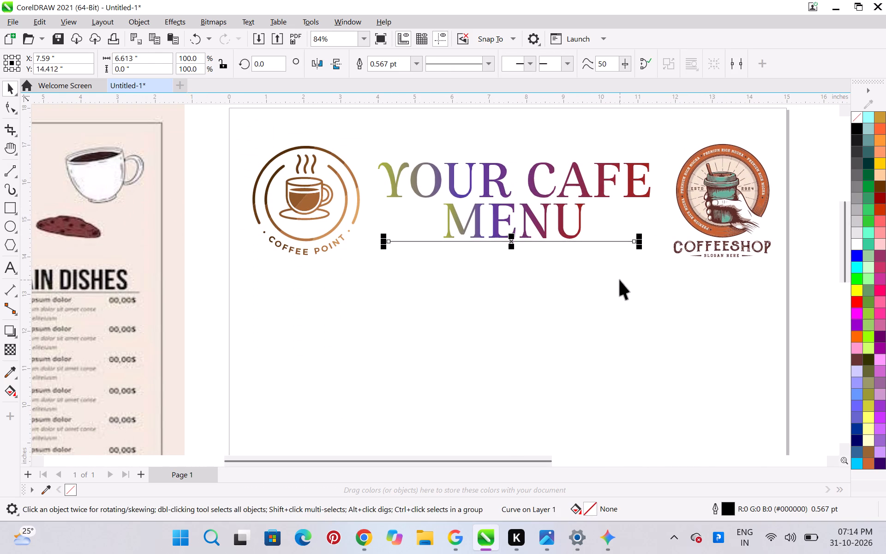
{"action": "key", "text": "Down"}
{"action": "key", "text": "Down"}
{"action": "key", "text": "Right"}
{"action": "key", "text": "Right"}
{"action": "key", "text": "Right"}
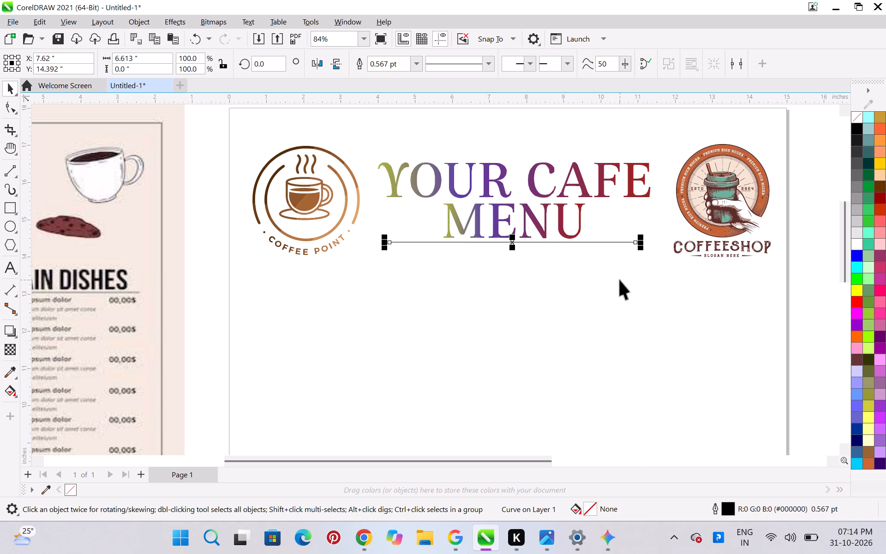
{"action": "left_click", "coordinate": [600, 296]}
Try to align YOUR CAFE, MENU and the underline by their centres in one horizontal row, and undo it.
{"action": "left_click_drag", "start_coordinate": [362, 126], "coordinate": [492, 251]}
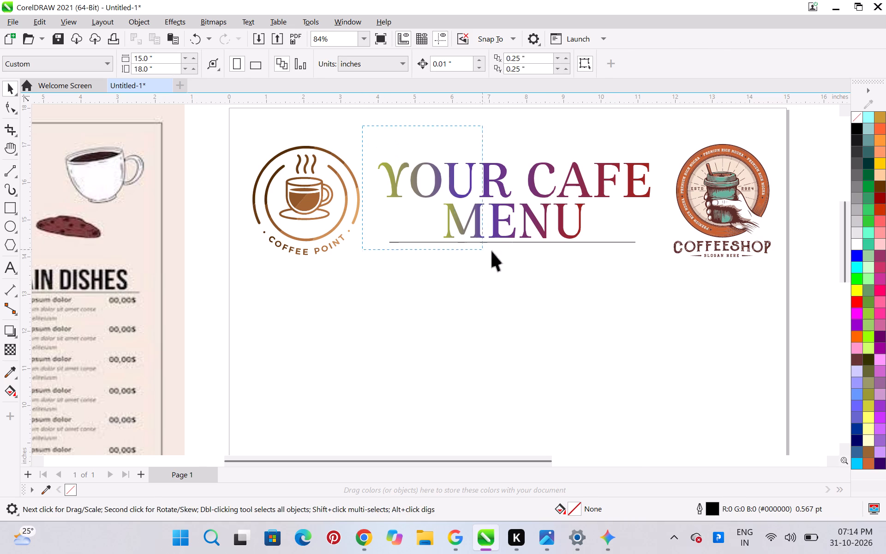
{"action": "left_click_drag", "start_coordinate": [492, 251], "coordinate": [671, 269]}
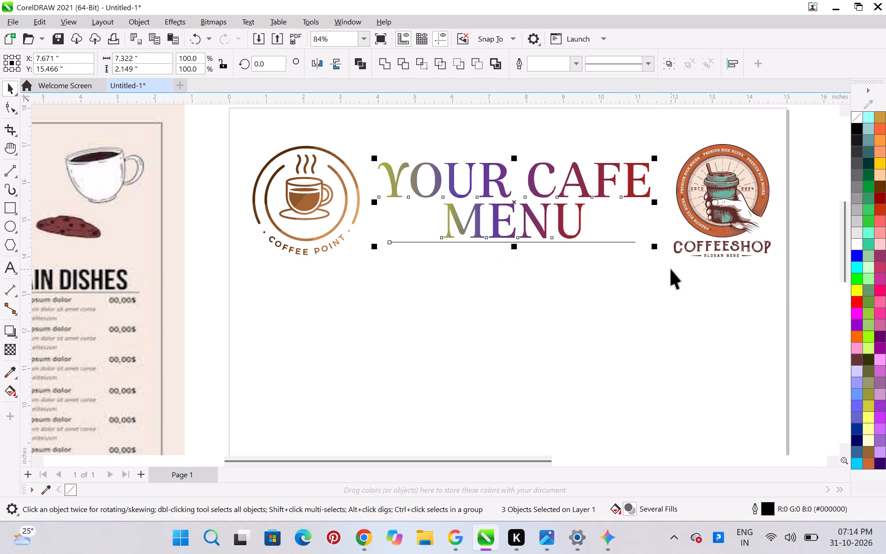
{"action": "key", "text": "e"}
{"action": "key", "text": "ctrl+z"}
Align YOUR CAFE, MENU and the underline by their centres on one shared vertical axis.
{"action": "key", "text": "c"}
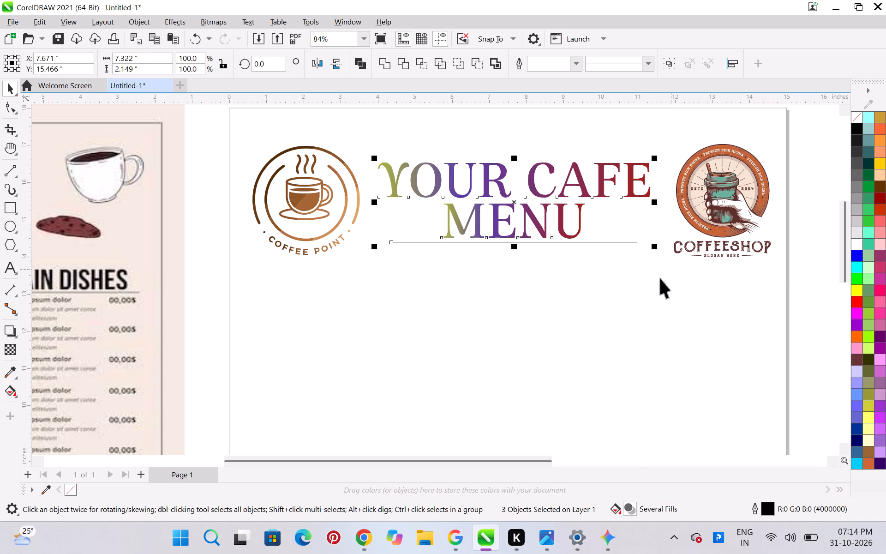
{"action": "type", "text": "CC"}
{"action": "left_click", "coordinate": [551, 333]}
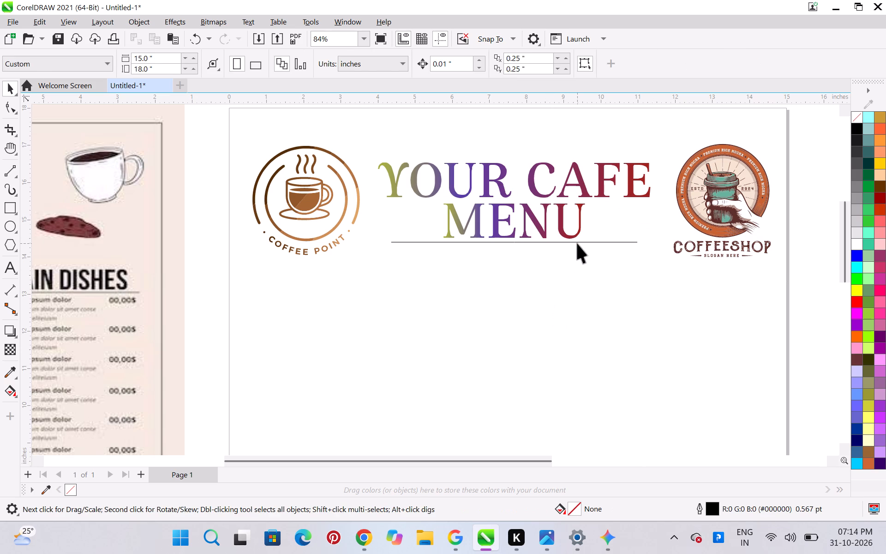
Set the outline width of the line beneath MENU to 2 pt.
{"action": "left_click", "coordinate": [577, 243]}
{"action": "left_click", "coordinate": [585, 300]}
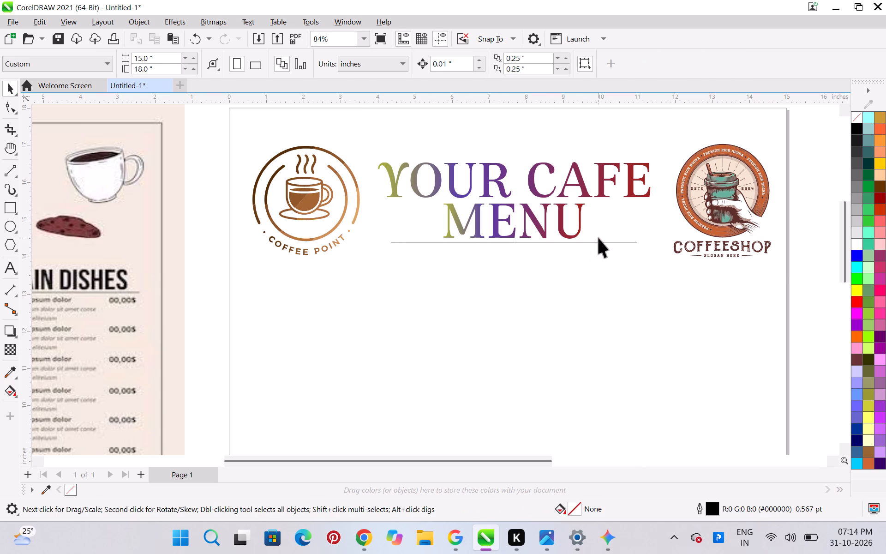
{"action": "left_click", "coordinate": [597, 239]}
{"action": "left_click", "coordinate": [597, 240]}
{"action": "left_click", "coordinate": [594, 243]}
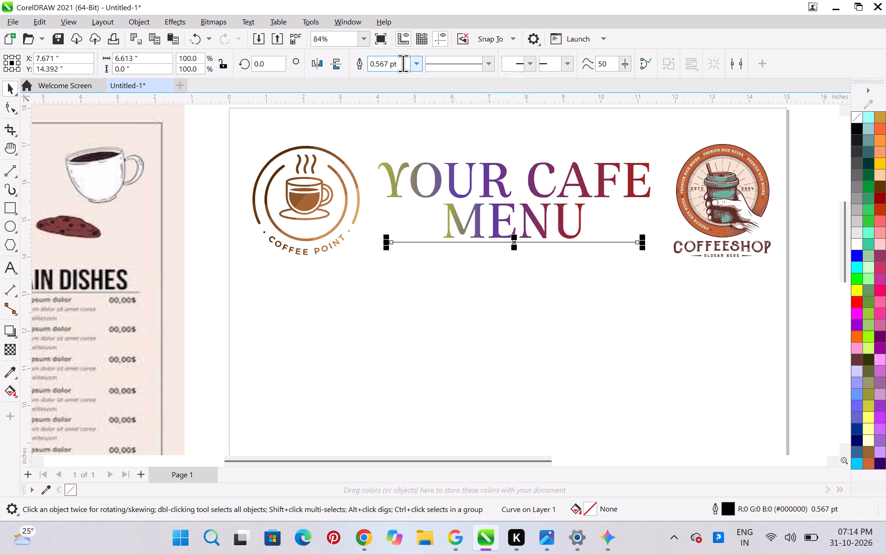
{"action": "left_click_drag", "start_coordinate": [403, 63], "coordinate": [356, 76]}
{"action": "key", "text": "2"}
{"action": "key", "text": "Return"}
{"action": "left_click", "coordinate": [420, 313]}
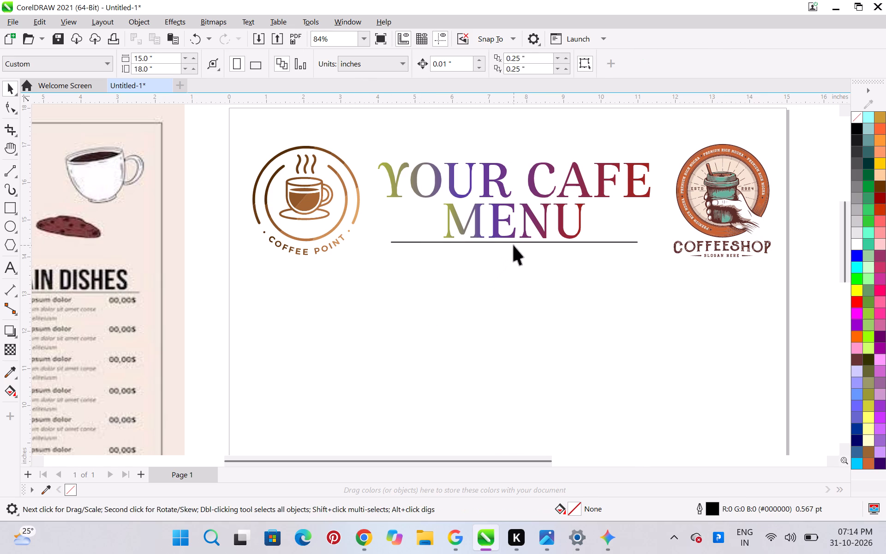
Duplicate the 2 pt underline about 0.08 inches below the original to form a double line beneath MENU.
{"action": "left_click", "coordinate": [521, 241]}
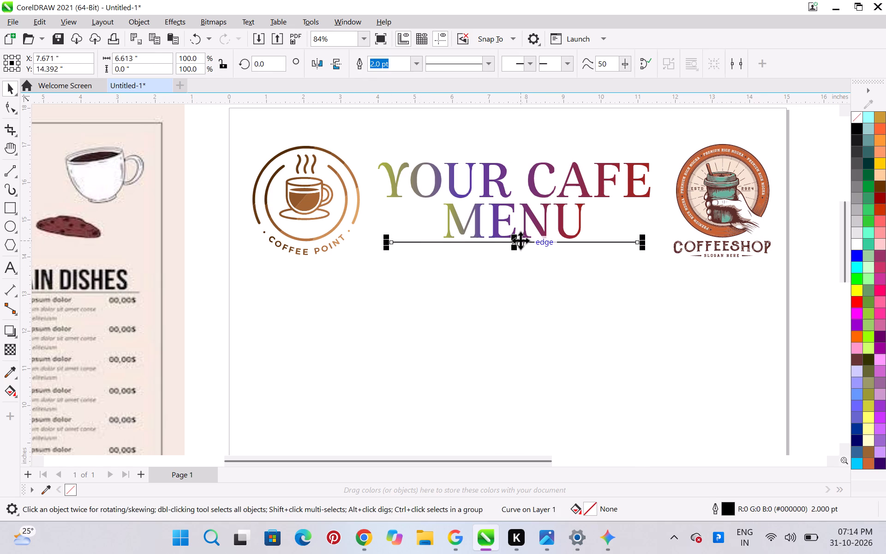
{"action": "left_click_drag", "start_coordinate": [521, 241], "coordinate": [519, 249]}
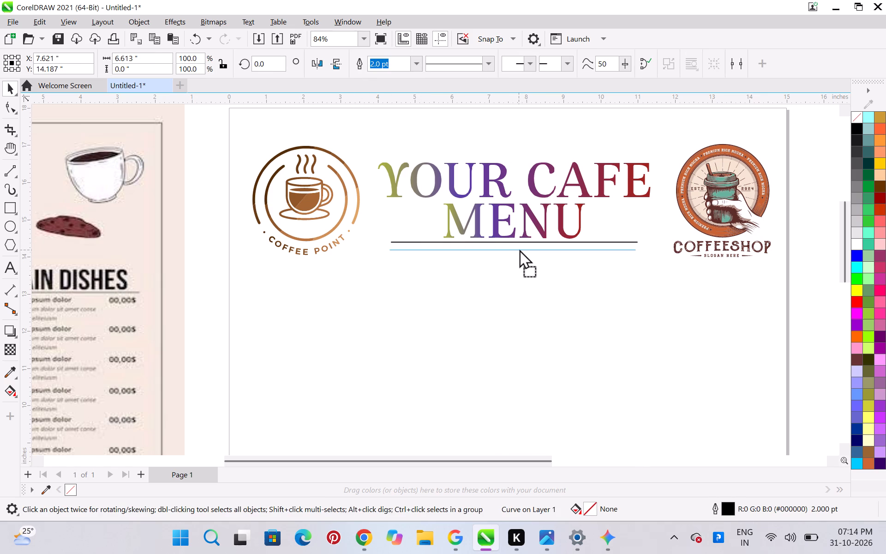
{"action": "left_click_drag", "start_coordinate": [519, 249], "coordinate": [527, 243]}
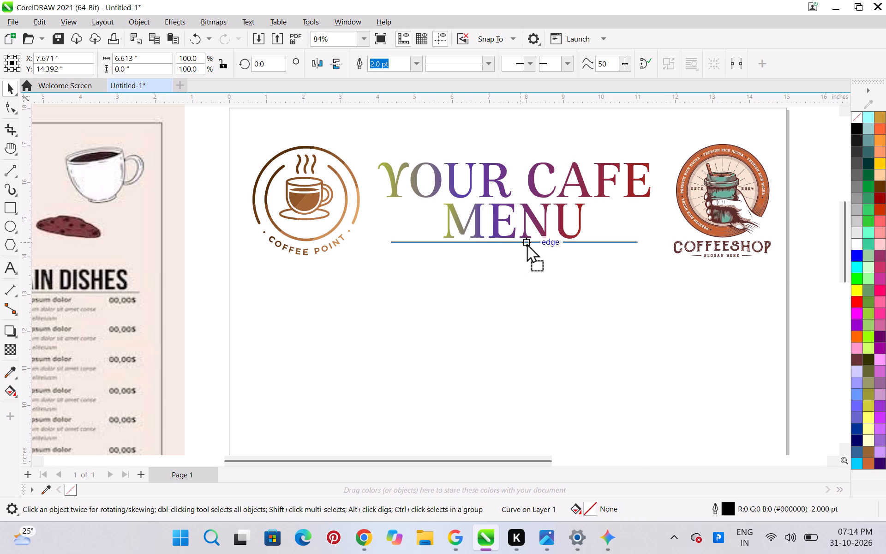
{"action": "left_click_drag", "start_coordinate": [527, 243], "coordinate": [535, 245]}
{"action": "right_click", "coordinate": [535, 245], "text": "ctrl"}
{"action": "left_click", "coordinate": [544, 320]}
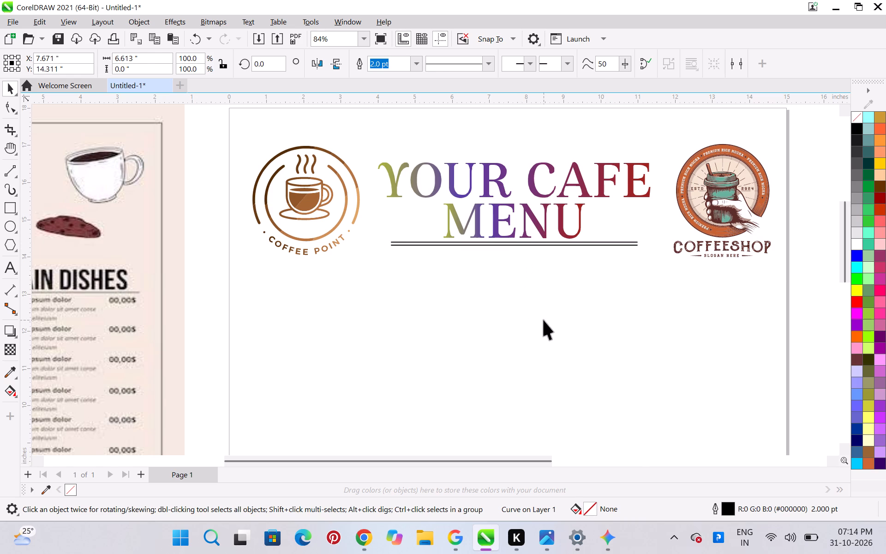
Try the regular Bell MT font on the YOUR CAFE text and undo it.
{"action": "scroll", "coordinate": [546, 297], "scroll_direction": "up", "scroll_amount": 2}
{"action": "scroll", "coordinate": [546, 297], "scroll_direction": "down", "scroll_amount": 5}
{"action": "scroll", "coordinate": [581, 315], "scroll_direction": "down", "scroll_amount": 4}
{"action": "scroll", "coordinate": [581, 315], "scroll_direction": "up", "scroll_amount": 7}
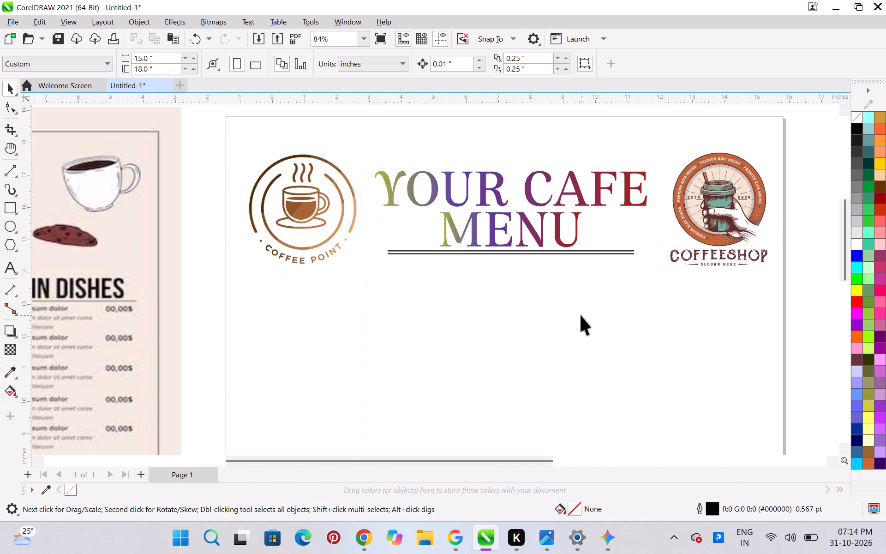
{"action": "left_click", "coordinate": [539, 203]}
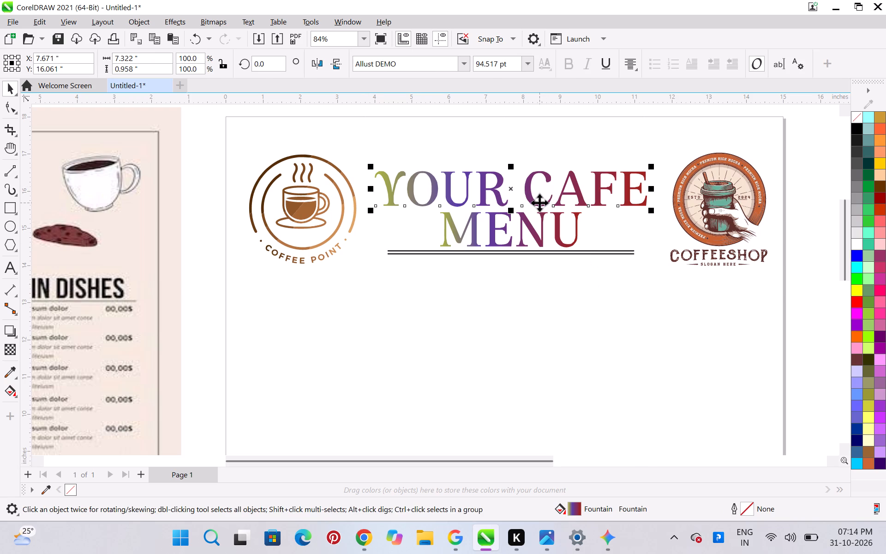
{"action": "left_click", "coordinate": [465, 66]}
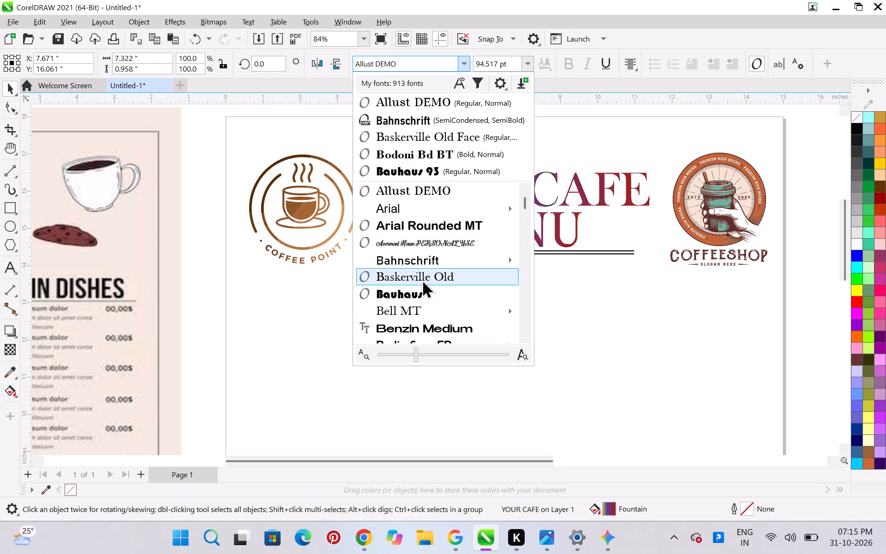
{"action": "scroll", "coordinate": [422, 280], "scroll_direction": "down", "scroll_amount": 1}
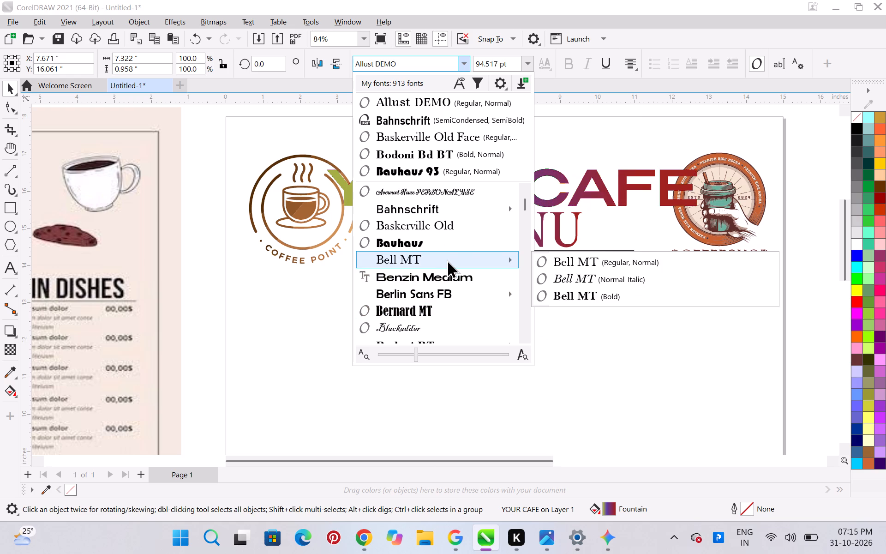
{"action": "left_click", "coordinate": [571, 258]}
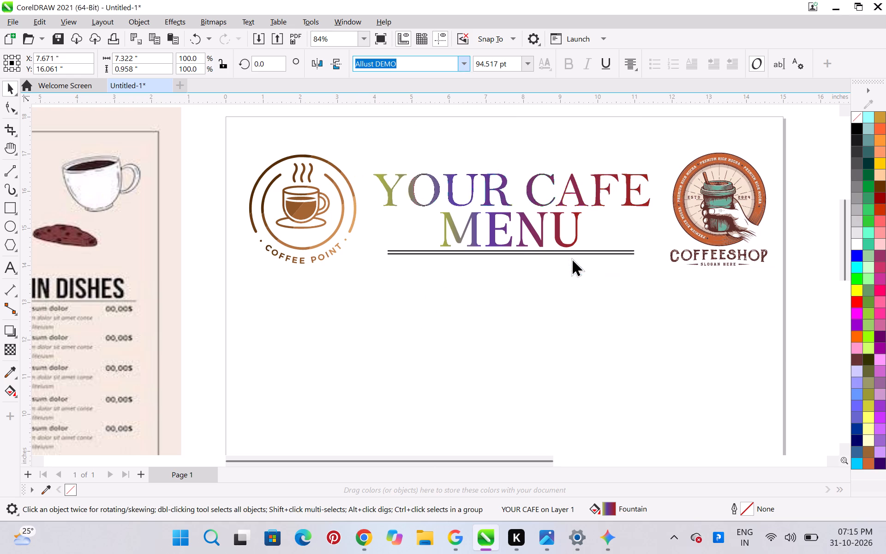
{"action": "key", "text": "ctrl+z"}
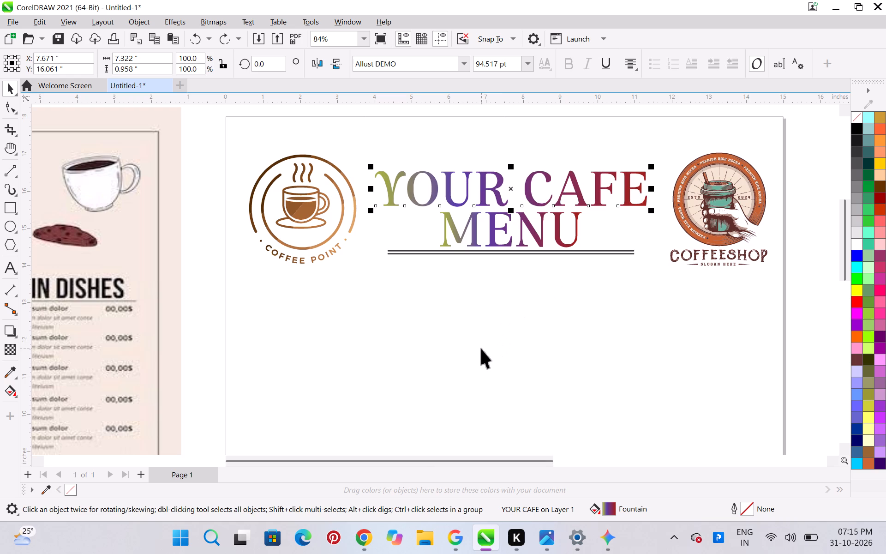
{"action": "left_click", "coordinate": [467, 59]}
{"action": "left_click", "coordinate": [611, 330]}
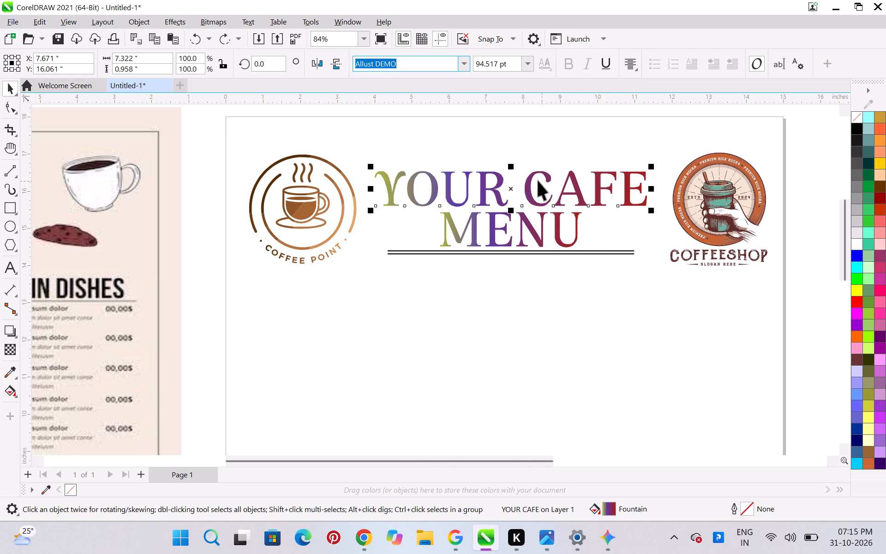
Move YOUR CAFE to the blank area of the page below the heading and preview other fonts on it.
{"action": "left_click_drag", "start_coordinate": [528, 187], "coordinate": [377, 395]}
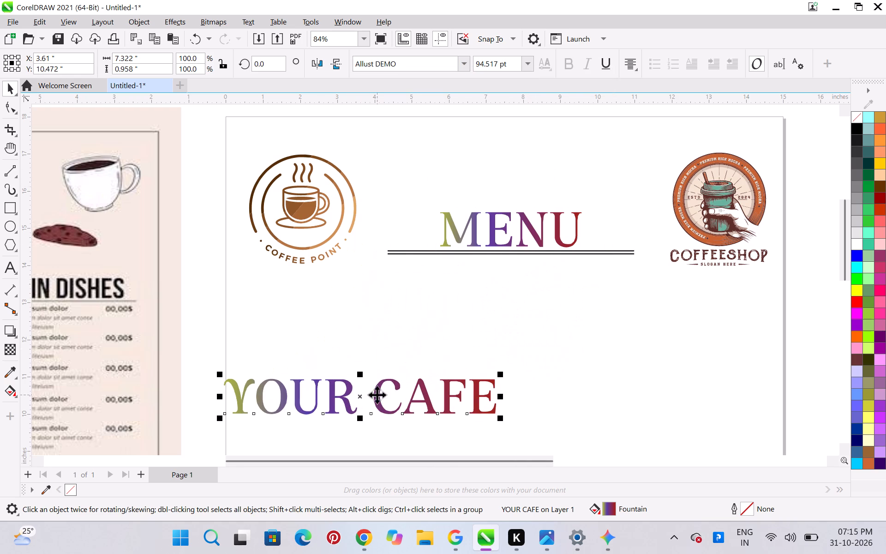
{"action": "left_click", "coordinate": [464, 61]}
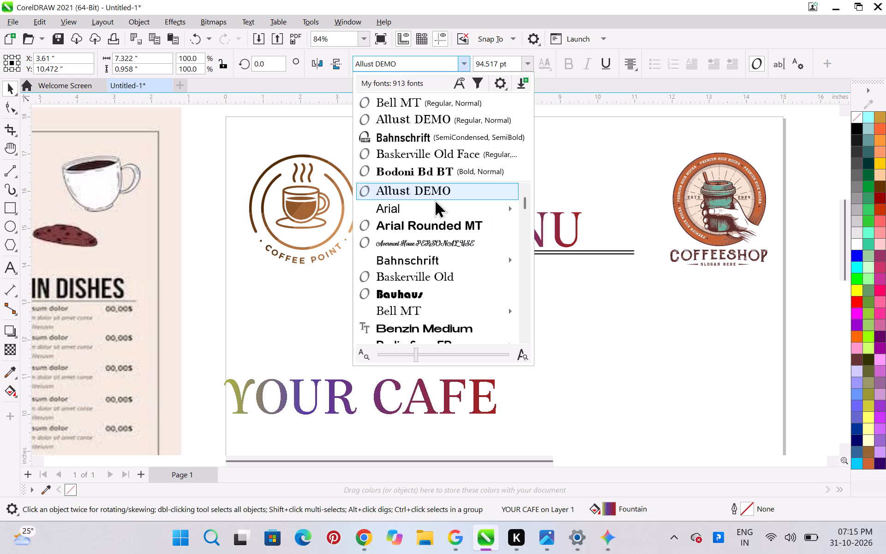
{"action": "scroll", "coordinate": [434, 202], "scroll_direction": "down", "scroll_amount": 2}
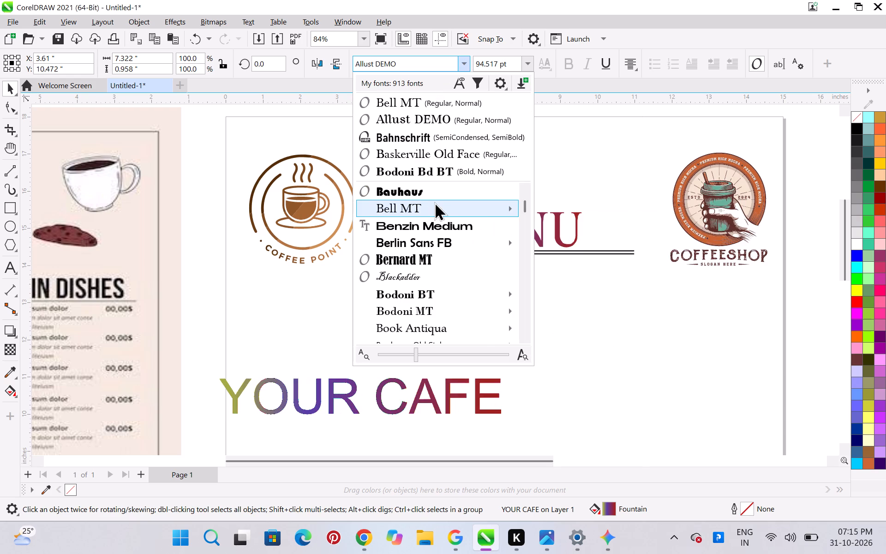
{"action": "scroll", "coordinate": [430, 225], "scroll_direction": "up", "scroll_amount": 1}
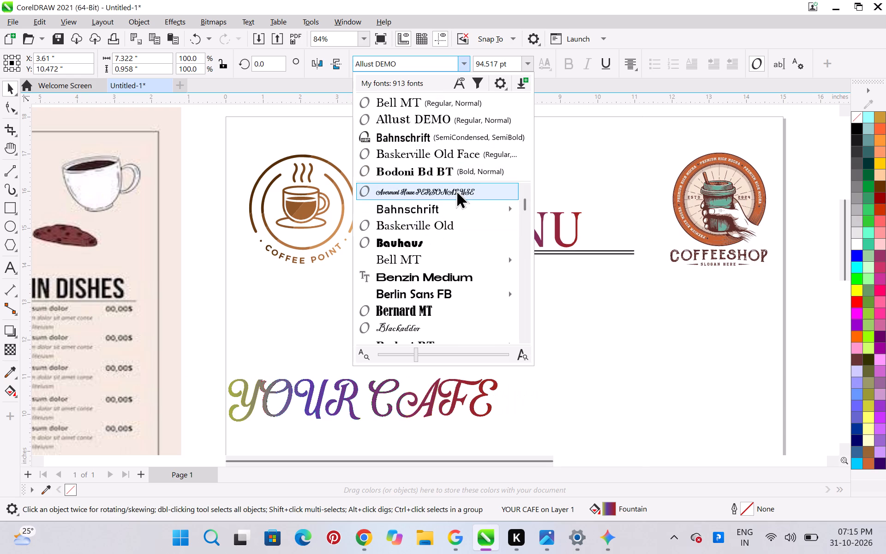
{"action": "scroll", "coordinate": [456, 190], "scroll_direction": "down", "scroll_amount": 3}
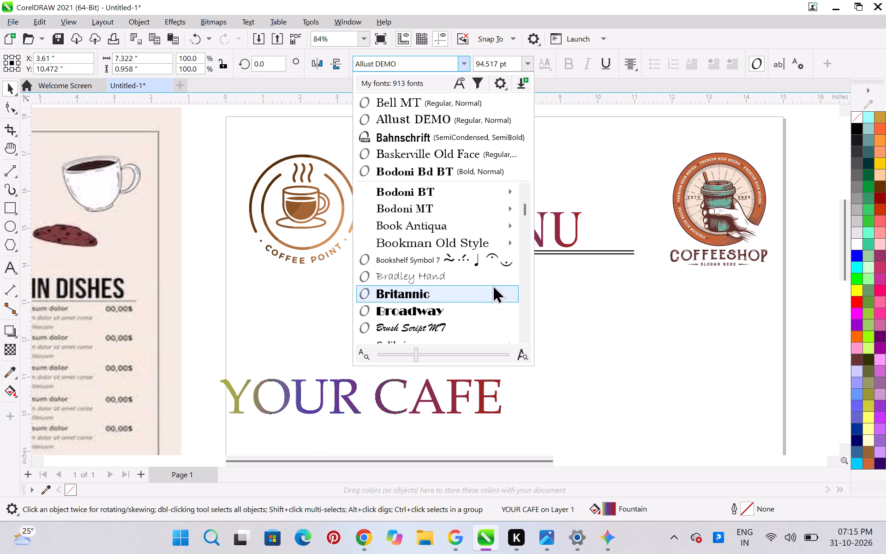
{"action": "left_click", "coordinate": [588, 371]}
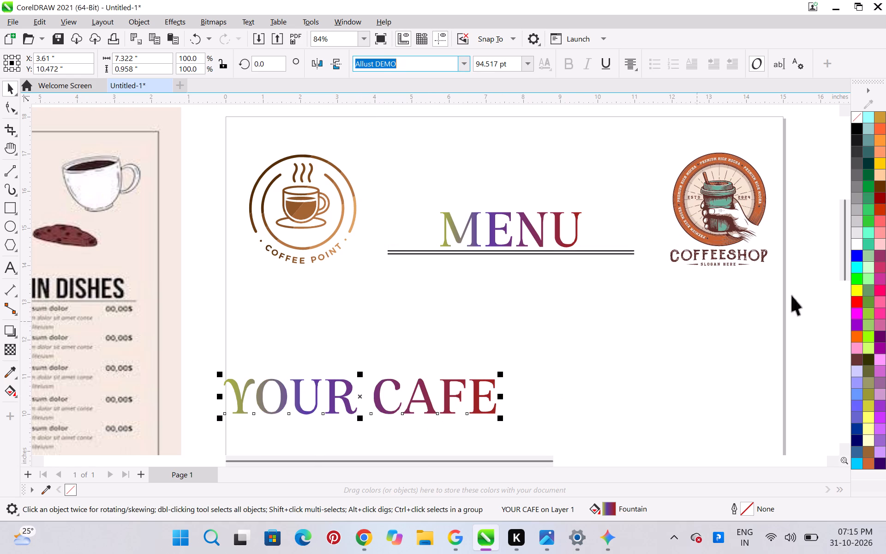
Replace the gradient fill of the YOUR CAFE text with solid black.
{"action": "left_click", "coordinate": [861, 128]}
{"action": "left_click", "coordinate": [693, 363]}
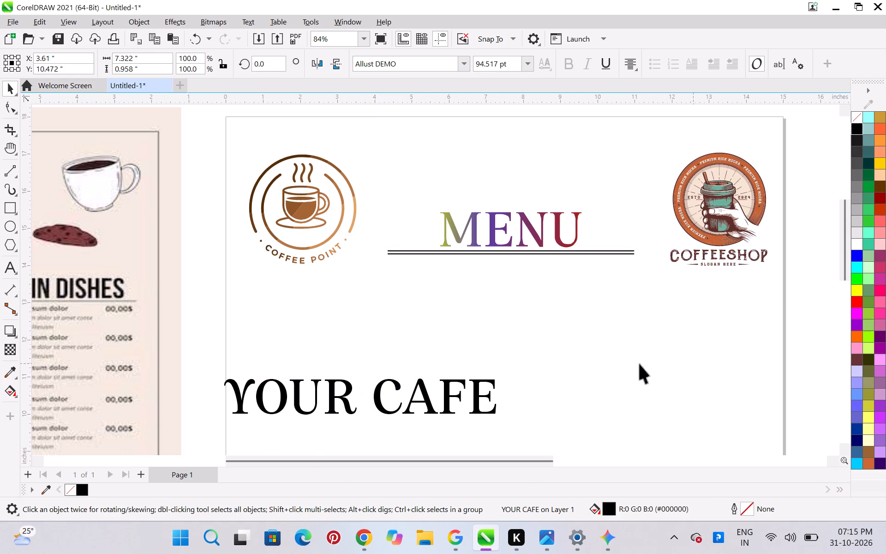
Move YOUR CAFE back above MENU between the two logos, centred at about X 7.65, Y 16.17 inches.
{"action": "left_click", "coordinate": [414, 397]}
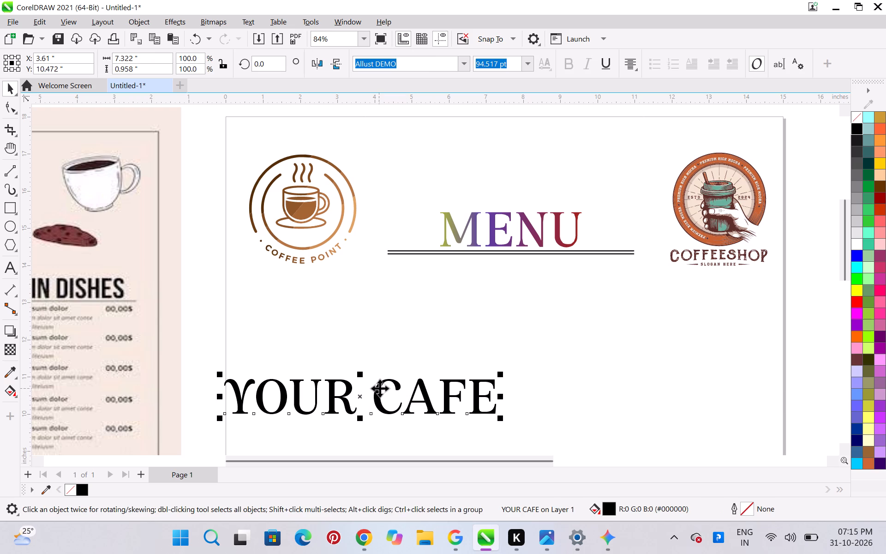
{"action": "left_click_drag", "start_coordinate": [377, 391], "coordinate": [517, 175]}
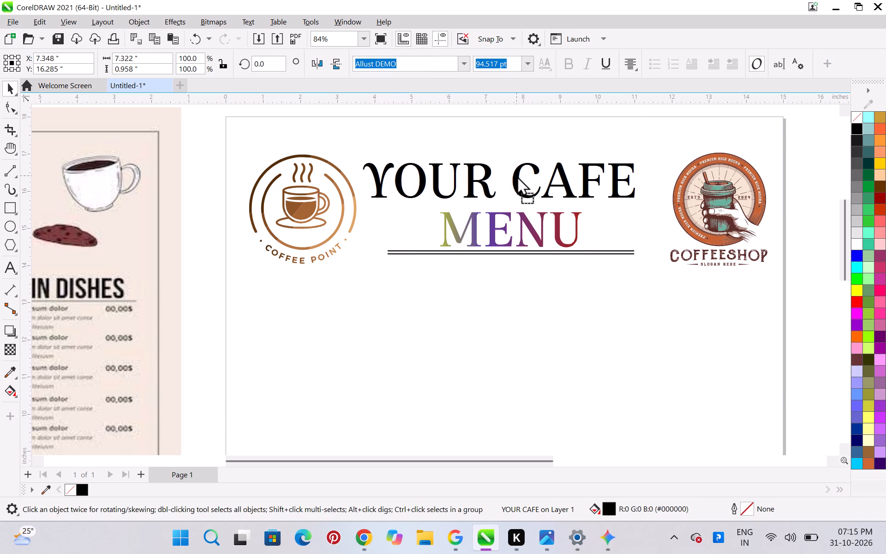
{"action": "left_click_drag", "start_coordinate": [517, 175], "coordinate": [525, 182]}
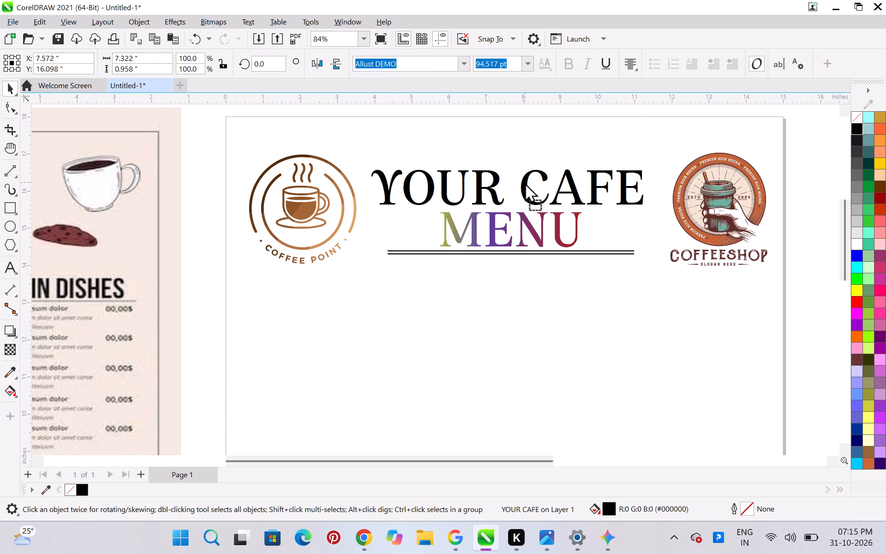
{"action": "left_click_drag", "start_coordinate": [525, 182], "coordinate": [527, 180]}
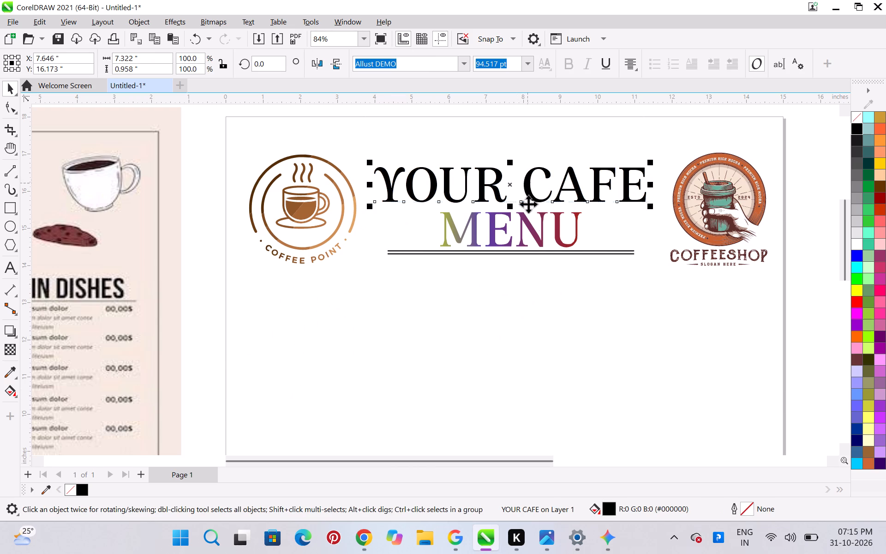
{"action": "left_click", "coordinate": [519, 291]}
Set the outline colour of both lines beneath MENU to dark navy #000066.
{"action": "scroll", "coordinate": [524, 292], "scroll_direction": "down", "scroll_amount": 8}
{"action": "scroll", "coordinate": [540, 404], "scroll_direction": "up", "scroll_amount": 2}
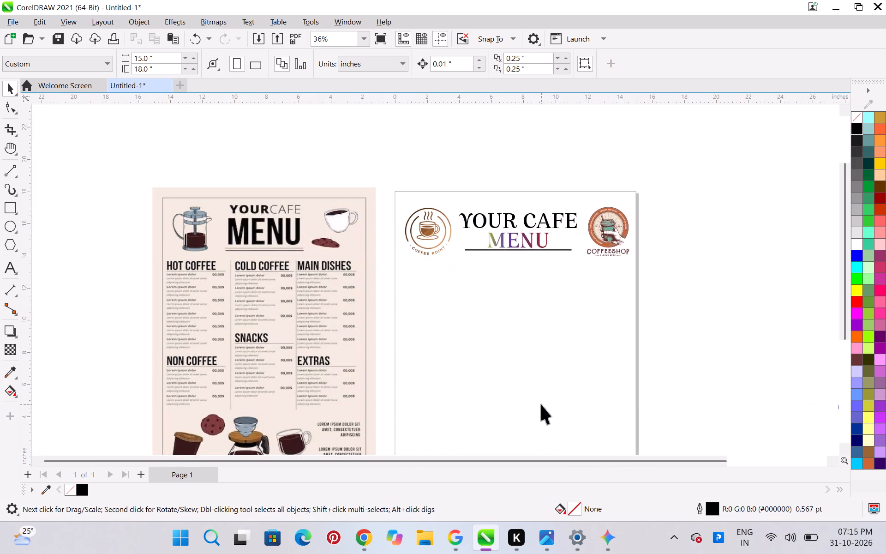
{"action": "scroll", "coordinate": [541, 404], "scroll_direction": "down", "scroll_amount": 7}
{"action": "scroll", "coordinate": [552, 438], "scroll_direction": "up", "scroll_amount": 8}
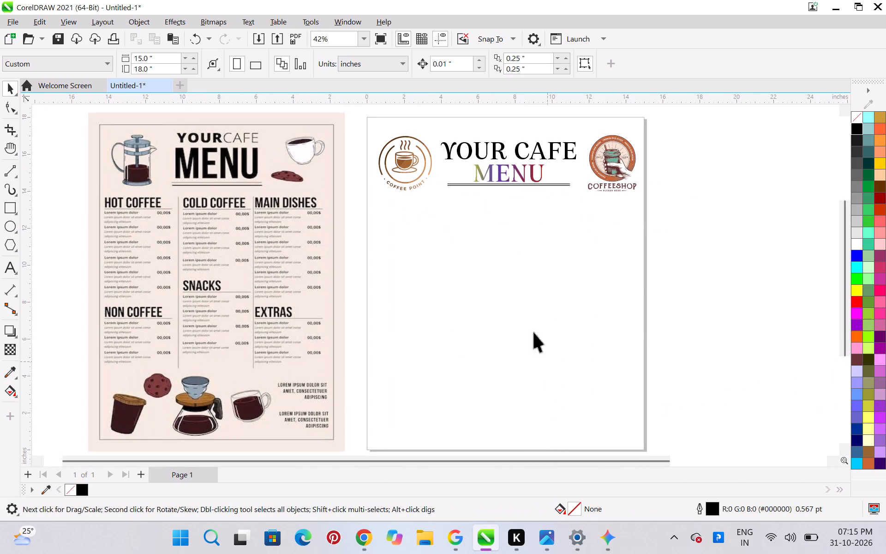
{"action": "scroll", "coordinate": [472, 214], "scroll_direction": "up", "scroll_amount": 5}
{"action": "scroll", "coordinate": [515, 181], "scroll_direction": "down", "scroll_amount": 4}
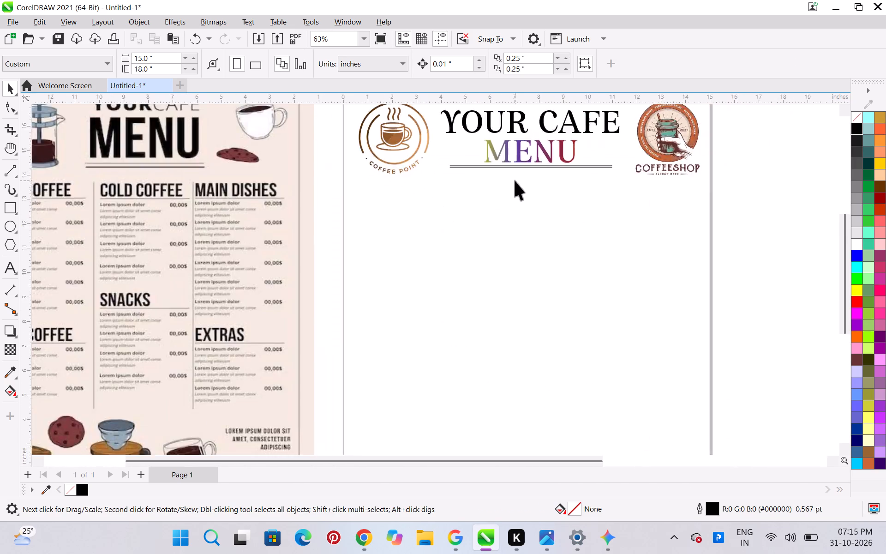
{"action": "scroll", "coordinate": [515, 181], "scroll_direction": "down", "scroll_amount": 1}
{"action": "left_click_drag", "start_coordinate": [462, 159], "coordinate": [575, 170]}
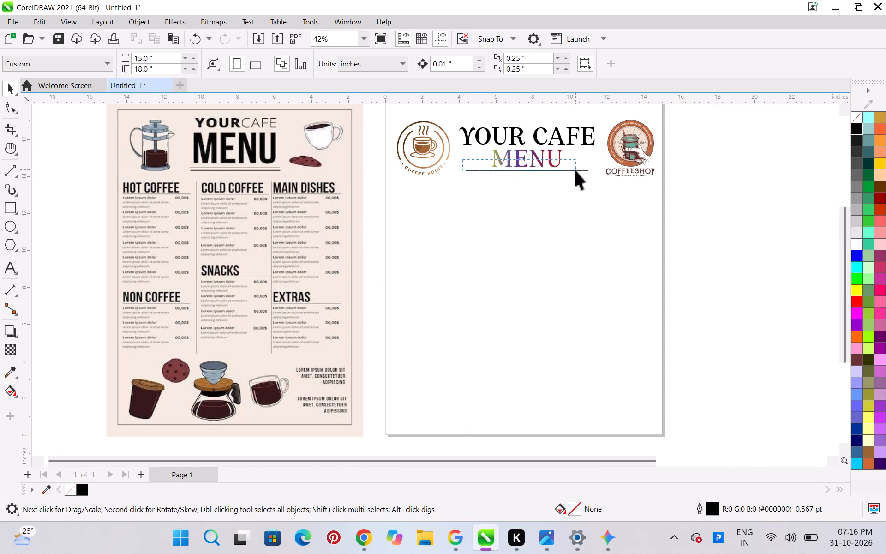
{"action": "left_click_drag", "start_coordinate": [575, 170], "coordinate": [592, 184]}
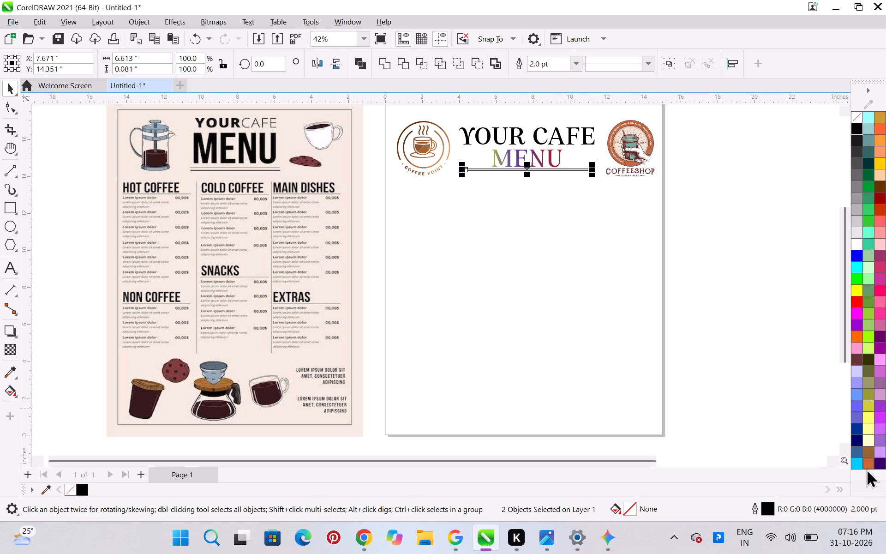
{"action": "right_click", "coordinate": [859, 440]}
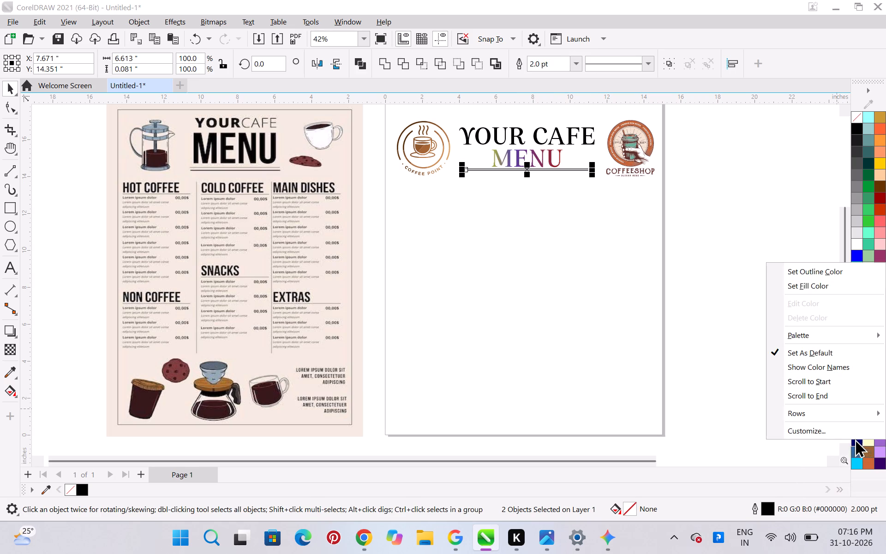
{"action": "left_click", "coordinate": [808, 271]}
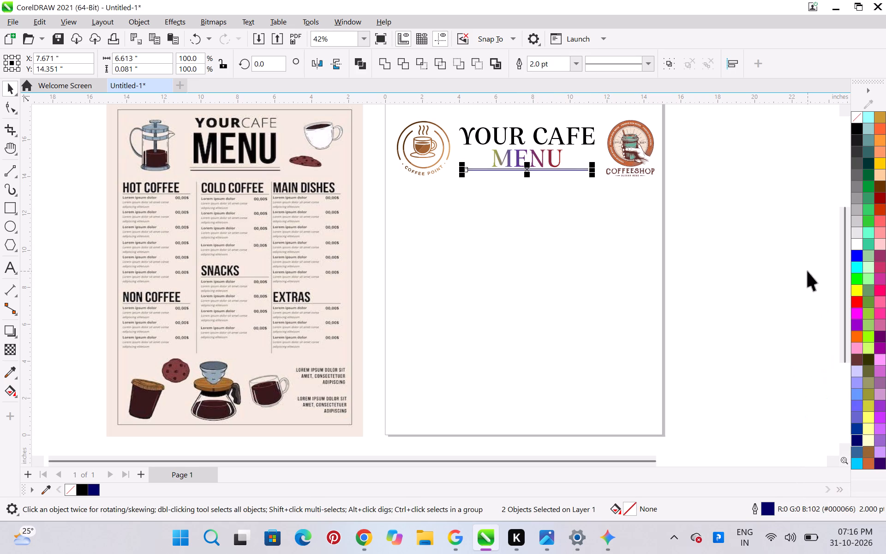
{"action": "left_click", "coordinate": [808, 271]}
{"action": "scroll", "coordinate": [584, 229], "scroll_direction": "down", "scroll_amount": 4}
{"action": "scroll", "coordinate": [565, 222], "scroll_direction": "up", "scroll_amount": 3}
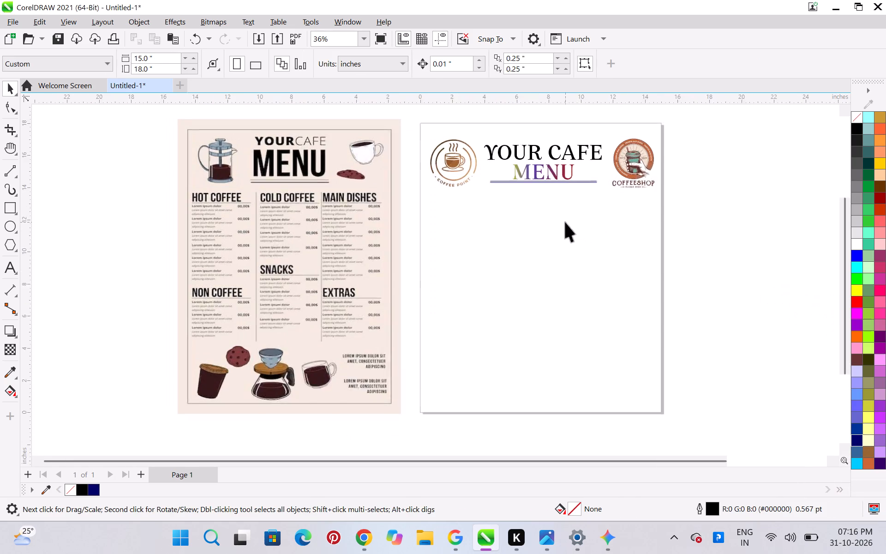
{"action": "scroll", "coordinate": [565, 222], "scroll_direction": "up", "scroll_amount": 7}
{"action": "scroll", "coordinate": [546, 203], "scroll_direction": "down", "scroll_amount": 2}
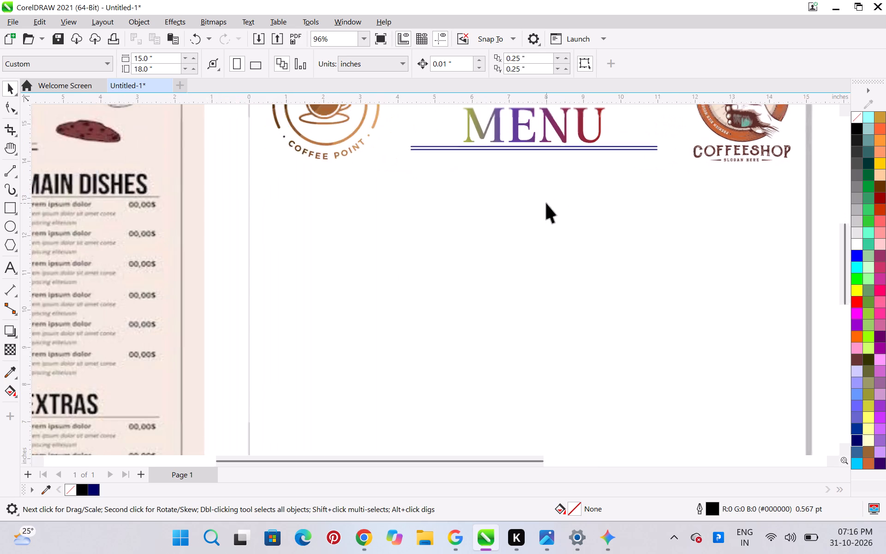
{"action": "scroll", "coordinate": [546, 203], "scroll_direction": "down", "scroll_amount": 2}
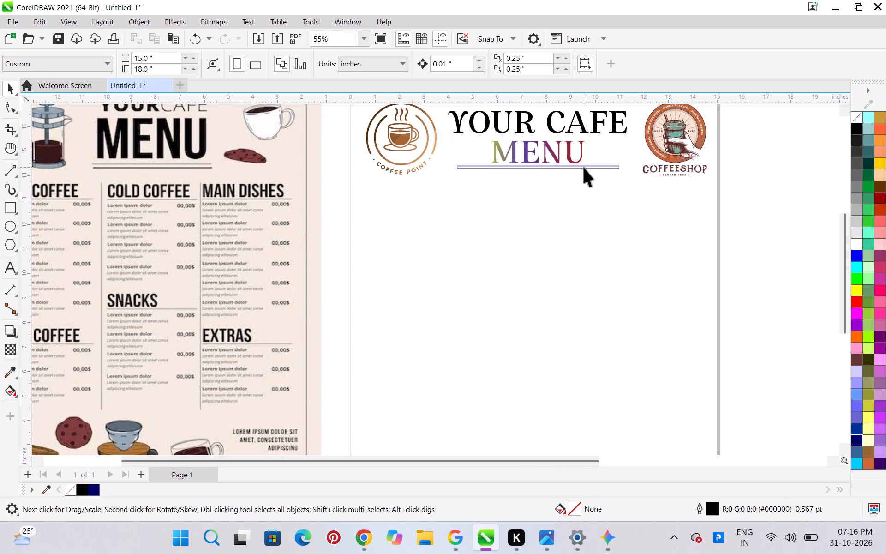
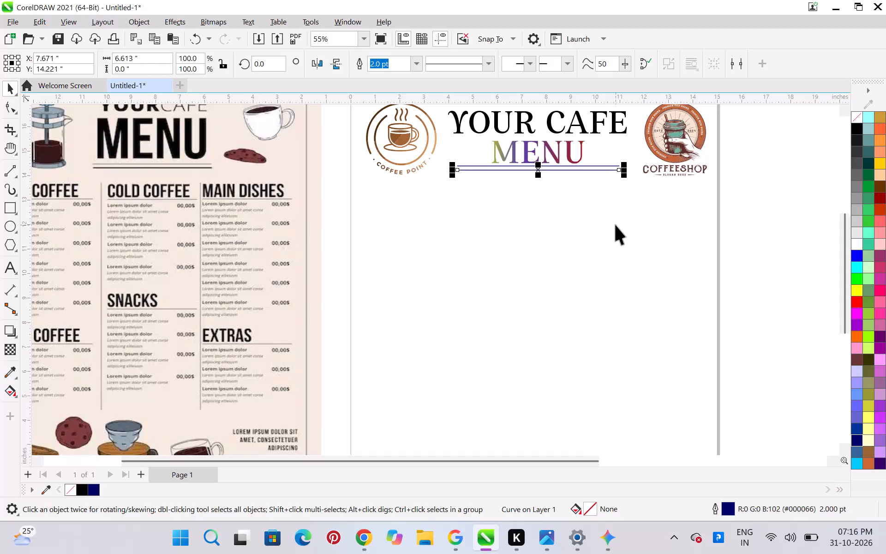
Set the outline colour of the upper of the two lines beneath MENU to bright green.
{"action": "left_click", "coordinate": [616, 225]}
{"action": "left_click", "coordinate": [599, 167]}
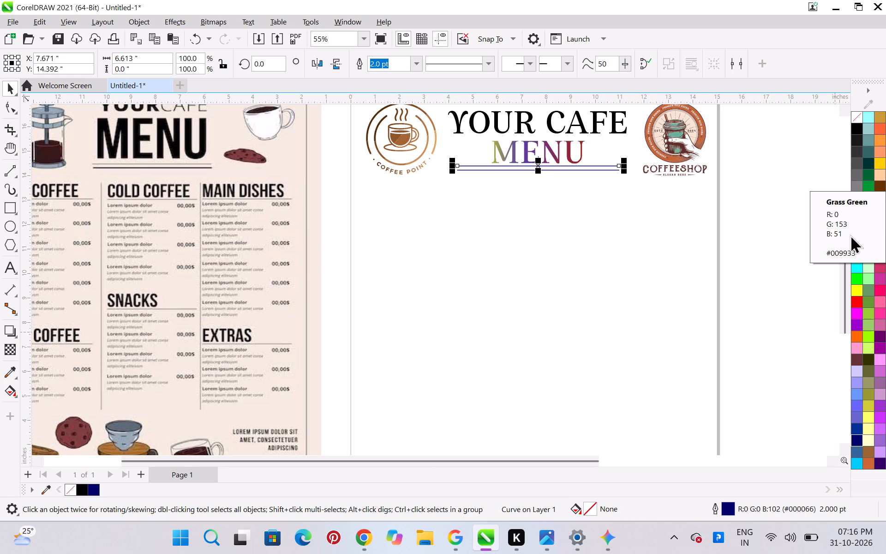
{"action": "right_click", "coordinate": [864, 221]}
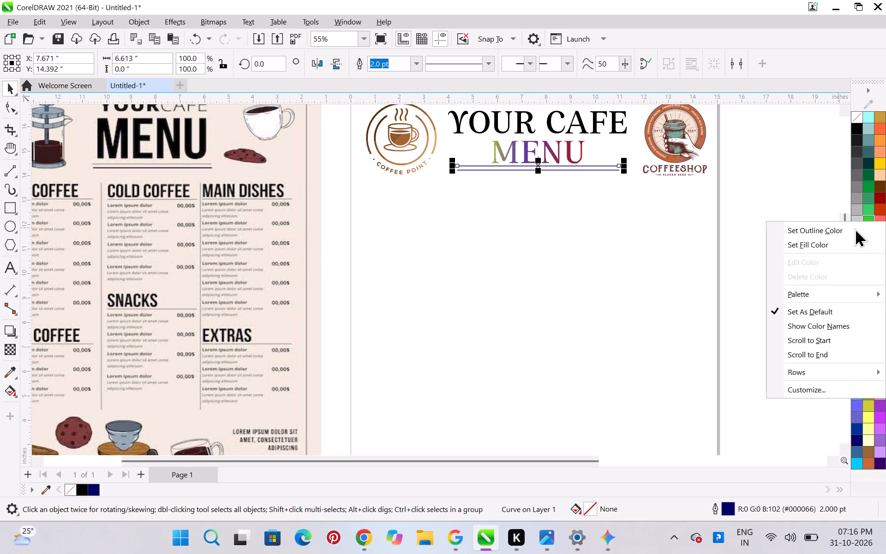
{"action": "left_click", "coordinate": [845, 231]}
{"action": "left_click", "coordinate": [790, 256]}
{"action": "scroll", "coordinate": [693, 231], "scroll_direction": "down", "scroll_amount": 6}
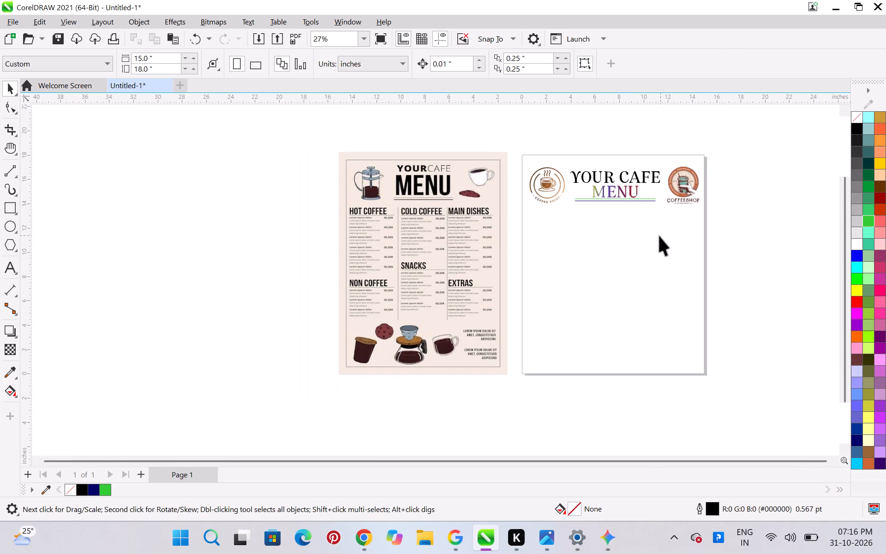
{"action": "scroll", "coordinate": [725, 244], "scroll_direction": "up", "scroll_amount": 3}
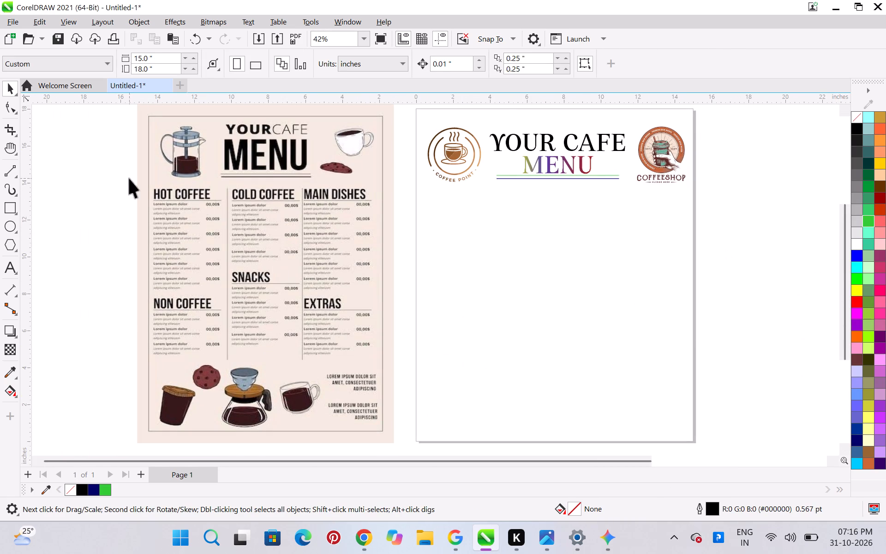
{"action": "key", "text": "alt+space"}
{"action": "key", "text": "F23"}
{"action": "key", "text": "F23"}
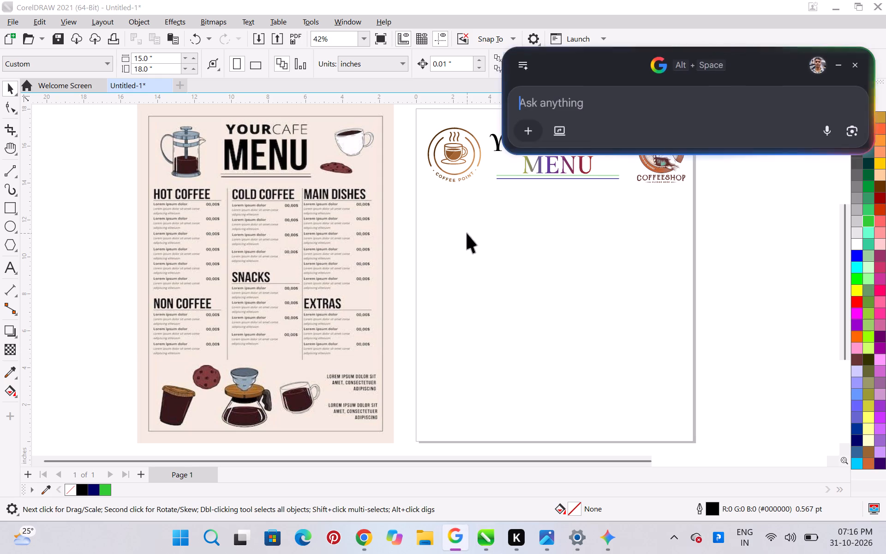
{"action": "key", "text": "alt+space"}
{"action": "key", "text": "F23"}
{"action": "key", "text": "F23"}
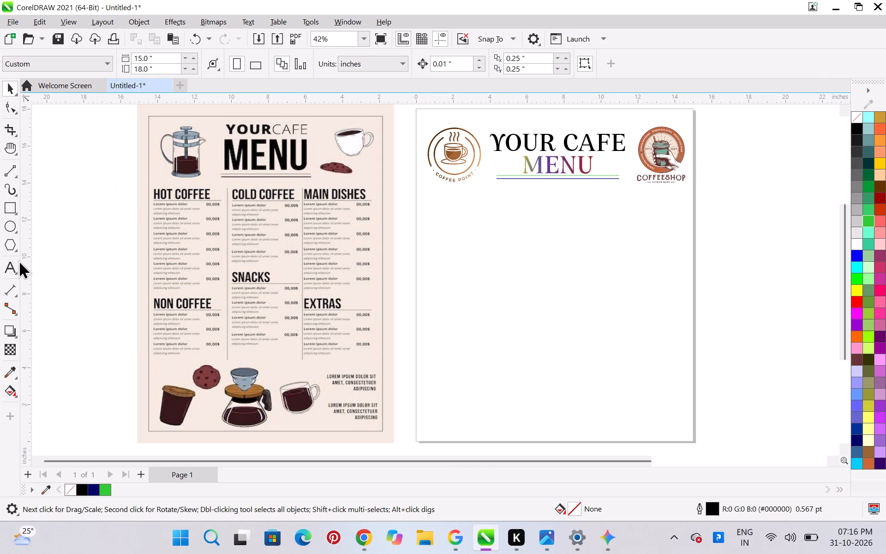
Add the text HOT COFFEE on the page just below the COFFEE POINT logo.
{"action": "left_click", "coordinate": [12, 264]}
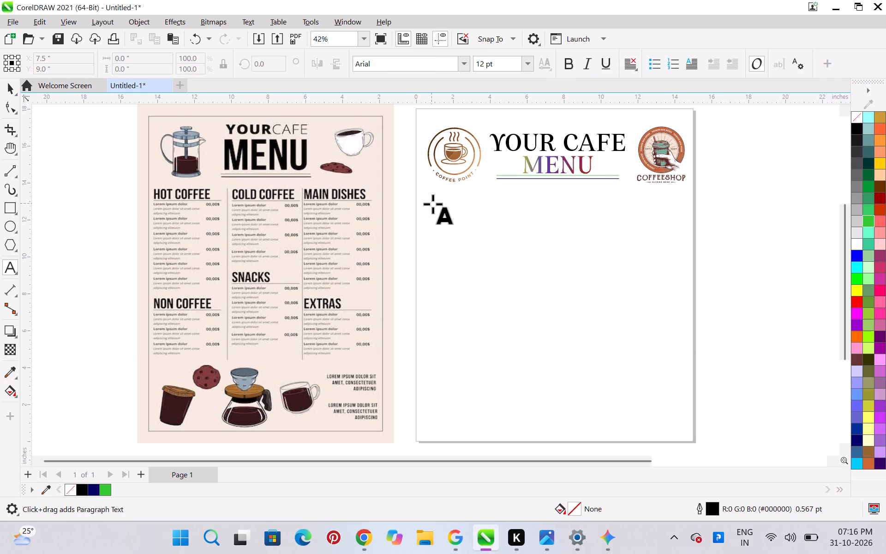
{"action": "left_click", "coordinate": [433, 204]}
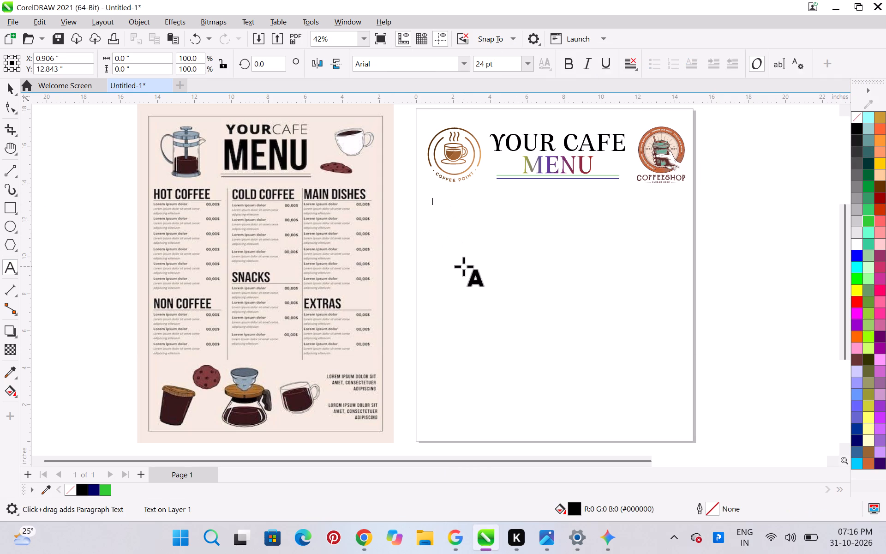
{"action": "type", "text": "HOT"}
{"action": "key", "text": "space"}
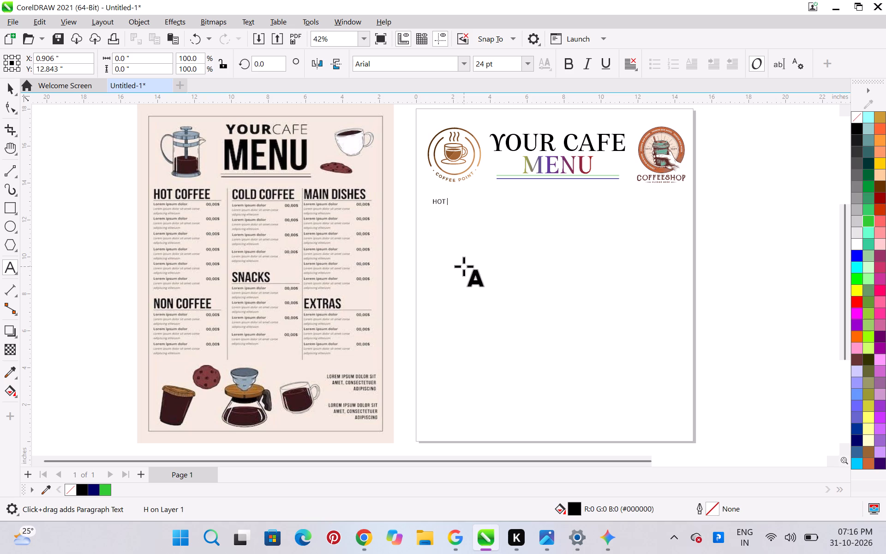
{"action": "type", "text": "CO"}
{"action": "type", "text": "FF"}
{"action": "type", "text": "EE"}
{"action": "key", "text": "space"}
{"action": "key", "text": "ctrl+space"}
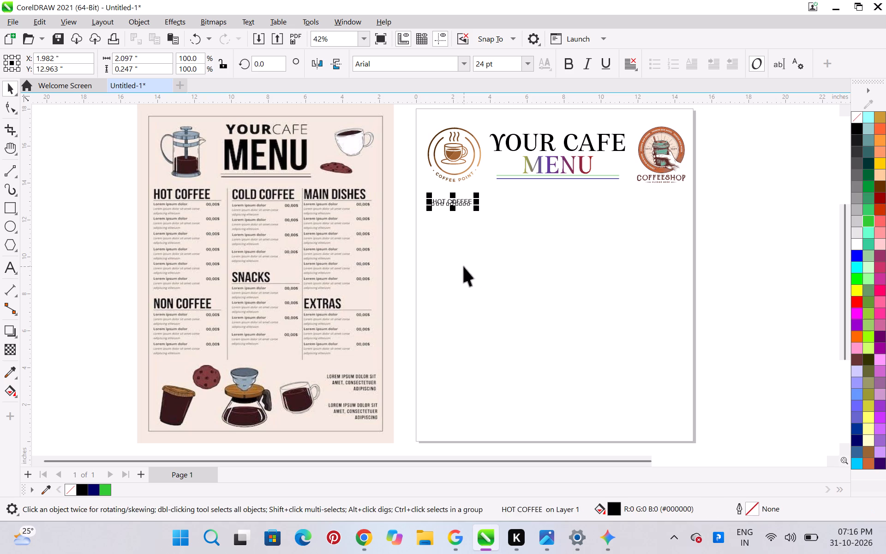
{"action": "left_click", "coordinate": [479, 268]}
Move HOT COFFEE to the page's right edge, about X 13.54, Y 9.66 inches, and set its font size to 100 pt.
{"action": "scroll", "coordinate": [454, 211], "scroll_direction": "up", "scroll_amount": 2}
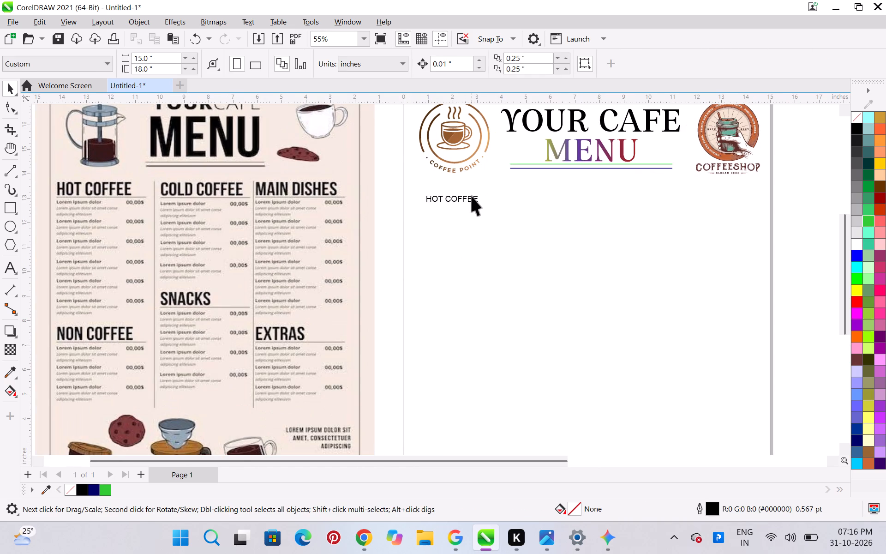
{"action": "left_click", "coordinate": [472, 196]}
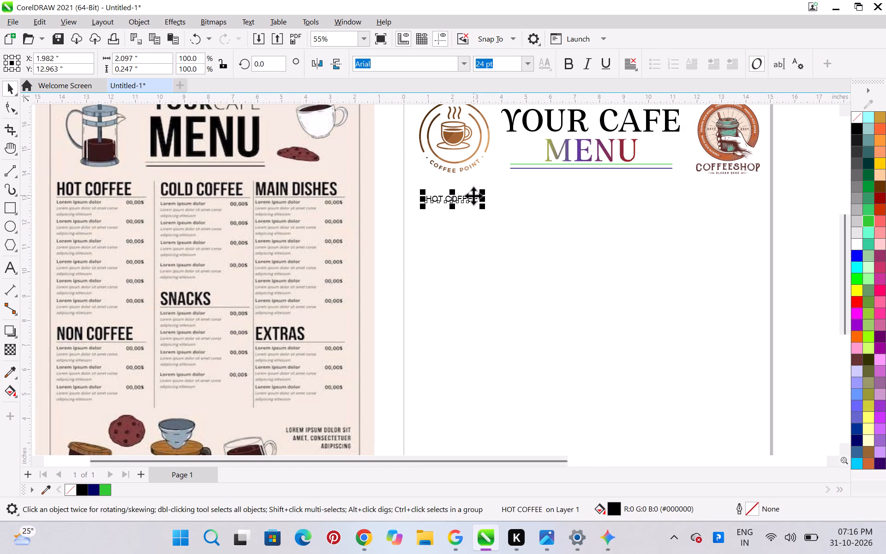
{"action": "left_click_drag", "start_coordinate": [472, 196], "coordinate": [754, 277]}
{"action": "scroll", "coordinate": [631, 220], "scroll_direction": "down", "scroll_amount": 5}
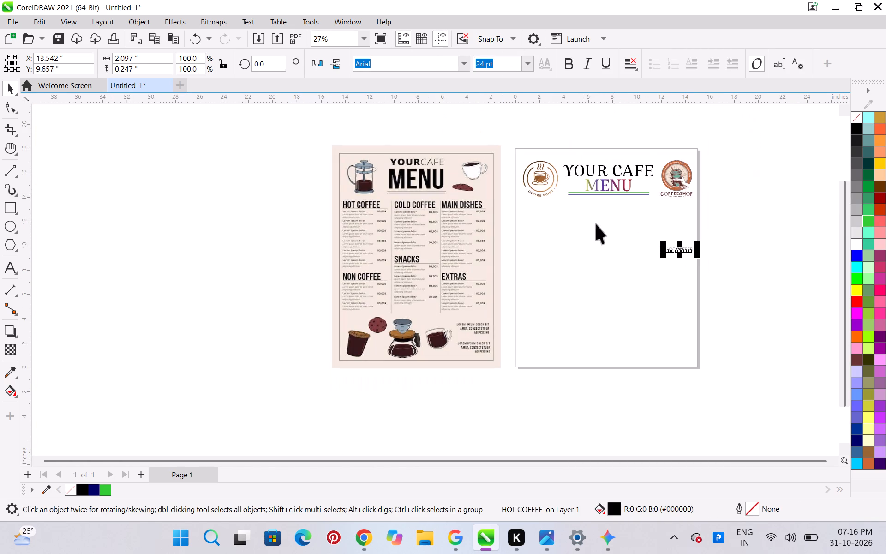
{"action": "left_click_drag", "start_coordinate": [510, 61], "coordinate": [473, 70]}
{"action": "left_click_drag", "start_coordinate": [493, 63], "coordinate": [475, 64]}
{"action": "type", "text": "100"}
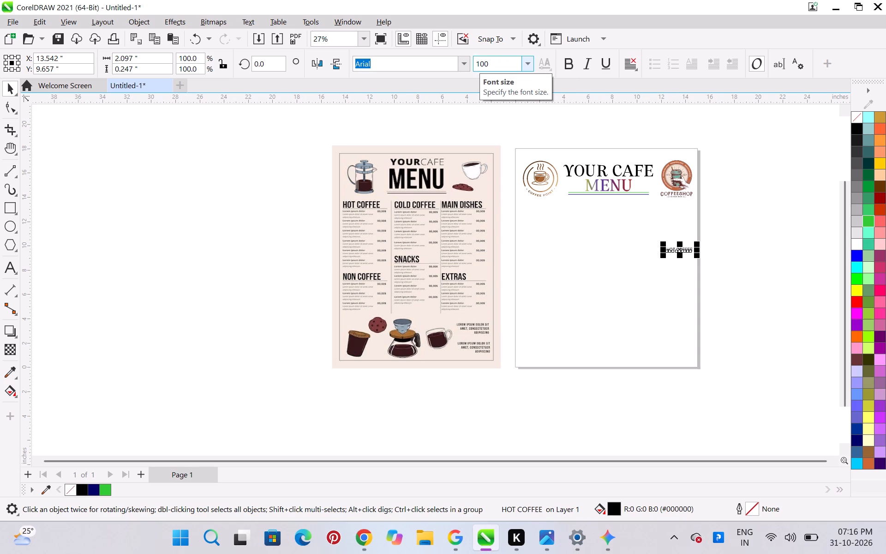
{"action": "key", "text": "Return"}
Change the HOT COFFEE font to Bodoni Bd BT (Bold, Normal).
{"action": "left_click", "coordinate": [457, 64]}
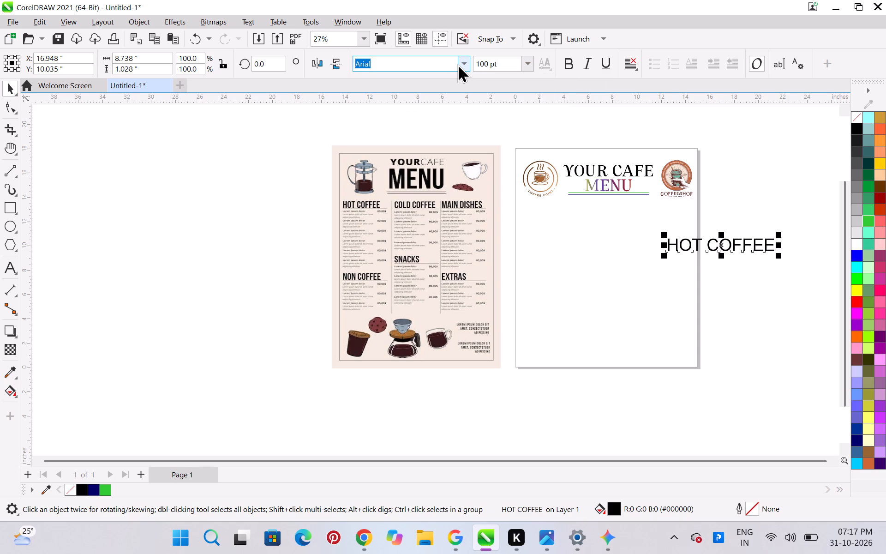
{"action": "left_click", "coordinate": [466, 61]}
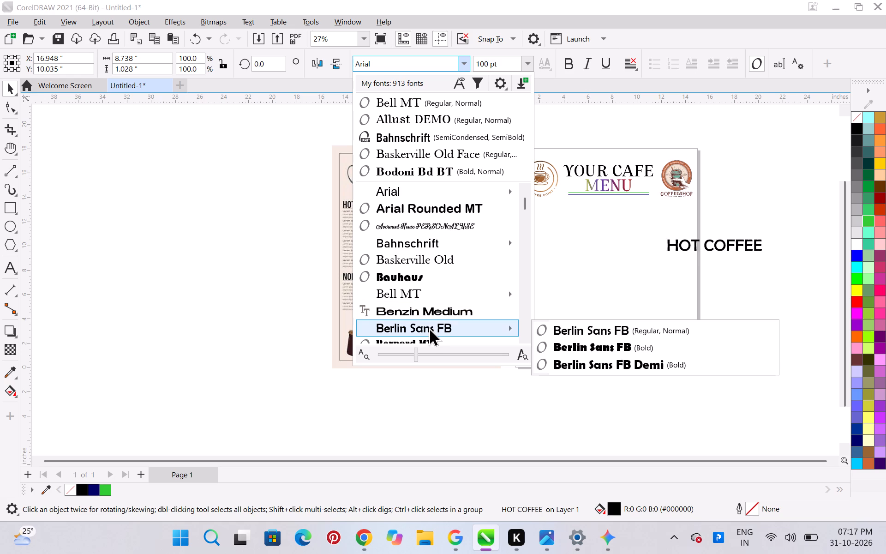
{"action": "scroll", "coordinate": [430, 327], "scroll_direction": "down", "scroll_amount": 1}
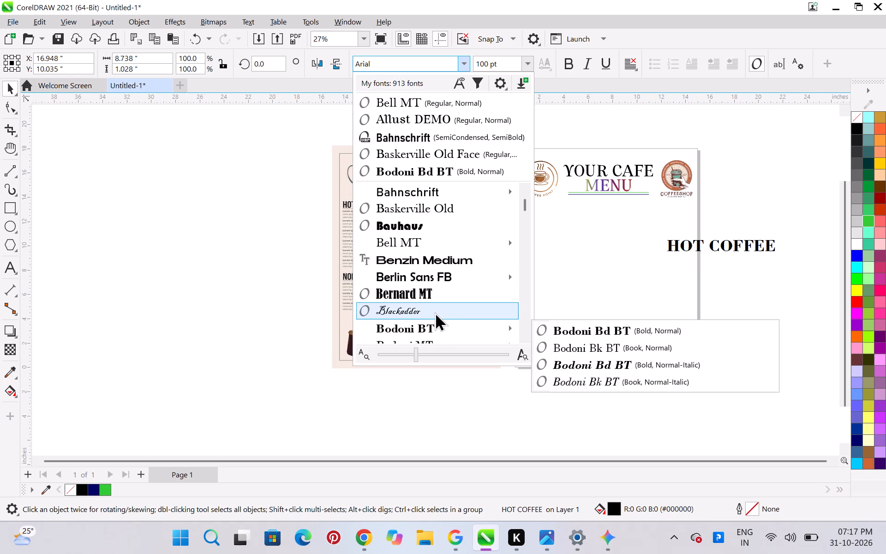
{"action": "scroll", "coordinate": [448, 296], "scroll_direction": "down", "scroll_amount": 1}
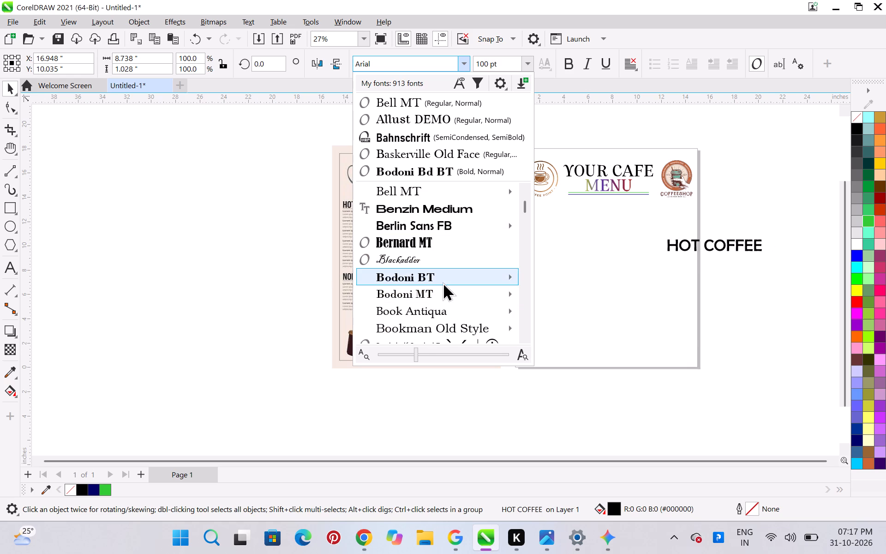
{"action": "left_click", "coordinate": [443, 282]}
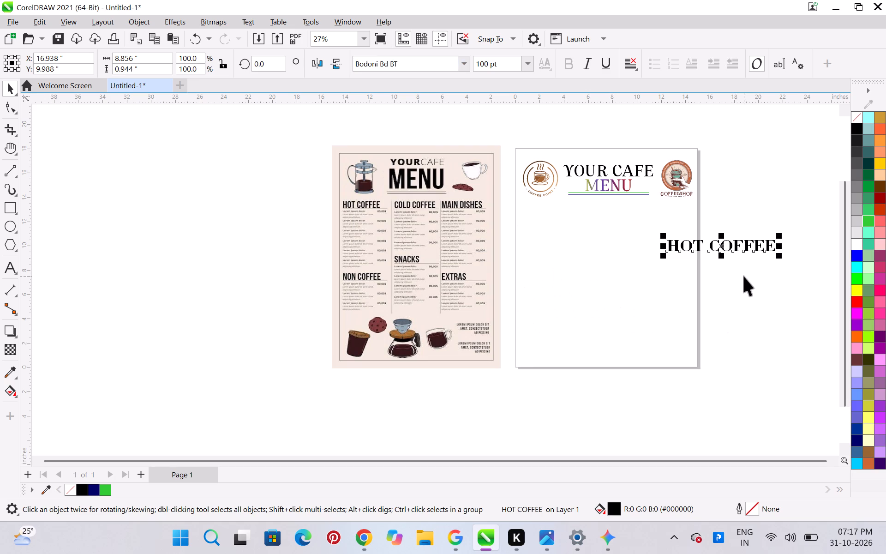
Move HOT COFFEE onto the page below the heading, centred at about X 4.89, Y 10.98 inches.
{"action": "left_click_drag", "start_coordinate": [745, 247], "coordinate": [599, 235]}
{"action": "scroll", "coordinate": [599, 235], "scroll_direction": "up", "scroll_amount": 7}
{"action": "scroll", "coordinate": [599, 235], "scroll_direction": "down", "scroll_amount": 1}
{"action": "scroll", "coordinate": [696, 258], "scroll_direction": "down", "scroll_amount": 5}
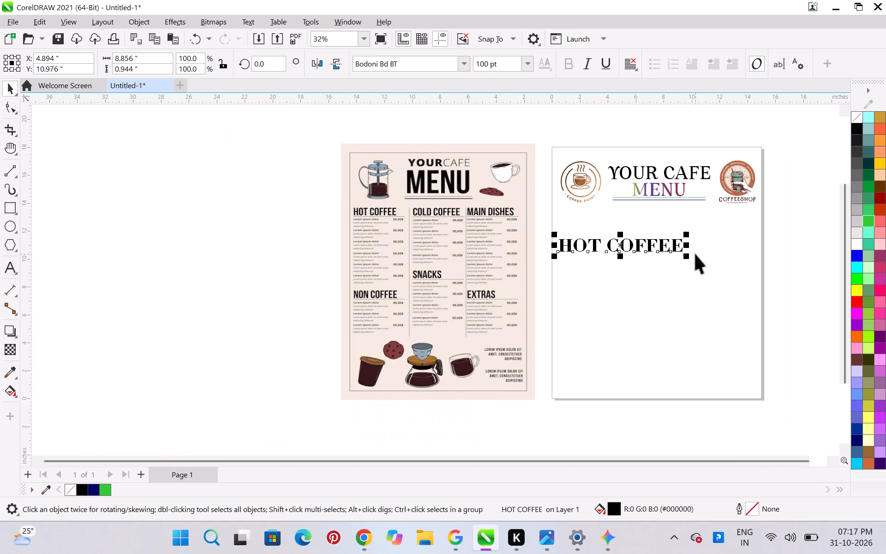
Scale HOT COFFEE down about its centre to about 5.2 × 0.56 inches.
{"action": "left_click_drag", "start_coordinate": [687, 255], "coordinate": [674, 246], "text": "shift"}
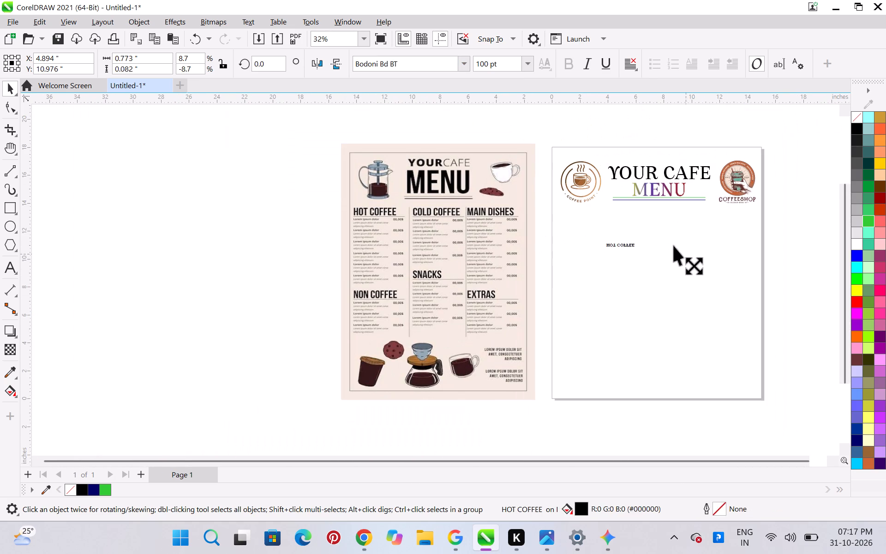
{"action": "left_click_drag", "start_coordinate": [674, 246], "coordinate": [662, 239], "text": "shift"}
{"action": "left_click", "coordinate": [661, 300]}
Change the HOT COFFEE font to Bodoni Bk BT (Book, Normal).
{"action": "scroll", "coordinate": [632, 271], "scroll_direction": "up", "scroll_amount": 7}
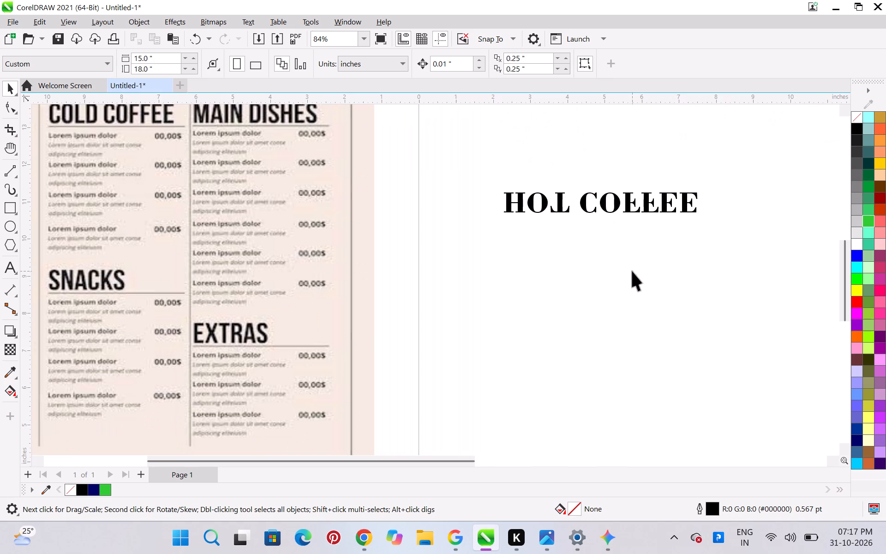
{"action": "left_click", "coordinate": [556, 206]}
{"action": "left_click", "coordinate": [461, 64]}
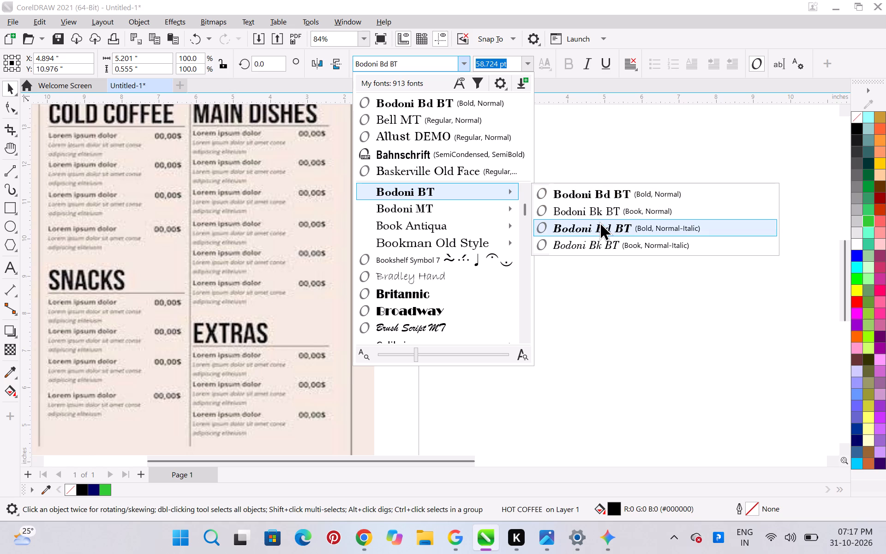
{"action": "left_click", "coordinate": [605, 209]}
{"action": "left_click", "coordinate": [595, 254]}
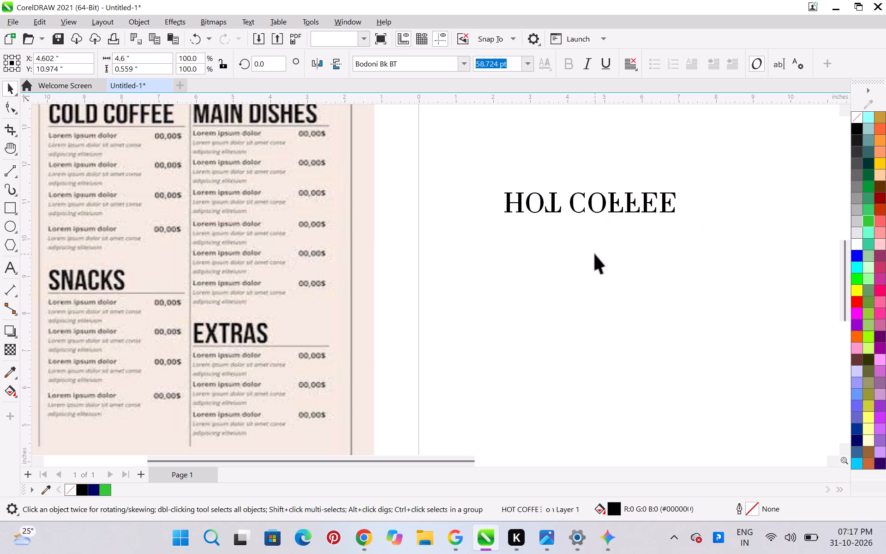
Mirror the HOT COFFEE text vertically so that its letters read upright.
{"action": "left_click", "coordinate": [552, 211]}
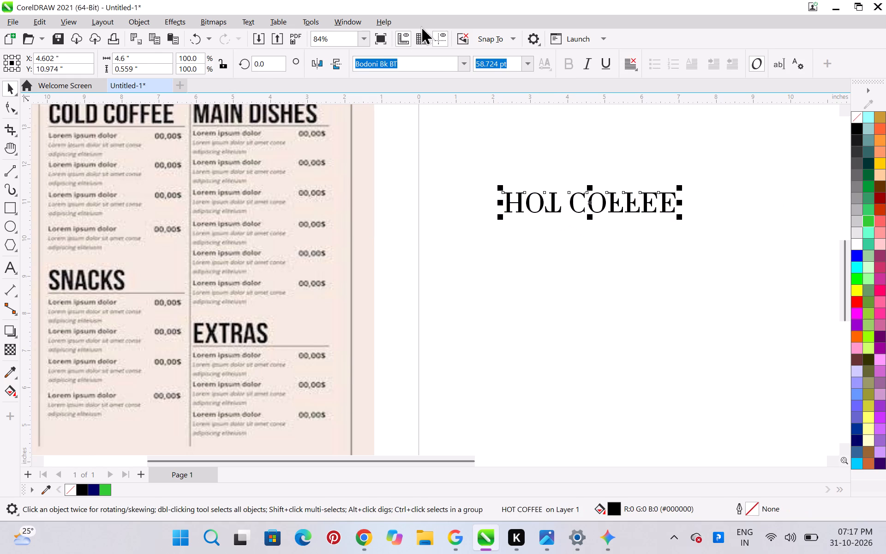
{"action": "left_click", "coordinate": [335, 64]}
{"action": "left_click", "coordinate": [479, 304]}
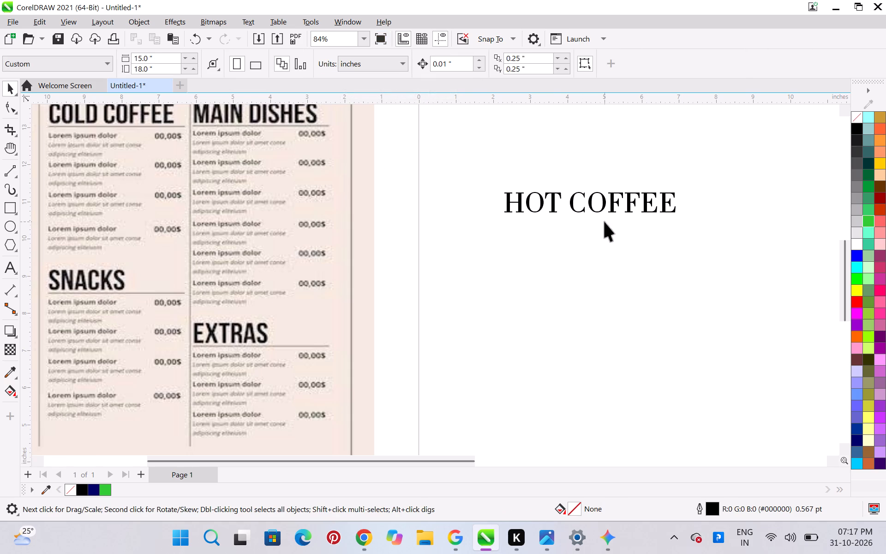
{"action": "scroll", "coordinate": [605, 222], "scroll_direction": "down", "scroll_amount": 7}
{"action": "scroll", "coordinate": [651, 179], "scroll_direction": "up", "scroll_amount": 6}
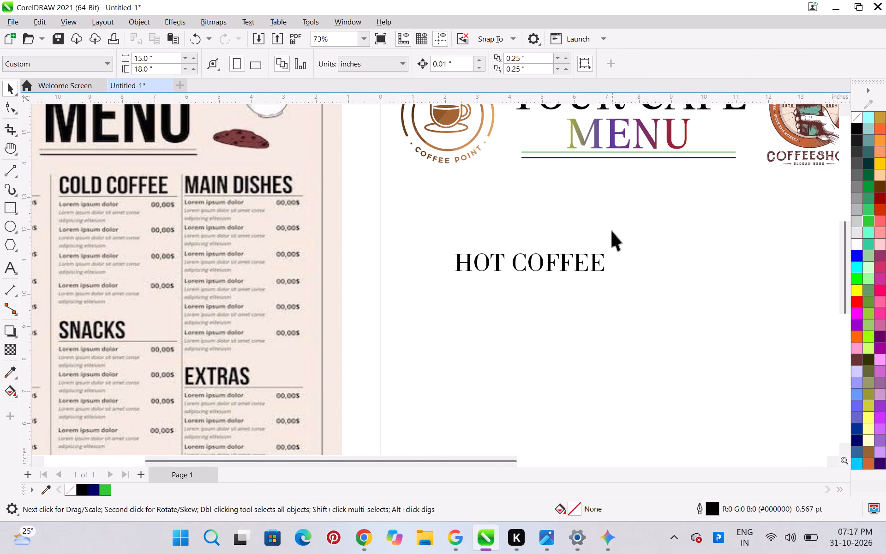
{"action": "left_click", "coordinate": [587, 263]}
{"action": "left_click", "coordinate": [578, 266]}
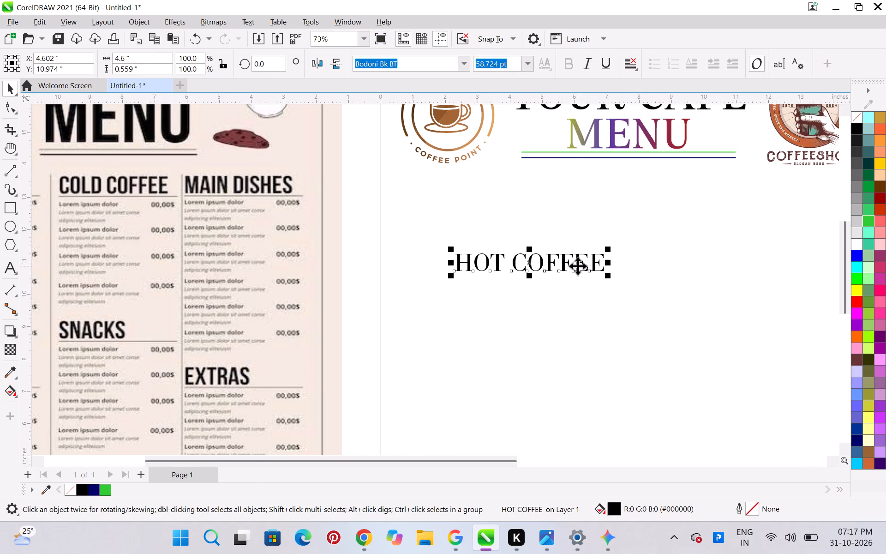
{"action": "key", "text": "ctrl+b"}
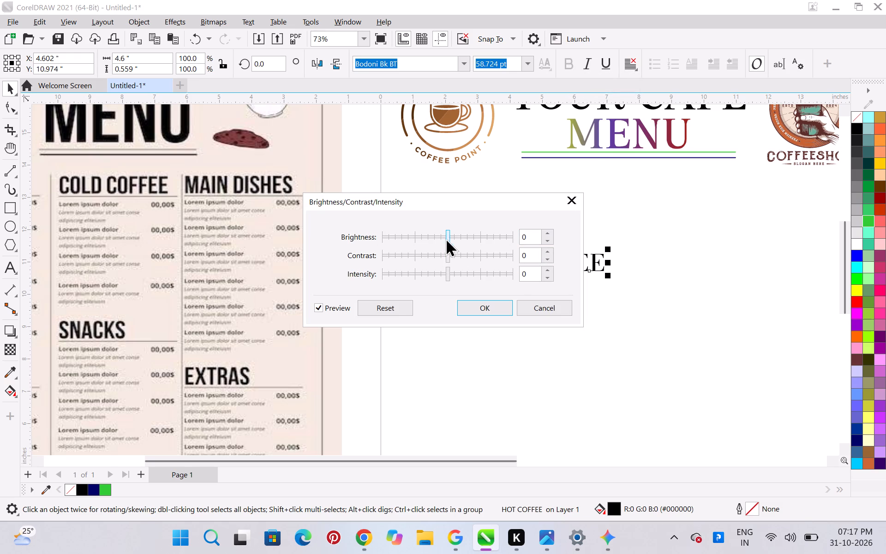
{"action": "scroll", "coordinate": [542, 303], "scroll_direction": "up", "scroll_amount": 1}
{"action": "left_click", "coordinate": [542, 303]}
Change the HOT COFFEE font to the italic Bodoni Bk BT (Book, Normal-Italic).
{"action": "scroll", "coordinate": [572, 309], "scroll_direction": "down", "scroll_amount": 5}
{"action": "scroll", "coordinate": [570, 303], "scroll_direction": "up", "scroll_amount": 3}
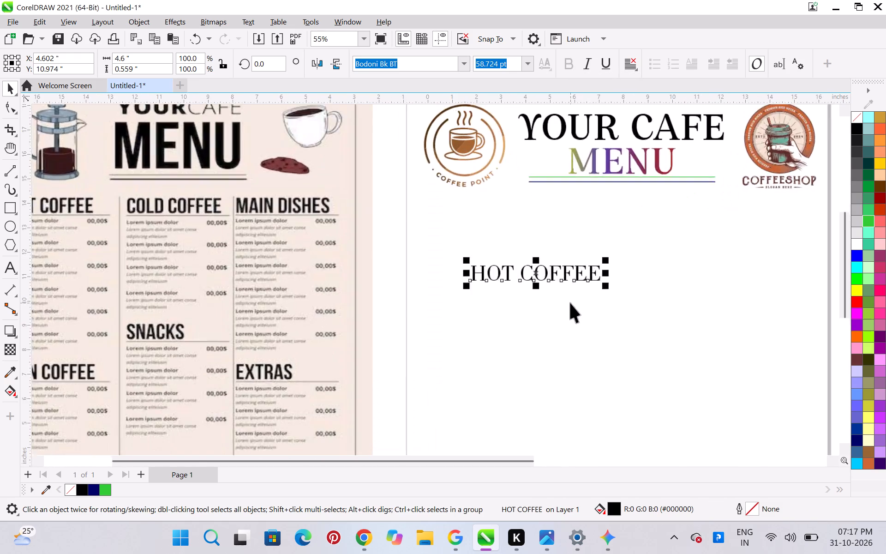
{"action": "scroll", "coordinate": [570, 303], "scroll_direction": "up", "scroll_amount": 4}
{"action": "left_click", "coordinate": [463, 66]}
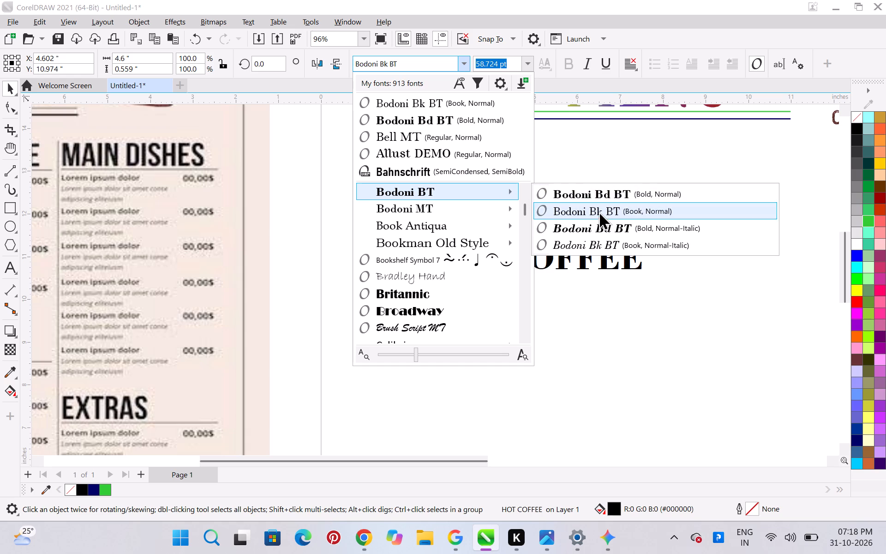
{"action": "left_click", "coordinate": [604, 240]}
{"action": "left_click", "coordinate": [626, 322]}
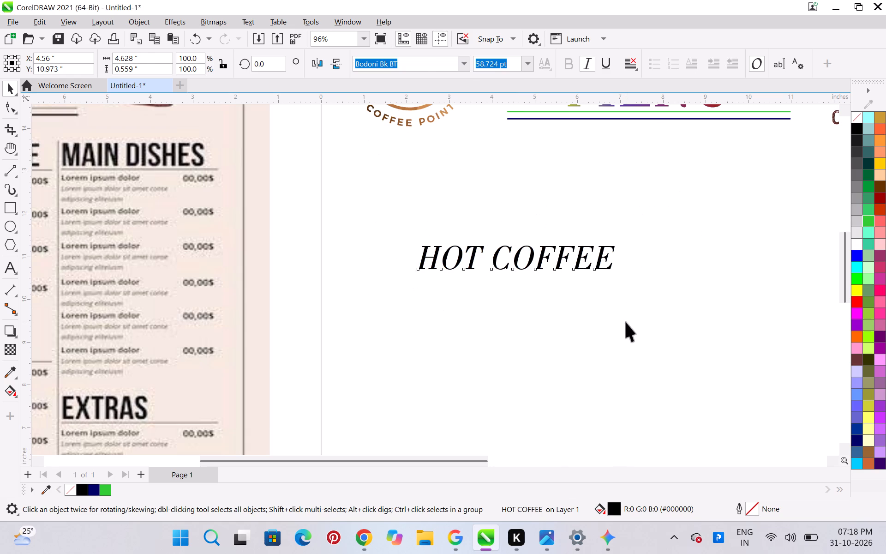
Move HOT COFFEE beneath the COFFEE POINT logo, beside the page's left edge, centred about 2.7 inches across.
{"action": "scroll", "coordinate": [627, 320], "scroll_direction": "down", "scroll_amount": 4}
{"action": "left_click", "coordinate": [585, 277]}
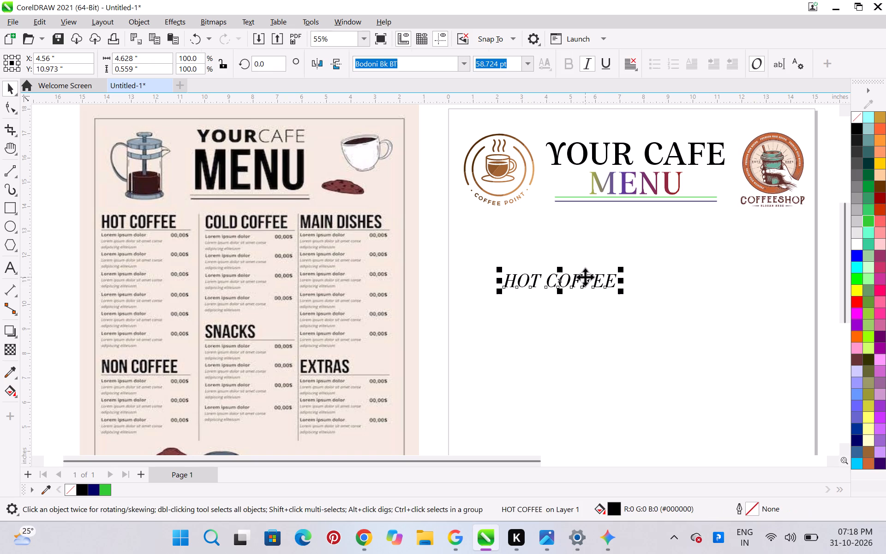
{"action": "left_click_drag", "start_coordinate": [582, 277], "coordinate": [537, 259]}
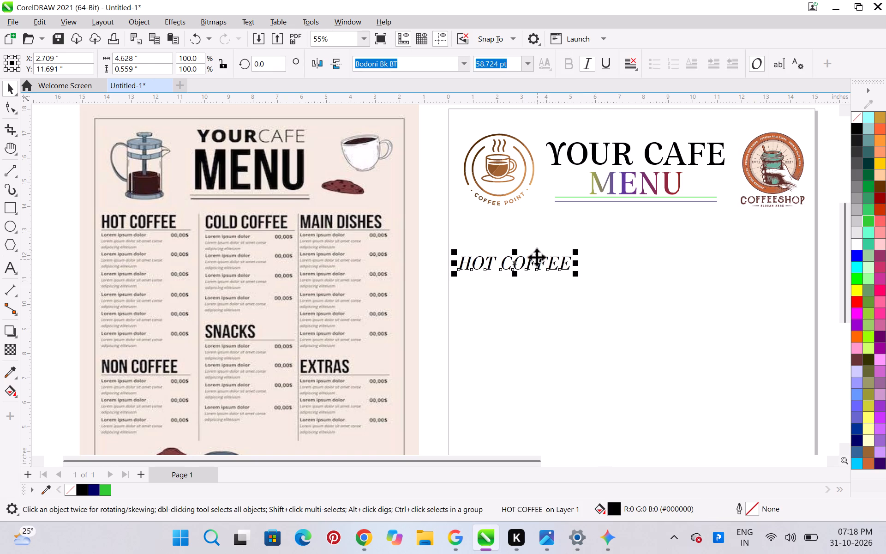
{"action": "left_click", "coordinate": [537, 246]}
{"action": "left_click", "coordinate": [534, 311]}
{"action": "left_click", "coordinate": [533, 264]}
{"action": "left_click_drag", "start_coordinate": [531, 263], "coordinate": [530, 253]}
{"action": "scroll", "coordinate": [558, 290], "scroll_direction": "down", "scroll_amount": 5}
{"action": "left_click", "coordinate": [584, 337]}
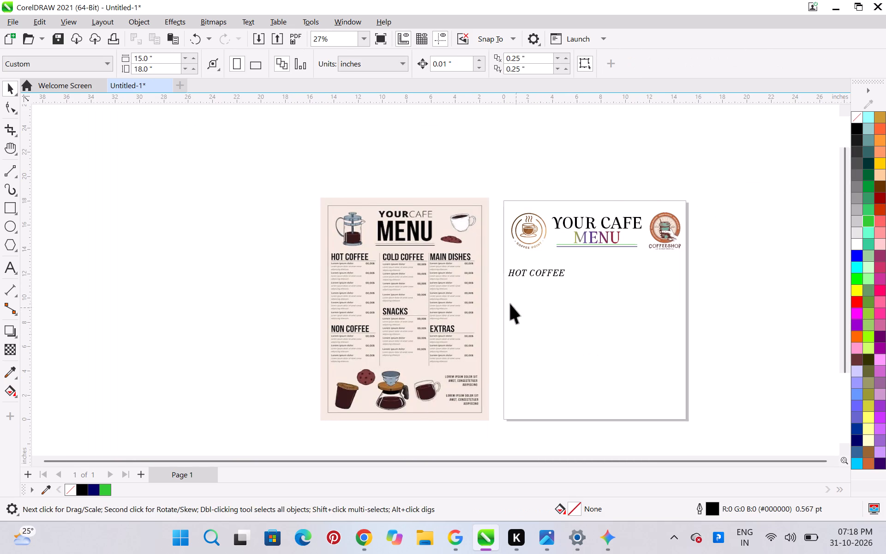
Draw a vertical line about 12.06 inches long just right of HOT COFFEE, at X about 5.45 inches, down to near the page bottom.
{"action": "scroll", "coordinate": [510, 304], "scroll_direction": "up", "scroll_amount": 6}
{"action": "scroll", "coordinate": [510, 304], "scroll_direction": "down", "scroll_amount": 3}
{"action": "scroll", "coordinate": [615, 307], "scroll_direction": "up", "scroll_amount": 2}
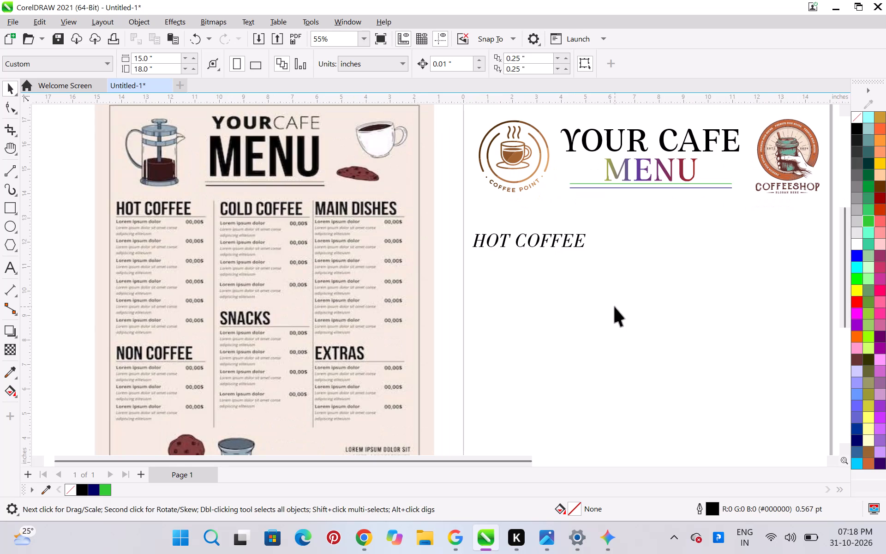
{"action": "scroll", "coordinate": [619, 306], "scroll_direction": "down", "scroll_amount": 3}
{"action": "scroll", "coordinate": [676, 355], "scroll_direction": "down", "scroll_amount": 3}
{"action": "scroll", "coordinate": [747, 382], "scroll_direction": "up", "scroll_amount": 3}
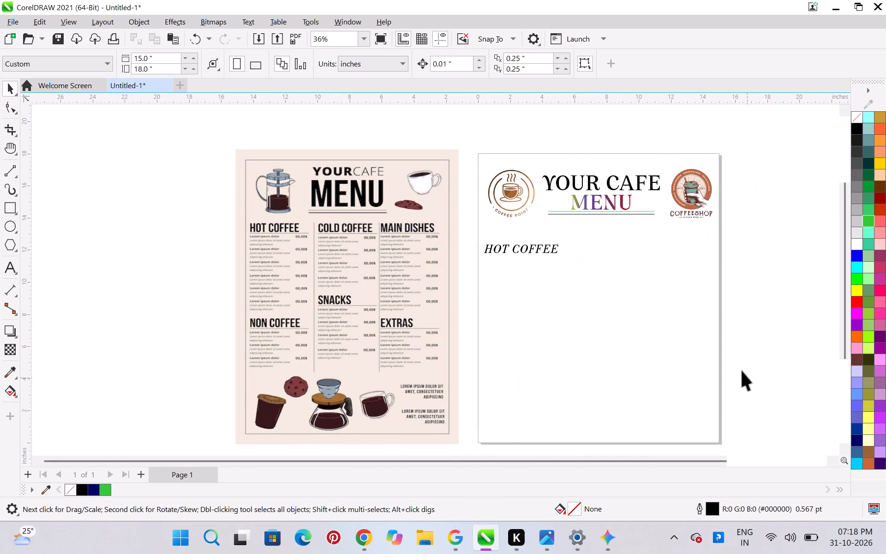
{"action": "left_click", "coordinate": [9, 167]}
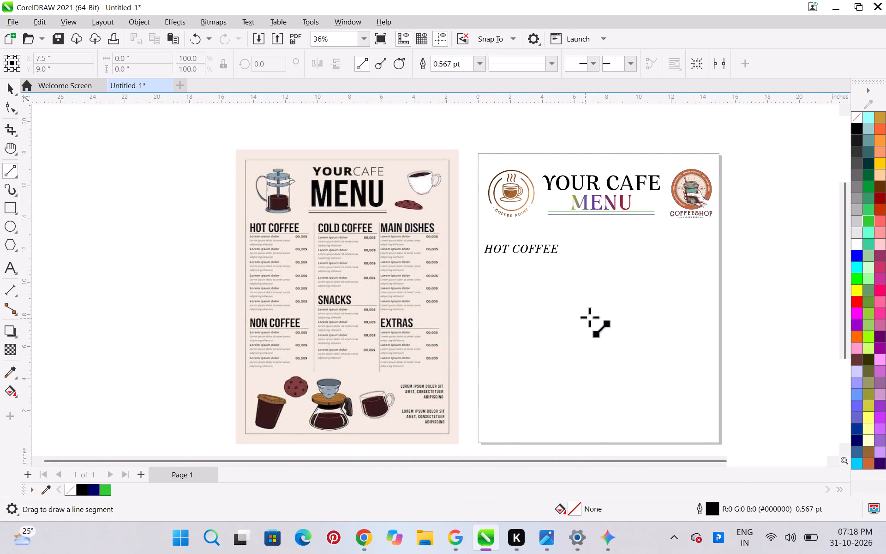
{"action": "left_click_drag", "start_coordinate": [564, 242], "coordinate": [562, 340], "text": "ctrl"}
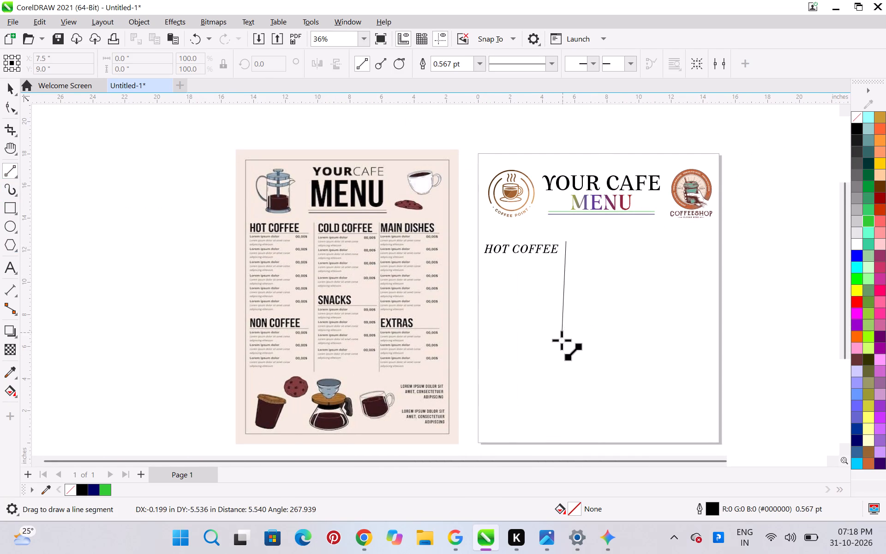
{"action": "left_click_drag", "start_coordinate": [562, 340], "coordinate": [571, 425], "text": "ctrl"}
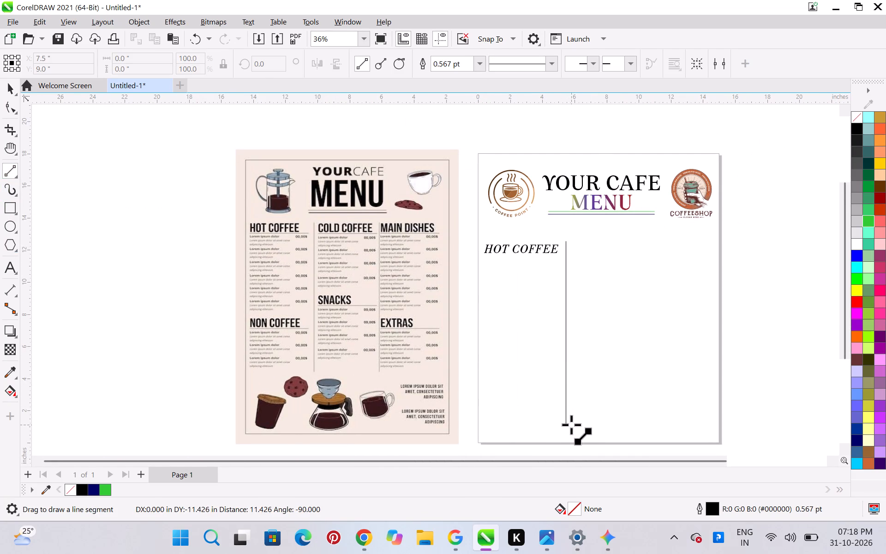
{"action": "left_click_drag", "start_coordinate": [571, 425], "coordinate": [571, 434], "text": "ctrl"}
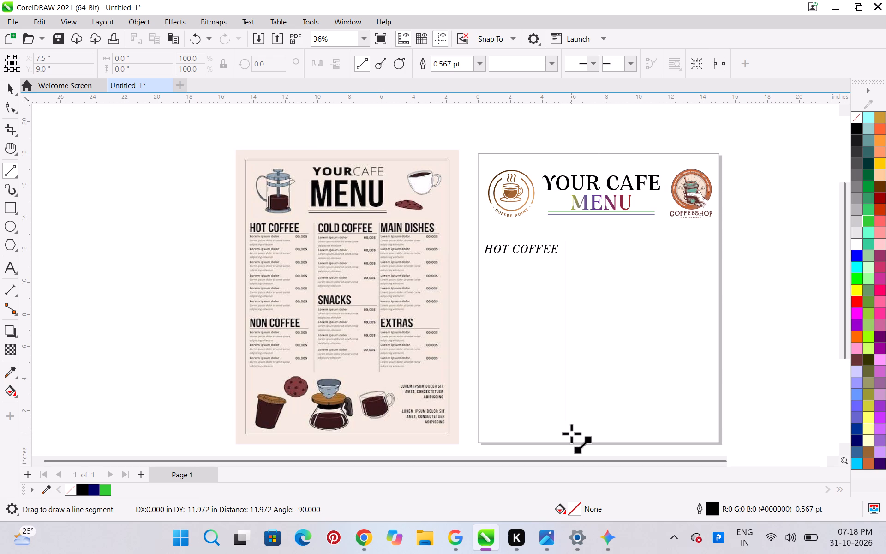
{"action": "left_click_drag", "start_coordinate": [571, 434], "coordinate": [571, 435], "text": "ctrl"}
{"action": "left_click", "coordinate": [571, 435], "text": "ctrl"}
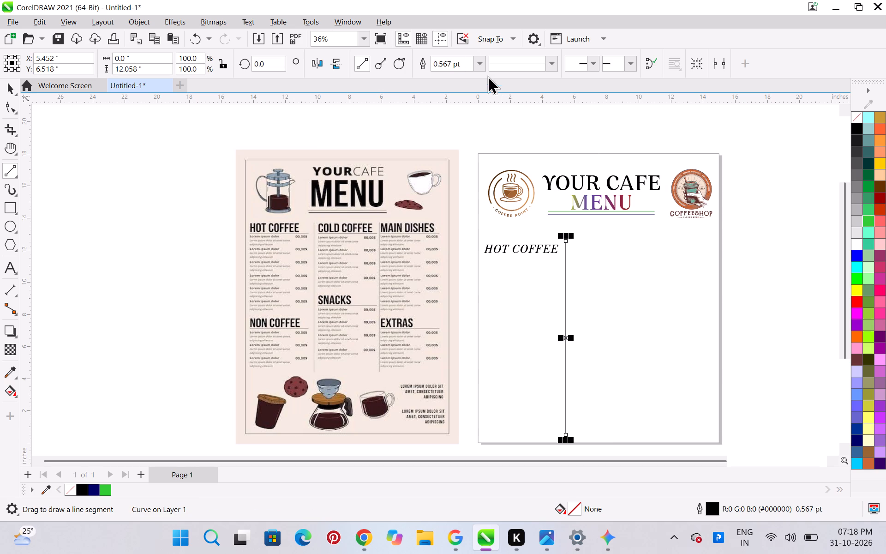
Set the vertical divider line's outline width to 2 pt.
{"action": "left_click_drag", "start_coordinate": [468, 64], "coordinate": [428, 65]}
{"action": "key", "text": "2"}
{"action": "key", "text": "Return"}
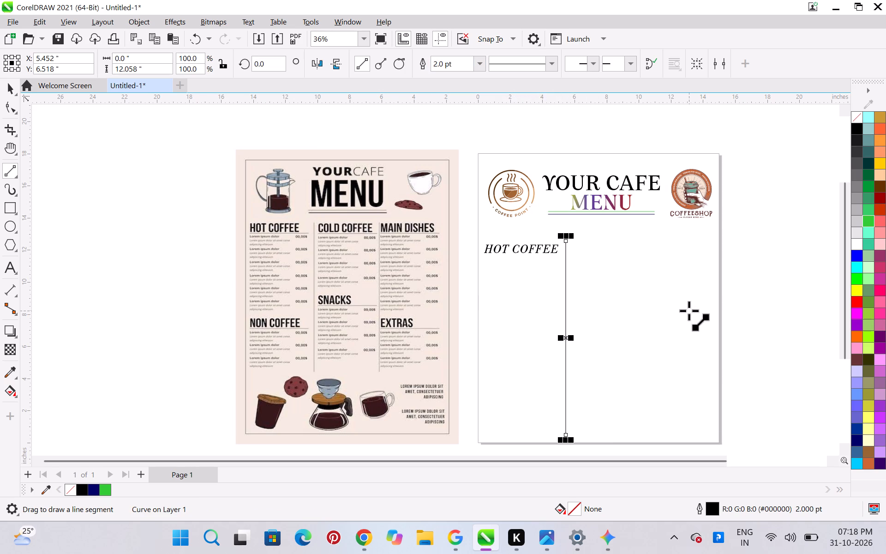
{"action": "key", "text": "ctrl+space"}
{"action": "left_click", "coordinate": [640, 332]}
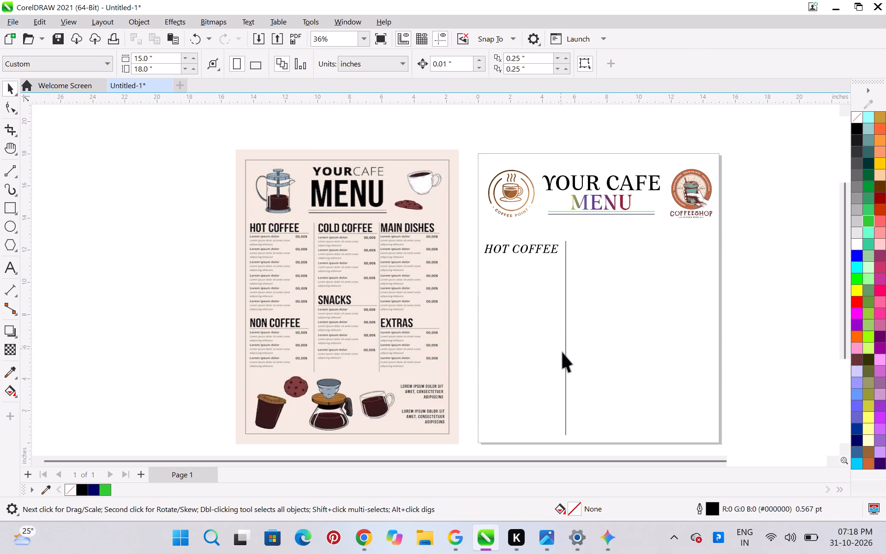
Place a copy of the vertical divider level with the original, at X about 10.6 inches, to form a third column.
{"action": "left_click", "coordinate": [567, 357]}
{"action": "left_click_drag", "start_coordinate": [567, 357], "coordinate": [628, 355]}
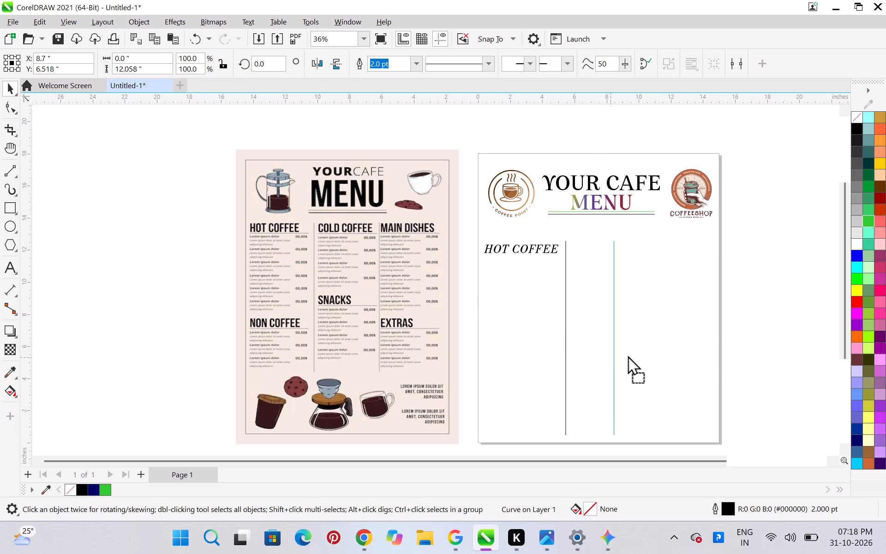
{"action": "left_click_drag", "start_coordinate": [628, 355], "coordinate": [664, 338]}
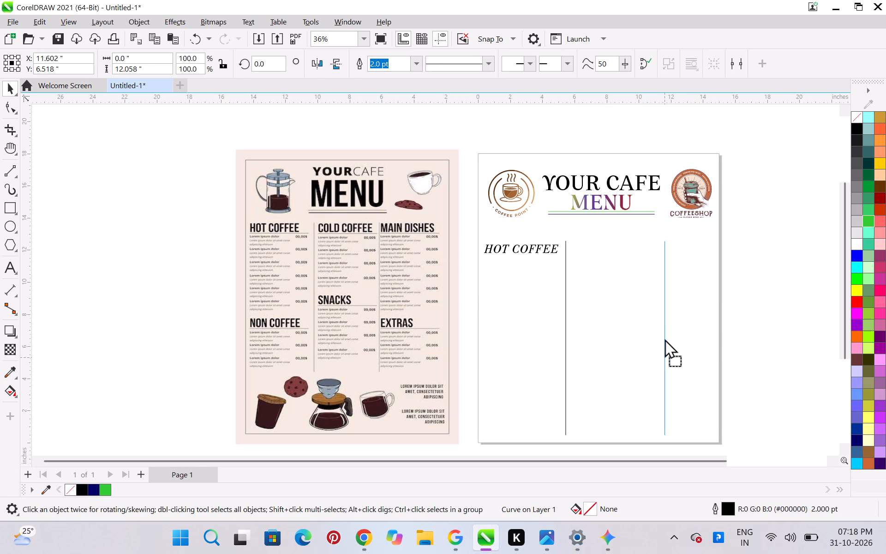
{"action": "left_click_drag", "start_coordinate": [664, 338], "coordinate": [666, 331]}
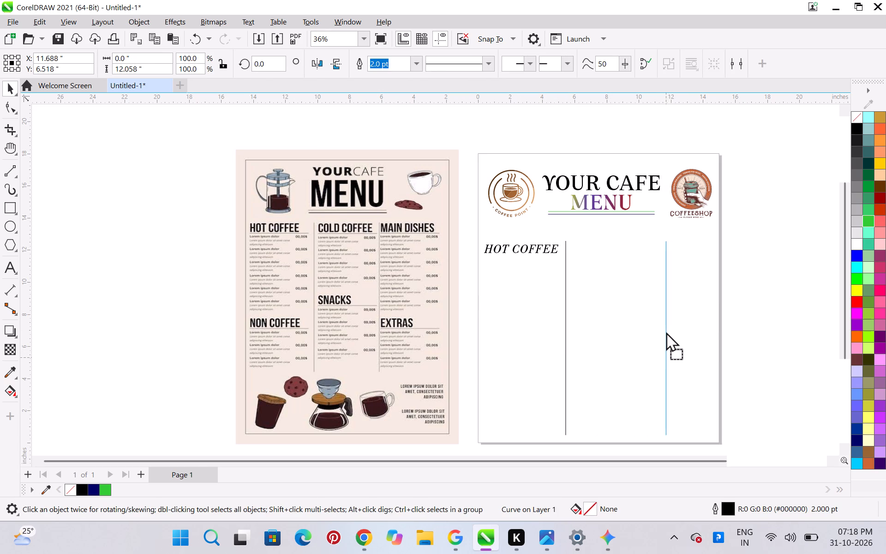
{"action": "left_click_drag", "start_coordinate": [666, 331], "coordinate": [654, 331]}
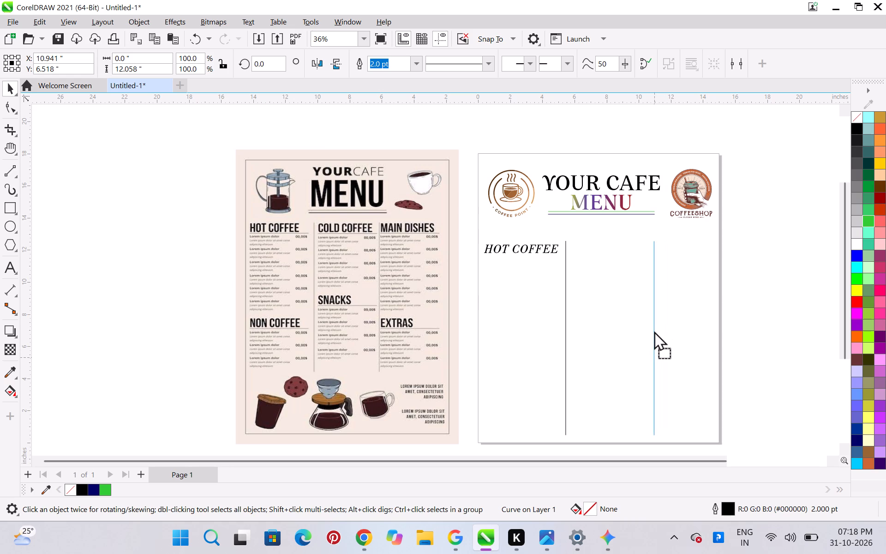
{"action": "left_click_drag", "start_coordinate": [654, 331], "coordinate": [652, 331]}
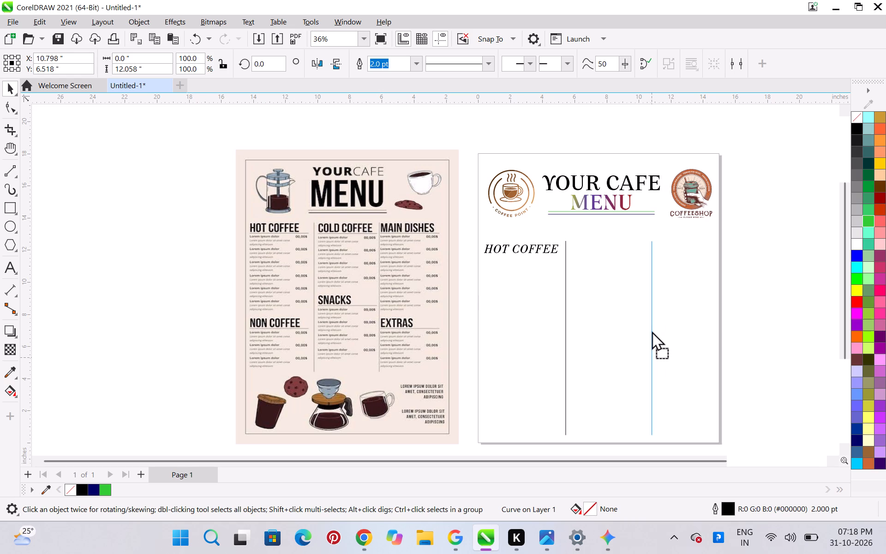
{"action": "left_click_drag", "start_coordinate": [652, 331], "coordinate": [648, 330]}
{"action": "right_click", "coordinate": [648, 330], "text": "ctrl"}
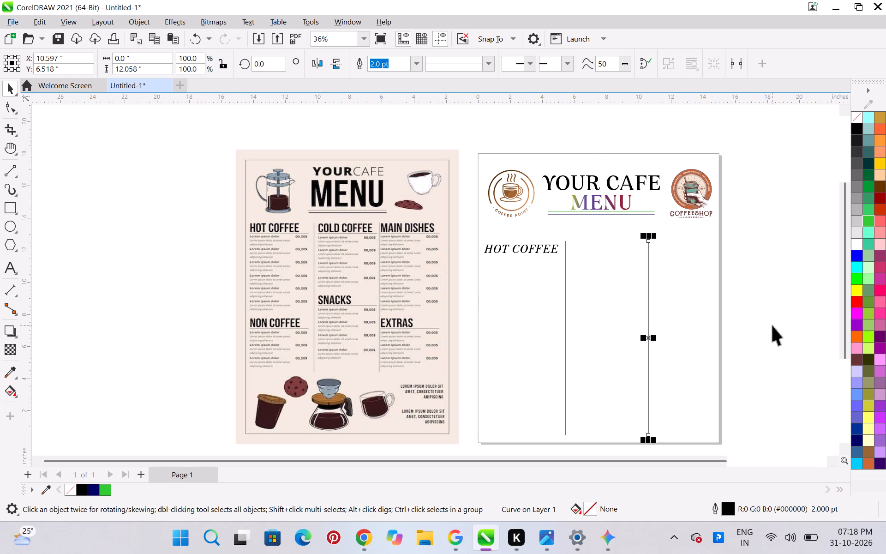
{"action": "left_click", "coordinate": [772, 325]}
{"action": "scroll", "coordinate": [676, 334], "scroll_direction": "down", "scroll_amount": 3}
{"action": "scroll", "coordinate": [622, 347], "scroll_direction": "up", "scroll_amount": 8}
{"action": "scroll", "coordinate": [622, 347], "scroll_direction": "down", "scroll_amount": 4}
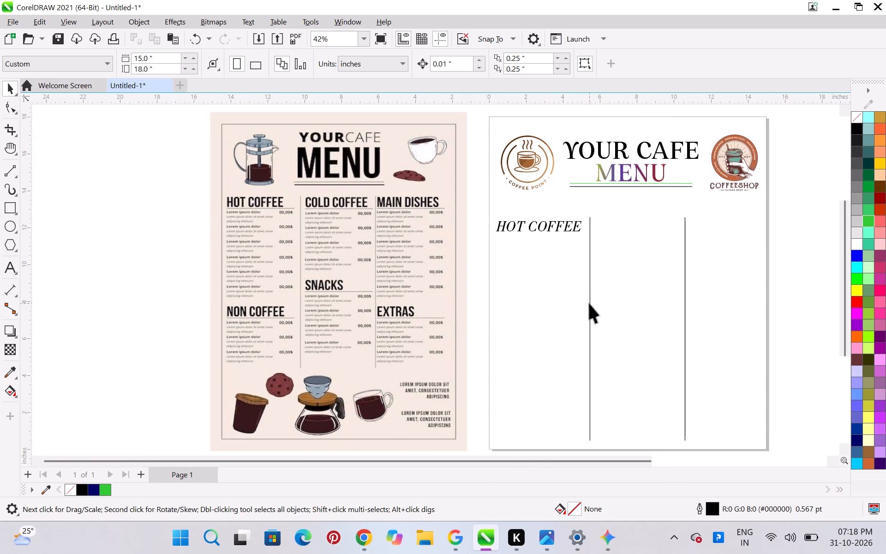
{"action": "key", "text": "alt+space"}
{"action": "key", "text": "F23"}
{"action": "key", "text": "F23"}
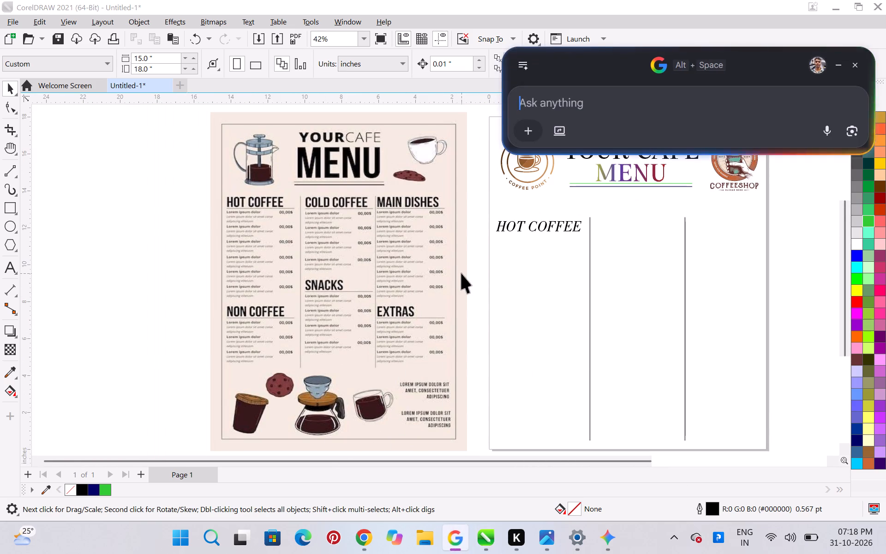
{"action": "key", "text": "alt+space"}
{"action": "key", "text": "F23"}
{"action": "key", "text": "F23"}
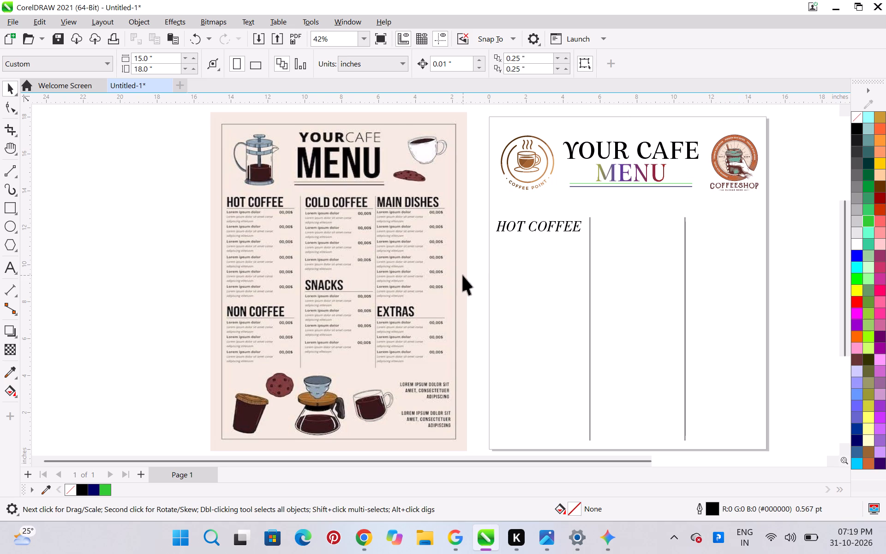
Draw a horizontal line about 4.89 inches long across the lower part of the first column, at Y about 5 inches.
{"action": "key", "text": "space"}
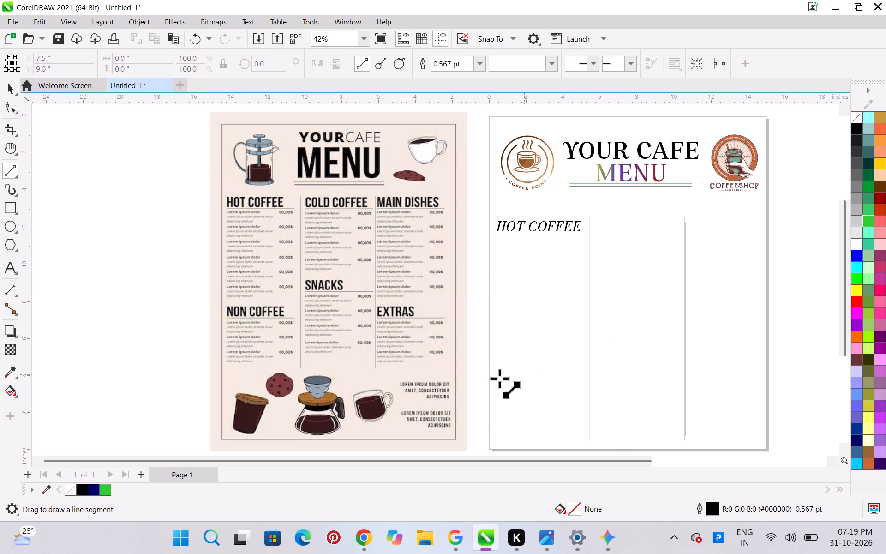
{"action": "left_click_drag", "start_coordinate": [497, 353], "coordinate": [561, 358], "text": "ctrl"}
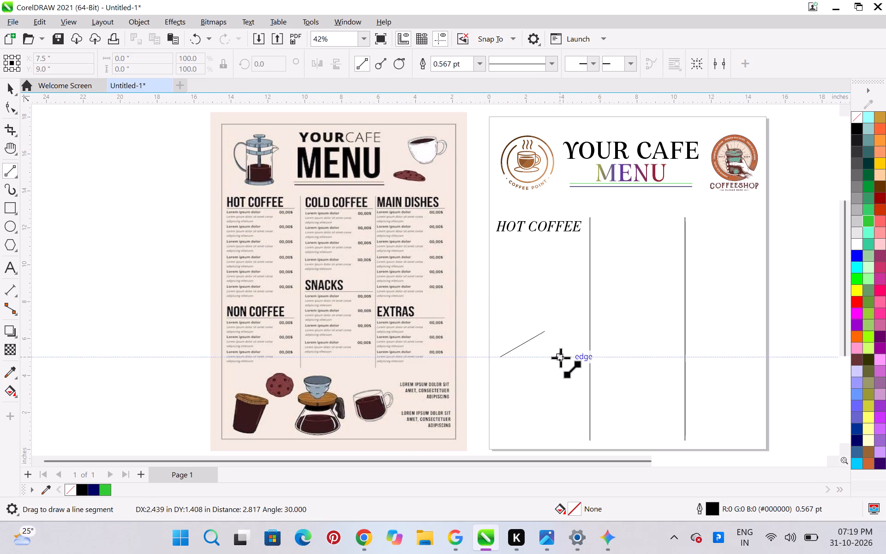
{"action": "left_click_drag", "start_coordinate": [561, 358], "coordinate": [583, 362], "text": "ctrl"}
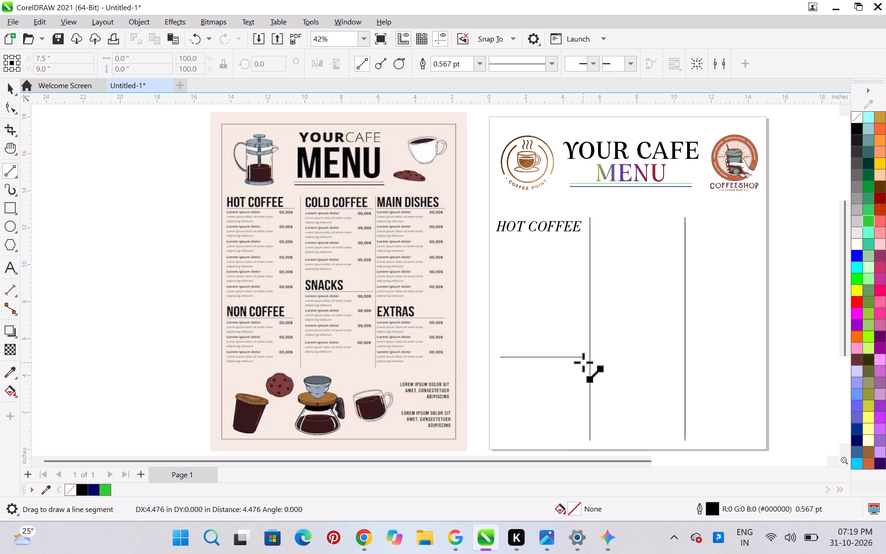
{"action": "left_click_drag", "start_coordinate": [583, 362], "coordinate": [588, 362], "text": "ctrl"}
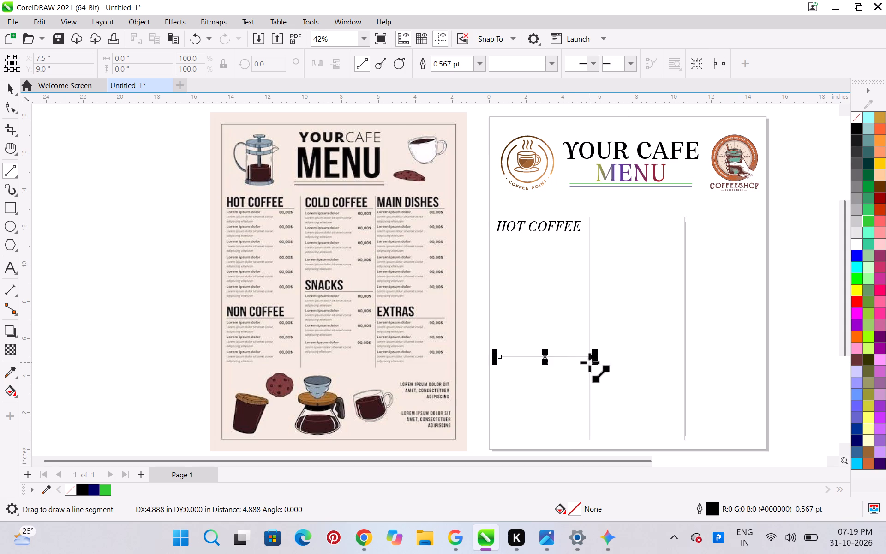
Nudge the horizontal line left to centre it in the first column at X about 2.71 inches, clear of the divider.
{"action": "key", "text": "Left"}
{"action": "key", "text": "Left"}
{"action": "key", "text": "Left"}
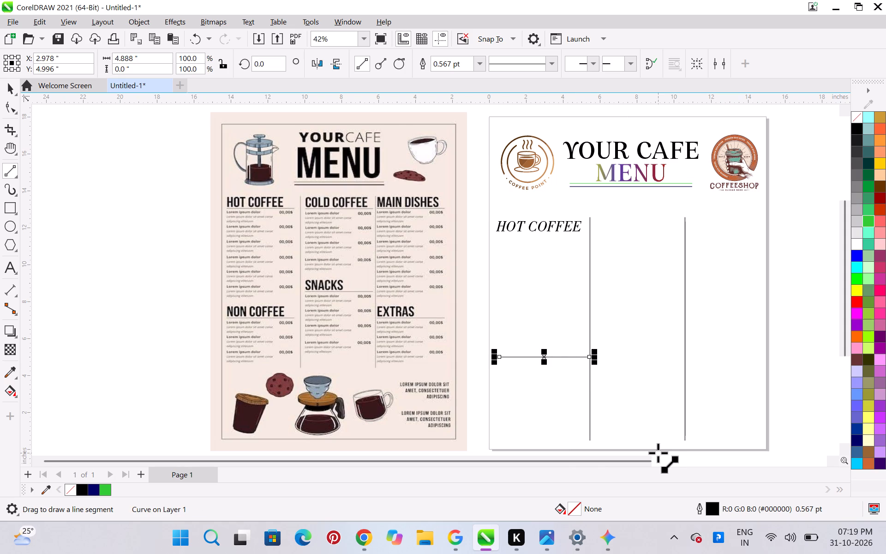
{"action": "key", "text": "Left"}
{"action": "key", "text": "Left"}
{"action": "key", "text": "Left"}
{"action": "key", "text": "Left"}
{"action": "key", "text": "Left"}
{"action": "key", "text": "Left"}
{"action": "key", "text": "Left"}
{"action": "key", "text": "Left"}
{"action": "key", "text": "Left"}
{"action": "key", "text": "Left"}
{"action": "key", "text": "Left"}
{"action": "key", "text": "Left"}
{"action": "key", "text": "Left"}
{"action": "key", "text": "Left"}
{"action": "key", "text": "Left"}
{"action": "key", "text": "Left"}
{"action": "key", "text": "Left"}
{"action": "key", "text": "Left"}
{"action": "key", "text": "Left"}
{"action": "key", "text": "Left"}
{"action": "key", "text": "Left"}
{"action": "key", "text": "Left"}
{"action": "key", "text": "Left"}
{"action": "key", "text": "Left"}
{"action": "key", "text": "Left"}
{"action": "key", "text": "Left"}
{"action": "key", "text": "Left"}
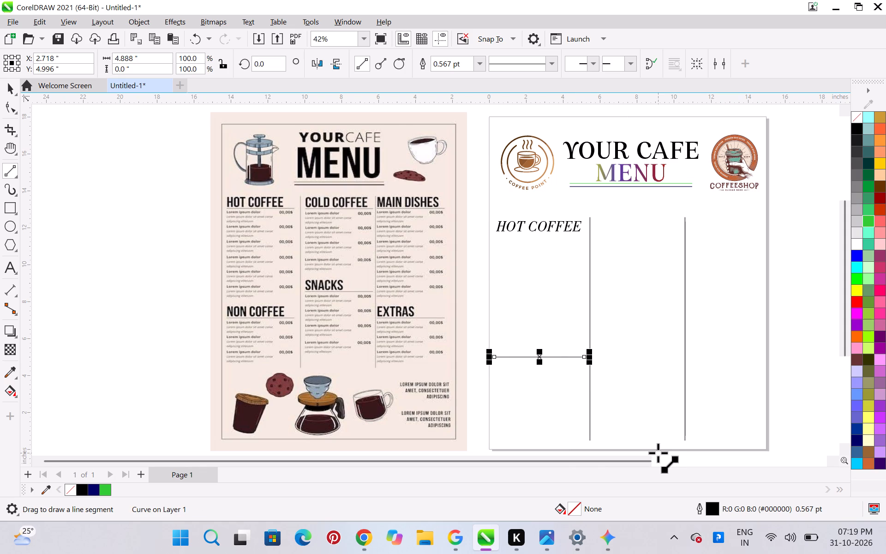
{"action": "left_click", "coordinate": [712, 295]}
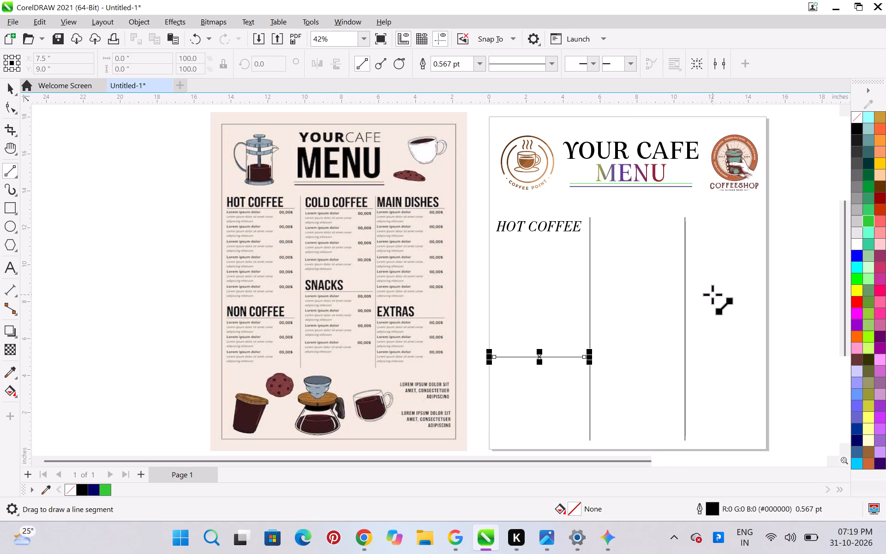
{"action": "key", "text": "space"}
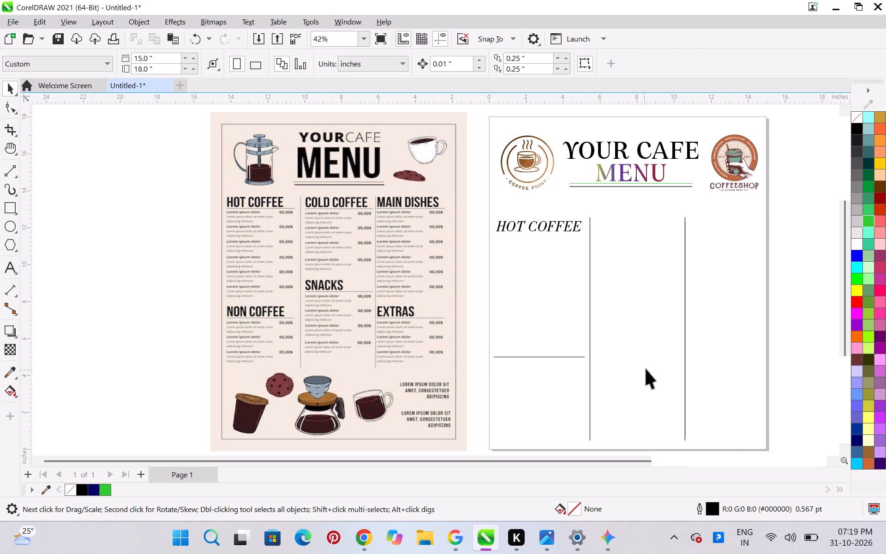
Set the horizontal line's outline width to 2 pt.
{"action": "left_click", "coordinate": [534, 356]}
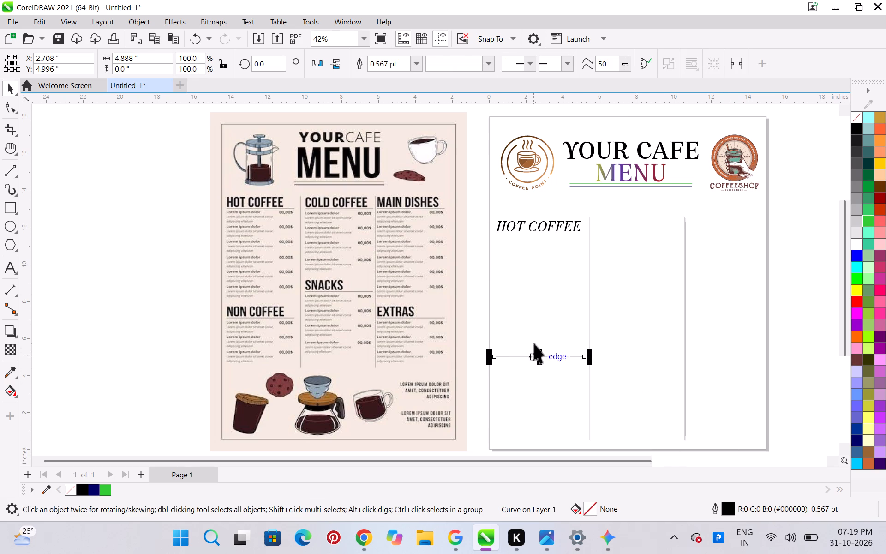
{"action": "left_click_drag", "start_coordinate": [404, 61], "coordinate": [321, 76]}
{"action": "key", "text": "2"}
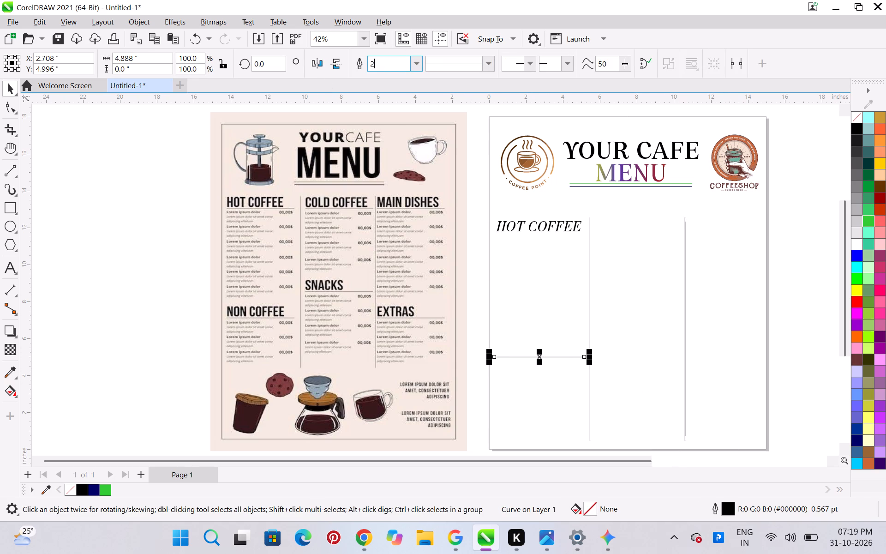
{"action": "key", "text": "Return"}
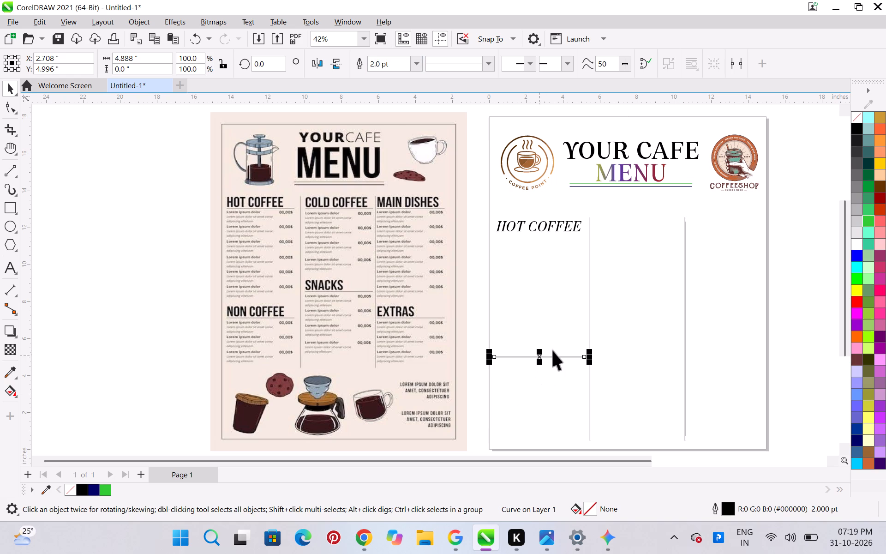
Place a copy of the first column's horizontal line in the second column, at X about 7.98 and Y about 7.03 inches.
{"action": "left_click_drag", "start_coordinate": [551, 356], "coordinate": [643, 324]}
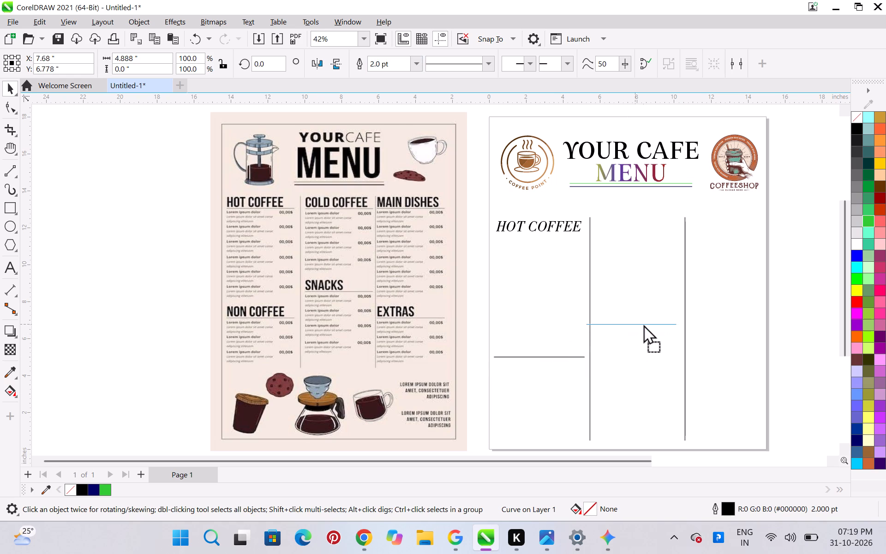
{"action": "left_click_drag", "start_coordinate": [643, 324], "coordinate": [649, 319]}
{"action": "right_click", "coordinate": [649, 319]}
{"action": "left_click", "coordinate": [729, 370]}
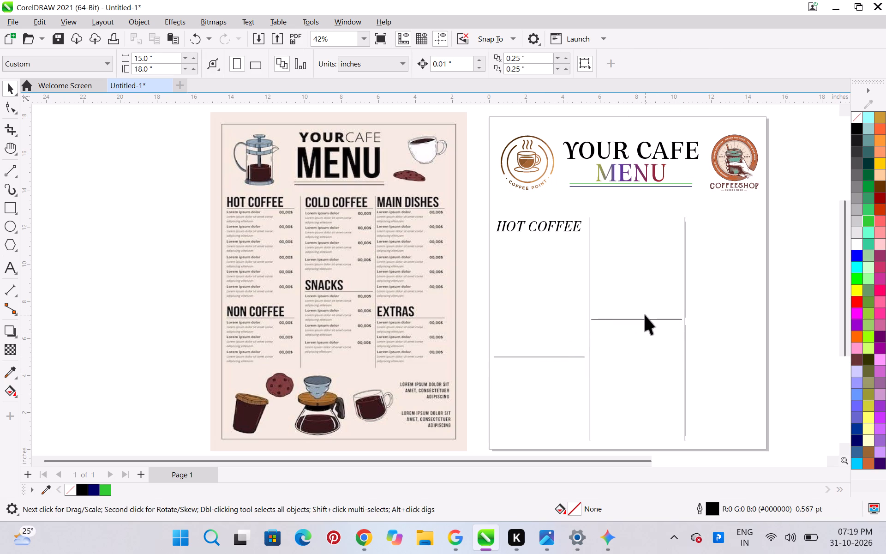
Place a copy of the second column's horizontal line in the third column, at X about 13.2 and Y about 9.53 inches.
{"action": "left_click", "coordinate": [644, 318]}
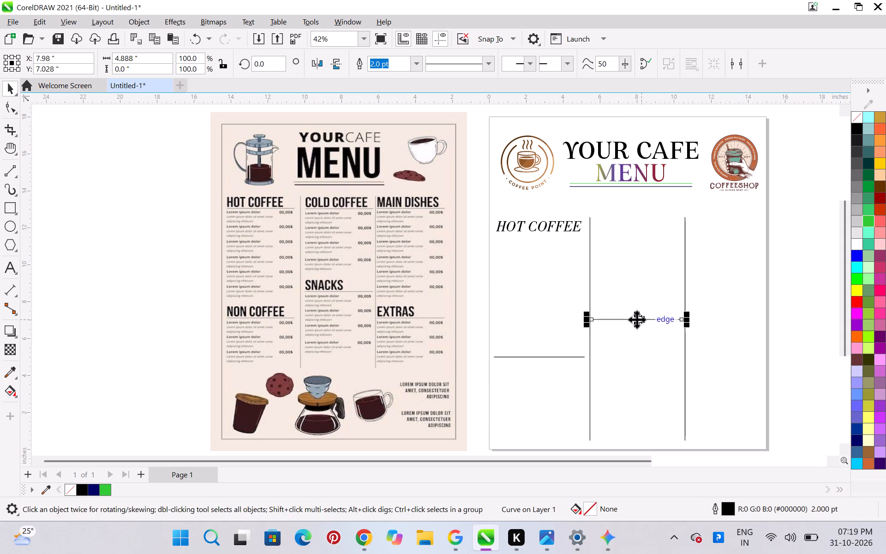
{"action": "left_click_drag", "start_coordinate": [634, 319], "coordinate": [713, 370]}
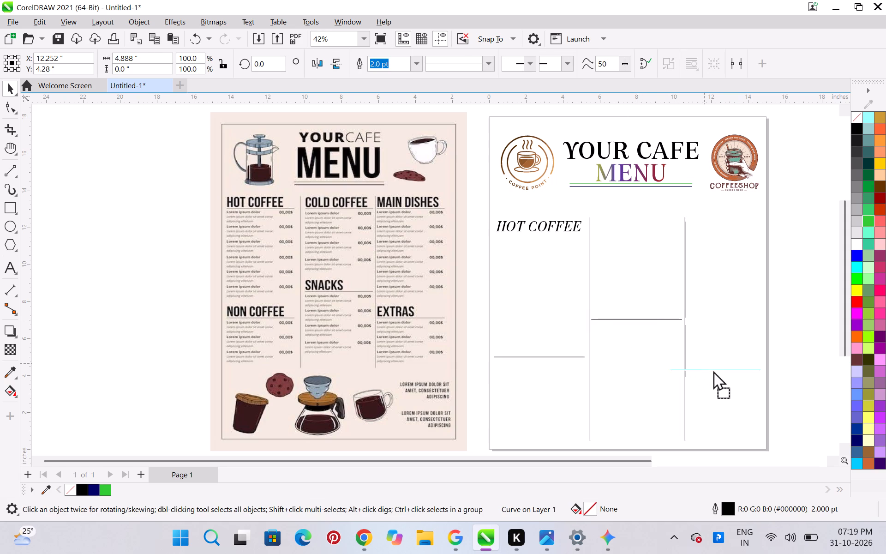
{"action": "left_click_drag", "start_coordinate": [713, 370], "coordinate": [730, 372]}
{"action": "left_click_drag", "start_coordinate": [730, 372], "coordinate": [730, 372]}
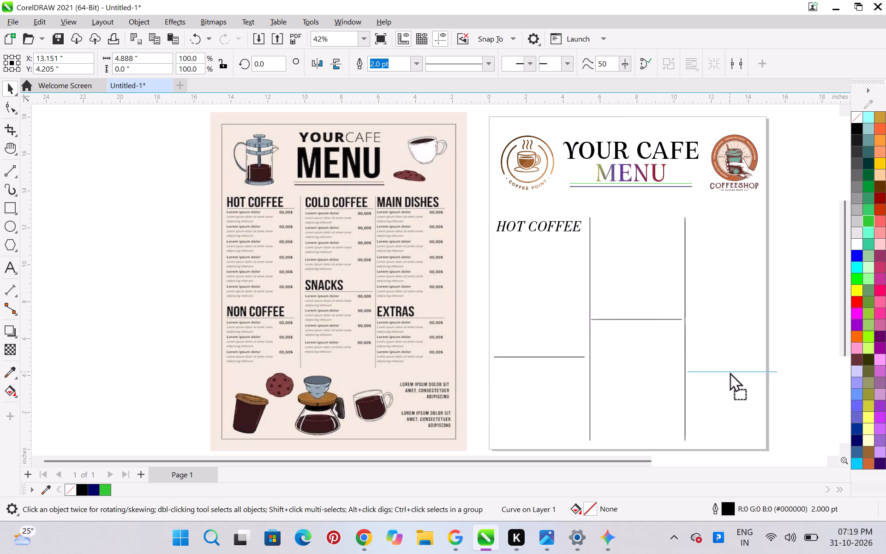
{"action": "left_click_drag", "start_coordinate": [730, 372], "coordinate": [725, 276]}
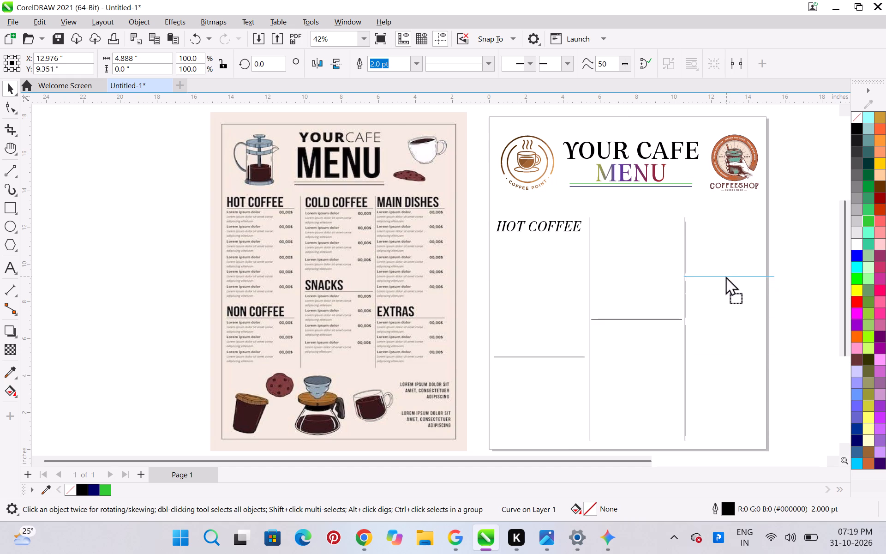
{"action": "left_click_drag", "start_coordinate": [725, 276], "coordinate": [722, 217]}
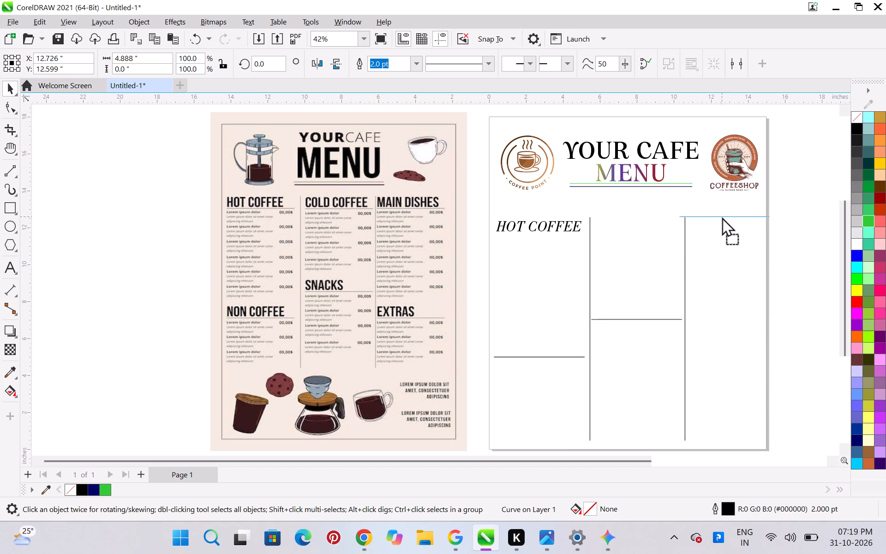
{"action": "left_click_drag", "start_coordinate": [722, 217], "coordinate": [726, 273]}
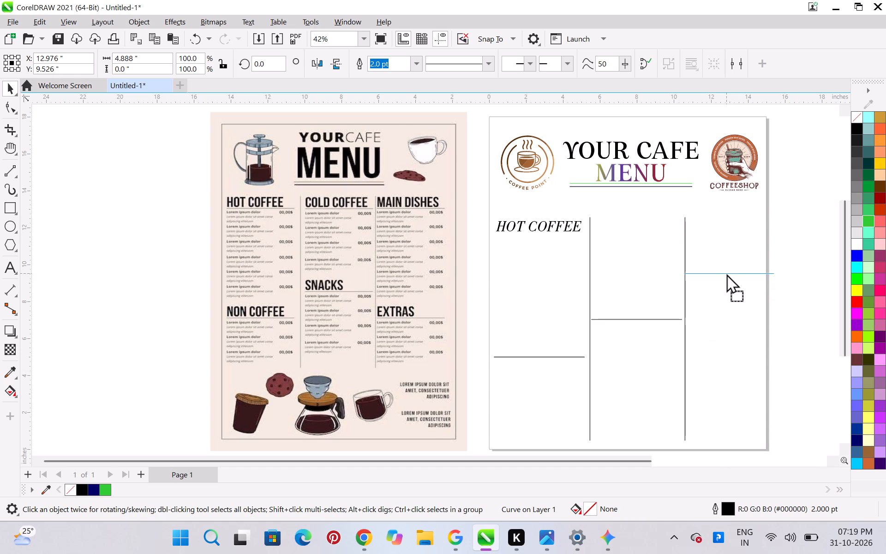
{"action": "left_click_drag", "start_coordinate": [726, 273], "coordinate": [730, 273]}
{"action": "right_click", "coordinate": [730, 273]}
Shorten the third column's horizontal line from its outer end to about 3.78 inches so it fits inside the page.
{"action": "scroll", "coordinate": [816, 302], "scroll_direction": "up", "scroll_amount": 5}
{"action": "left_click", "coordinate": [777, 259]}
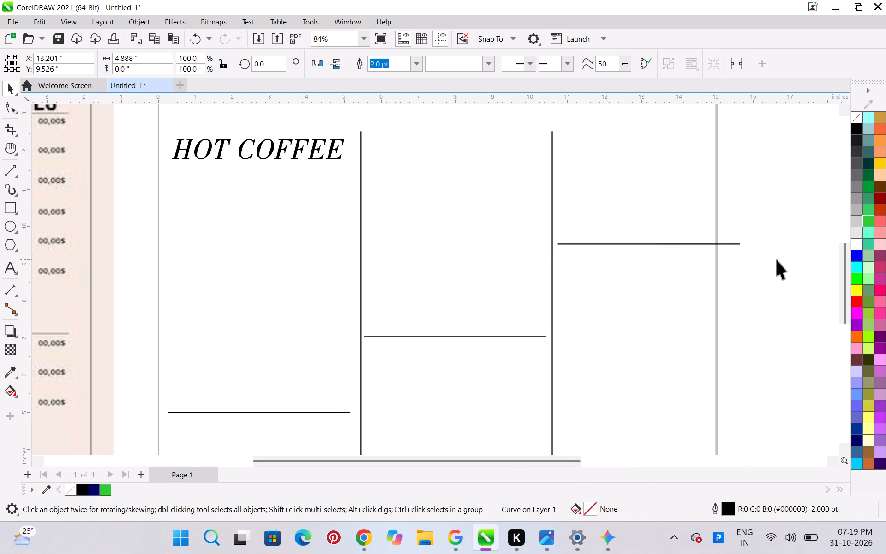
{"action": "left_click", "coordinate": [685, 244]}
{"action": "left_click_drag", "start_coordinate": [747, 244], "coordinate": [737, 243]}
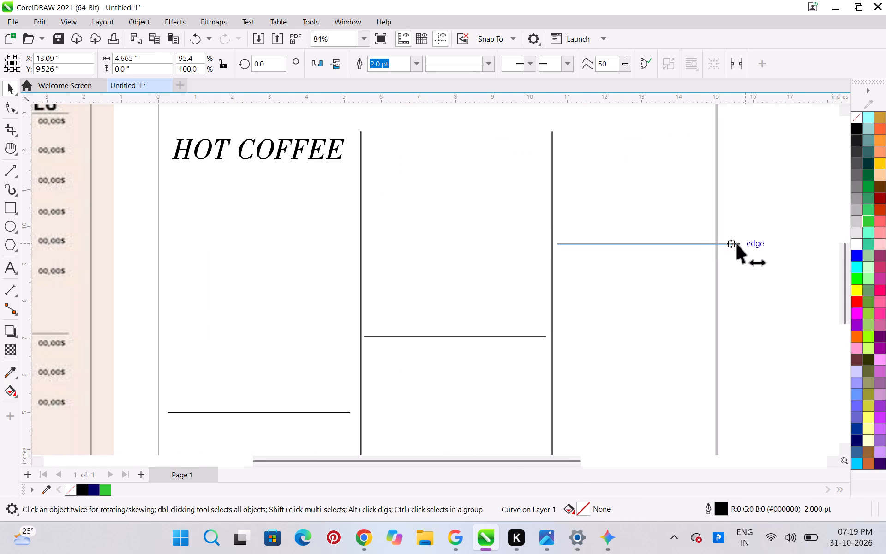
{"action": "left_click_drag", "start_coordinate": [737, 243], "coordinate": [698, 247]}
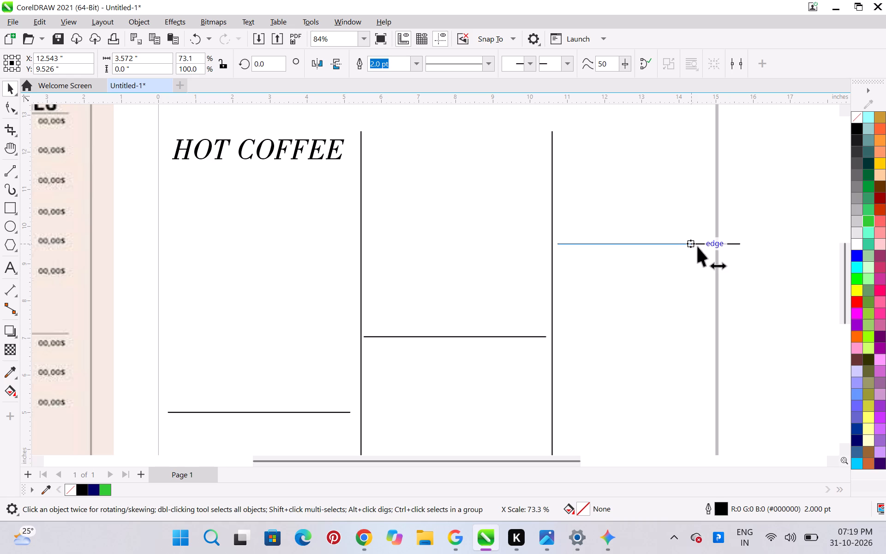
{"action": "left_click_drag", "start_coordinate": [698, 247], "coordinate": [706, 247]}
{"action": "left_click", "coordinate": [763, 272]}
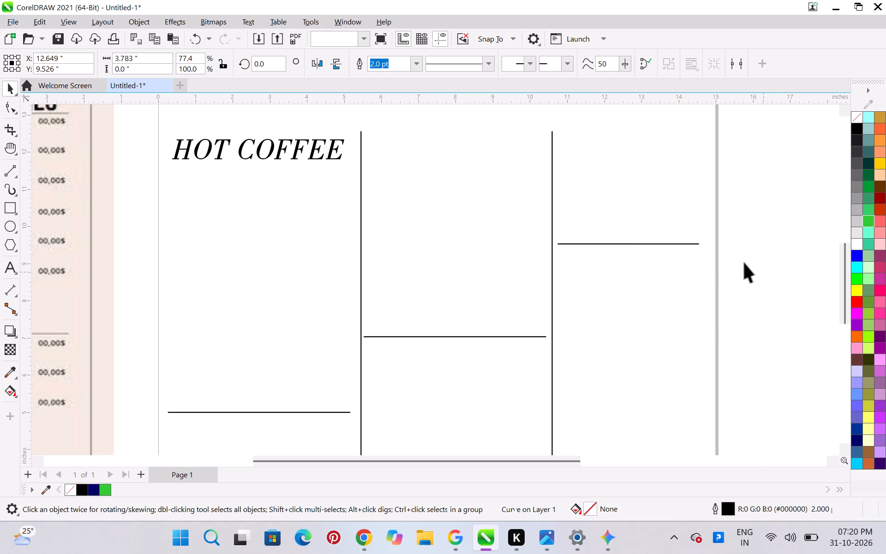
Nudge the third column's horizontal line right to X about 12.73 inches to centre it between the divider and page edge.
{"action": "scroll", "coordinate": [623, 241], "scroll_direction": "down", "scroll_amount": 5}
{"action": "scroll", "coordinate": [623, 241], "scroll_direction": "up", "scroll_amount": 2}
{"action": "left_click", "coordinate": [623, 241]}
{"action": "left_click", "coordinate": [628, 243]}
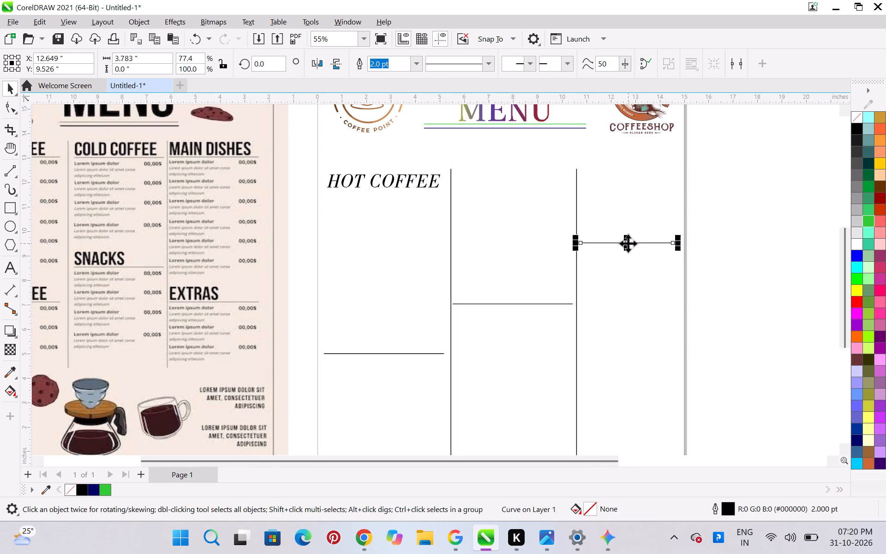
{"action": "key", "text": "Right"}
{"action": "key", "text": "Right"}
{"action": "key", "text": "Right"}
{"action": "key", "text": "Right"}
{"action": "key", "text": "Right"}
{"action": "key", "text": "Right"}
{"action": "key", "text": "Right"}
{"action": "key", "text": "Right"}
{"action": "key", "text": "Right"}
{"action": "left_click", "coordinate": [613, 344]}
Place a copy of the HOT COFFEE heading at the top of the second column, at X about 7.89 and Y about 12.24 inches.
{"action": "scroll", "coordinate": [626, 337], "scroll_direction": "down", "scroll_amount": 5}
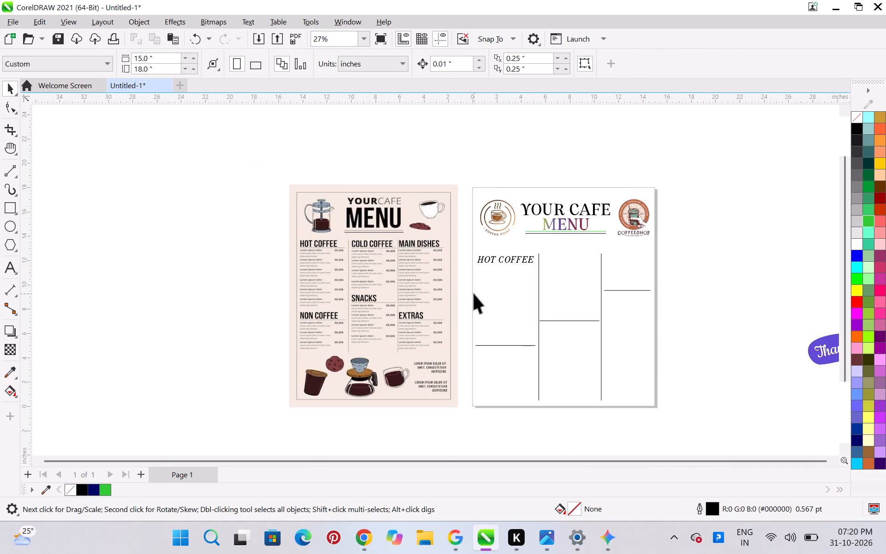
{"action": "scroll", "coordinate": [474, 294], "scroll_direction": "up", "scroll_amount": 3}
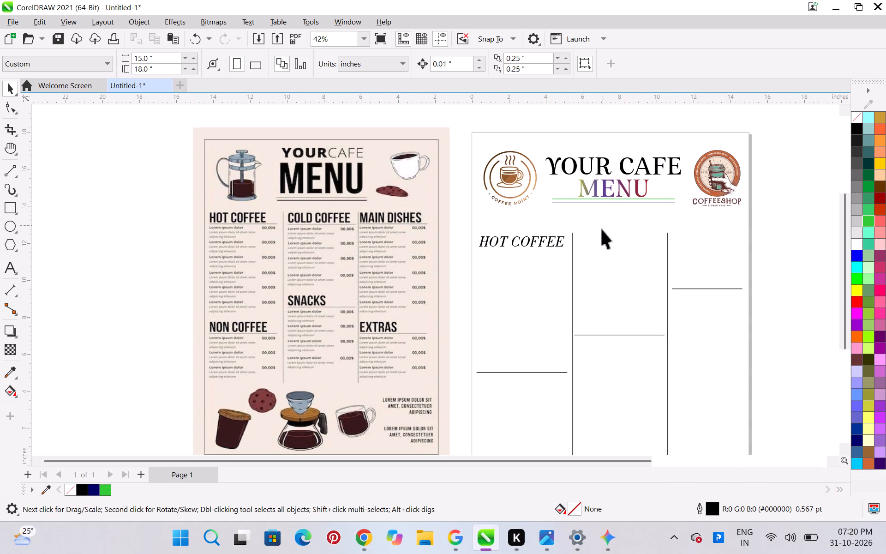
{"action": "left_click", "coordinate": [523, 241]}
{"action": "left_click_drag", "start_coordinate": [523, 241], "coordinate": [593, 243]}
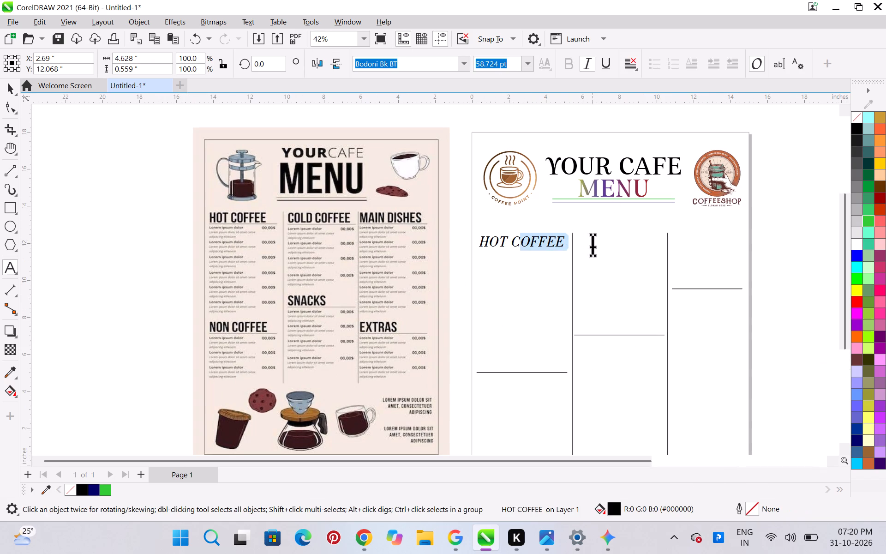
{"action": "key", "text": "ctrl+space"}
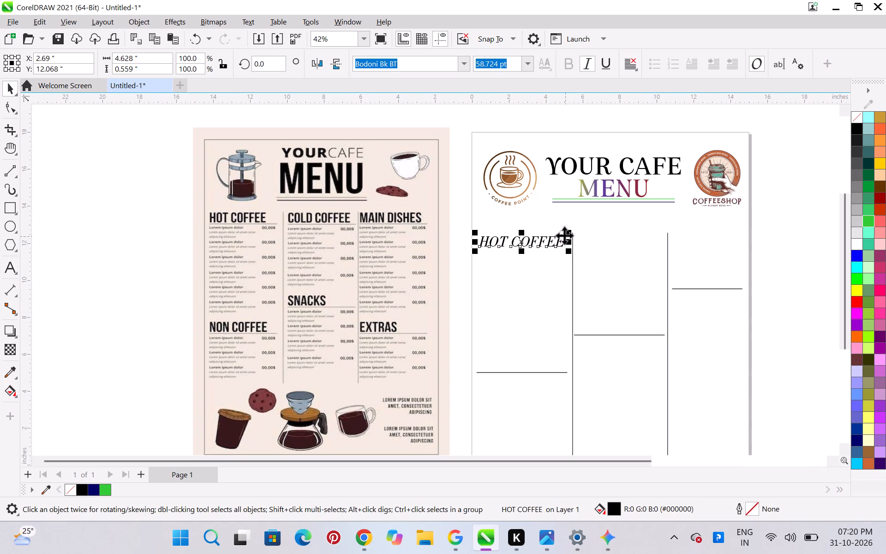
{"action": "left_click_drag", "start_coordinate": [531, 241], "coordinate": [626, 238]}
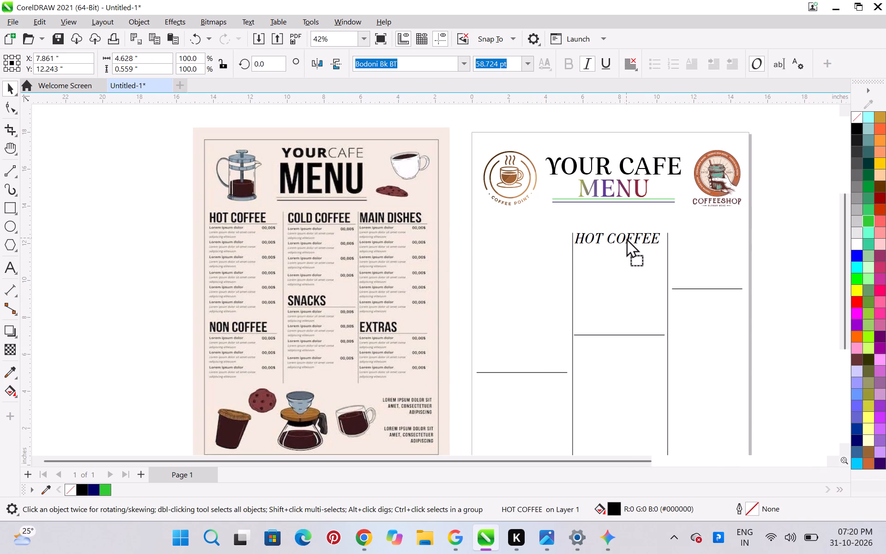
{"action": "left_click_drag", "start_coordinate": [626, 238], "coordinate": [627, 238]}
{"action": "right_click", "coordinate": [627, 238]}
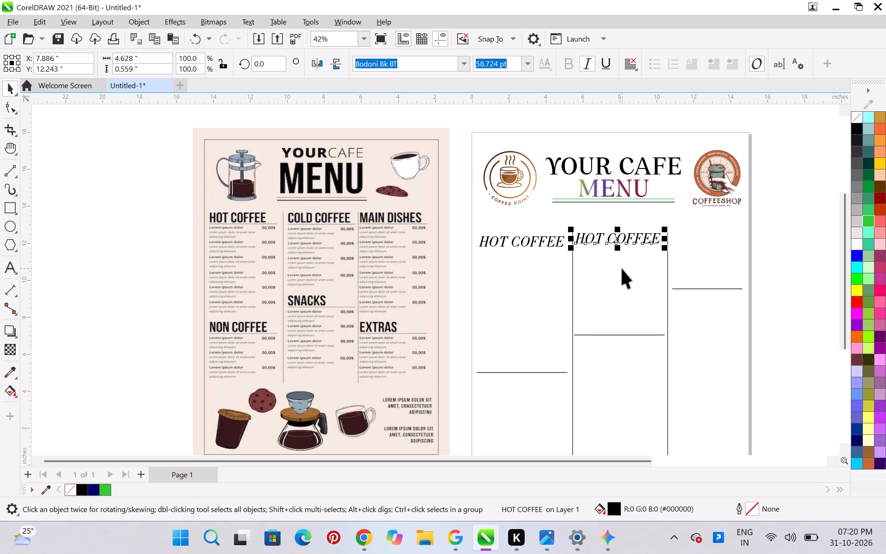
{"action": "left_click", "coordinate": [622, 269]}
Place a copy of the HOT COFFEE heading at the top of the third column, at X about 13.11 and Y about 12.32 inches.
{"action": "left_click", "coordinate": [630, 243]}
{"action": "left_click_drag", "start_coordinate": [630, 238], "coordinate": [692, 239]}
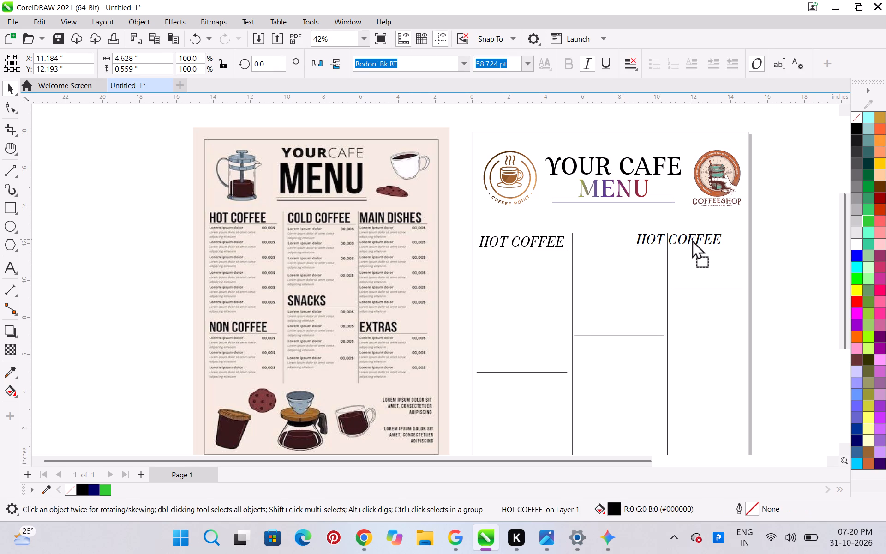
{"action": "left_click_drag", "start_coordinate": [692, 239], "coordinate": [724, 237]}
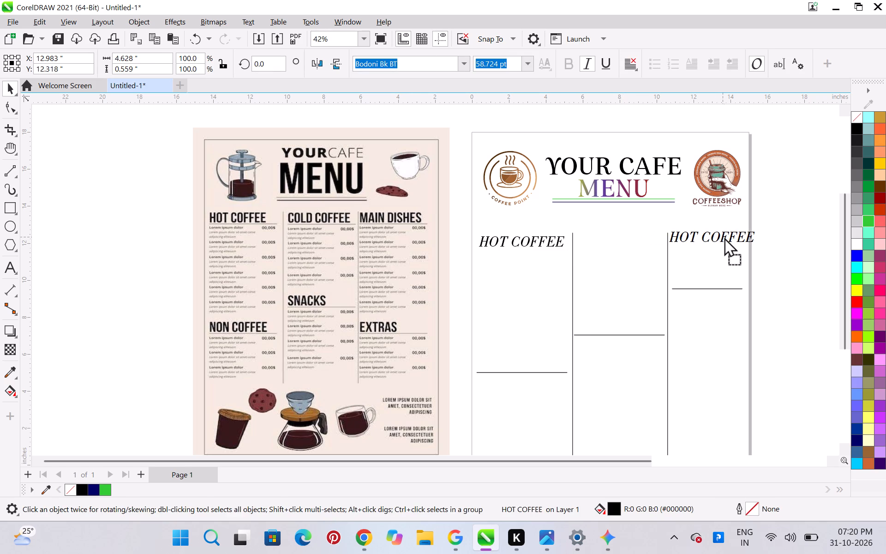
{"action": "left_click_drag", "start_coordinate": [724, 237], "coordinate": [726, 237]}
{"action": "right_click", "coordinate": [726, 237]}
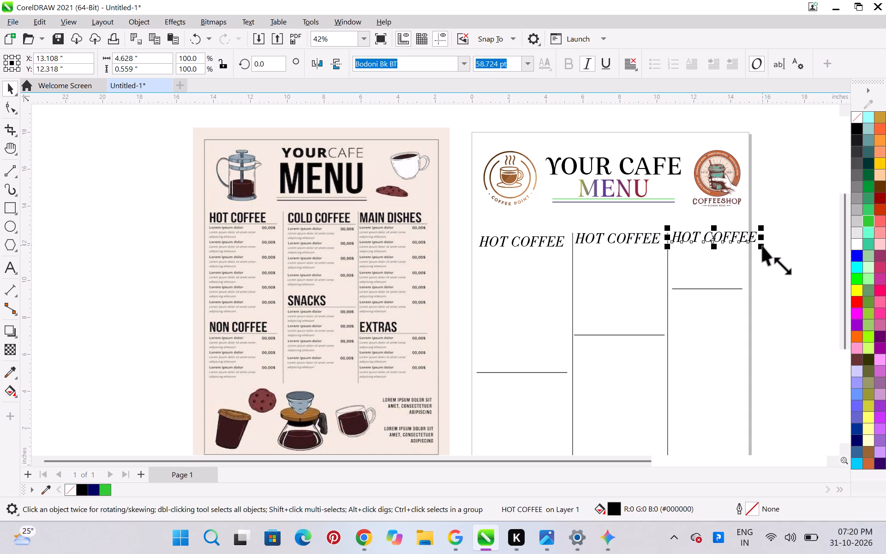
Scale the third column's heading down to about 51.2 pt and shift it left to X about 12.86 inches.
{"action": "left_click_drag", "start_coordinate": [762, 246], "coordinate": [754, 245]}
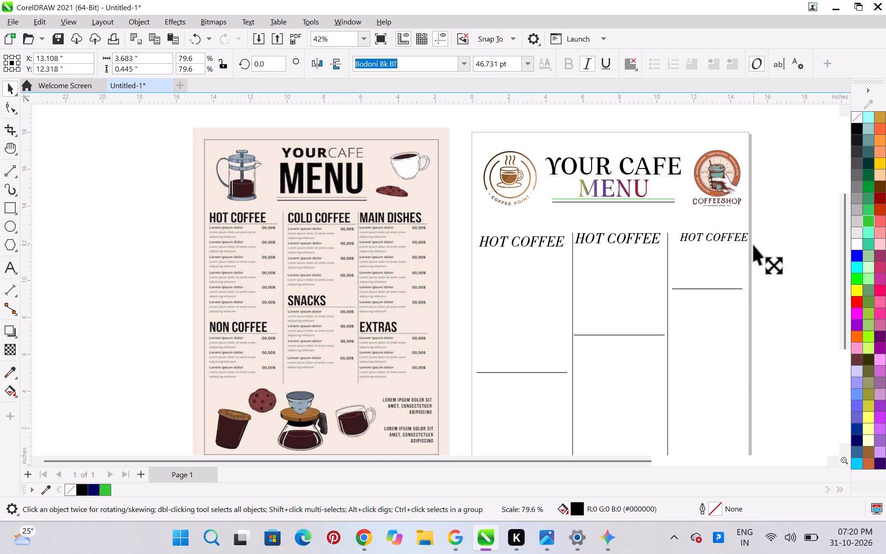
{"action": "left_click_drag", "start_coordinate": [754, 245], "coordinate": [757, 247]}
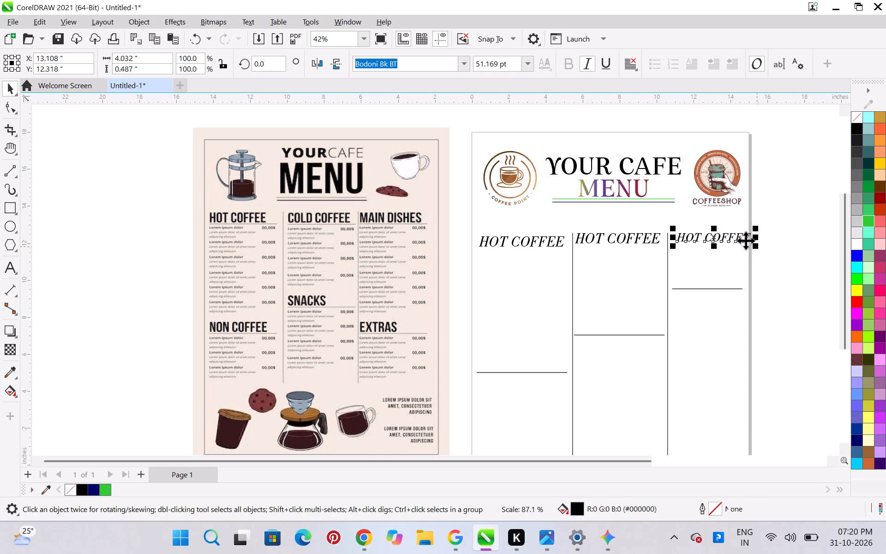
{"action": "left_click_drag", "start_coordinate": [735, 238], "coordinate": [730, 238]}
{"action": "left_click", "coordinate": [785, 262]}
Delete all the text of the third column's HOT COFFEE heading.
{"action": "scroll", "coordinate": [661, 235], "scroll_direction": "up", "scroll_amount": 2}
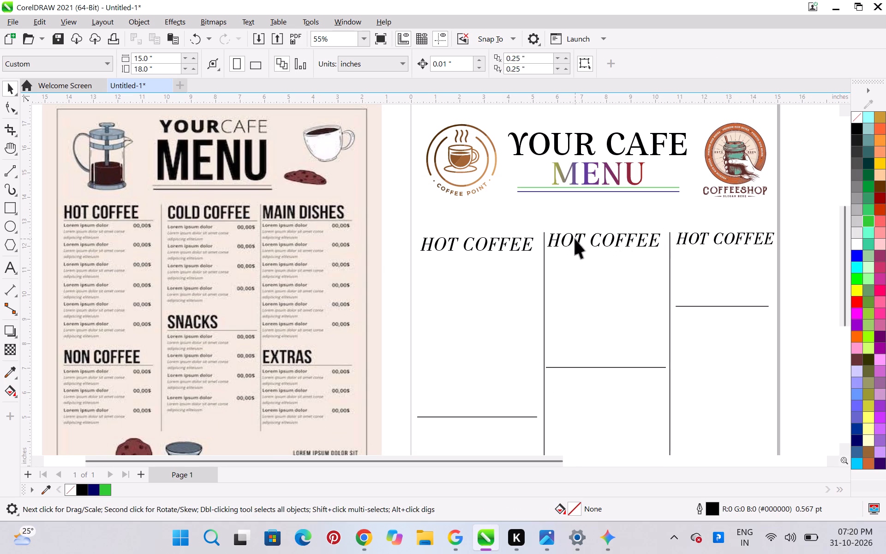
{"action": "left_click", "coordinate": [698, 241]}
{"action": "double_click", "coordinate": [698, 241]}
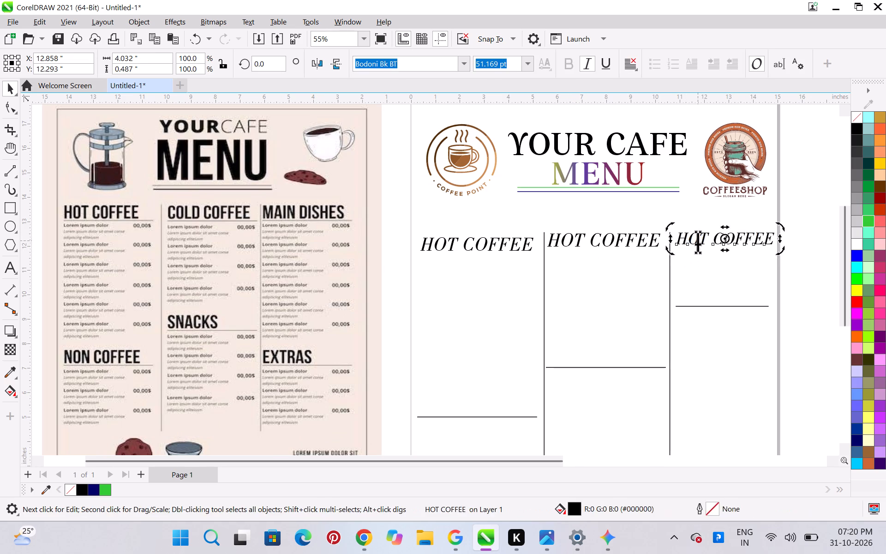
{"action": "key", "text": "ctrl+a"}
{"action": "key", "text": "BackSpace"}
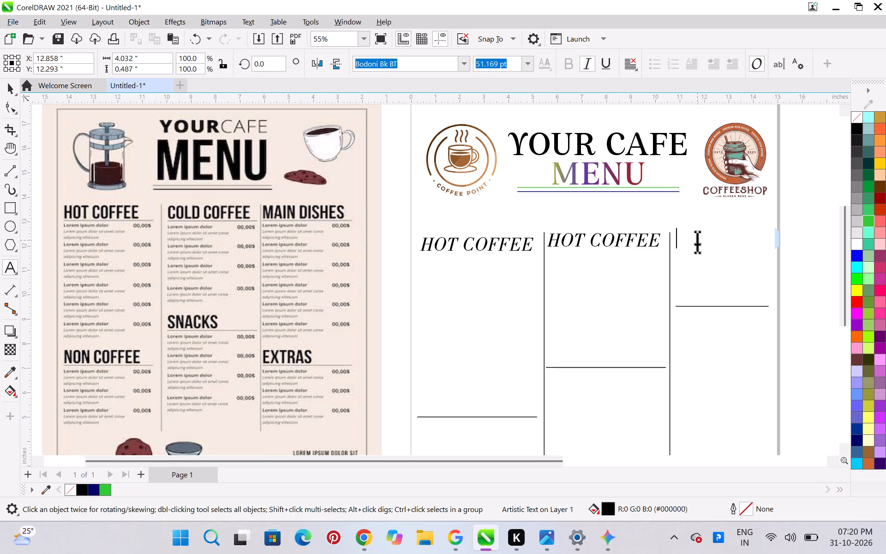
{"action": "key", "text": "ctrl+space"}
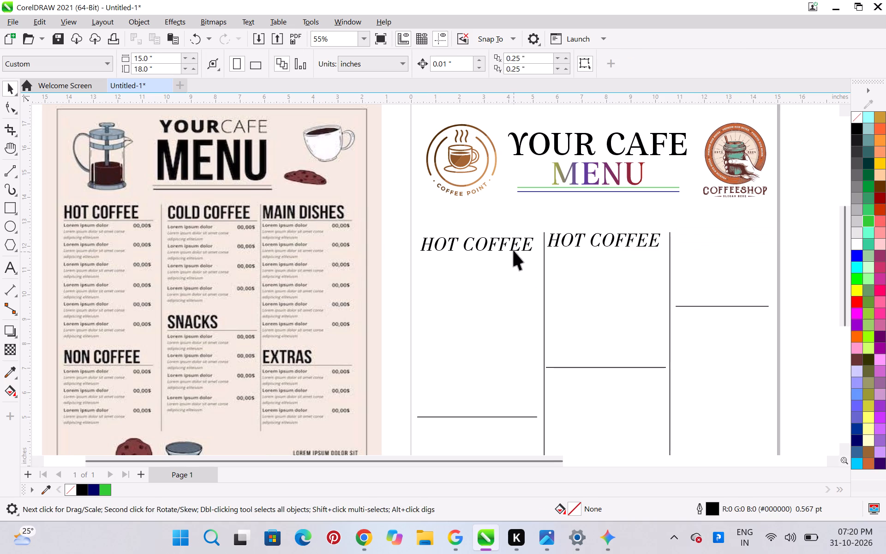
Move the first column's HOT COFFEE heading slightly left, closer to the page edge and clear of the divider.
{"action": "left_click", "coordinate": [514, 250]}
{"action": "left_click_drag", "start_coordinate": [515, 246], "coordinate": [509, 245]}
{"action": "left_click", "coordinate": [517, 294]}
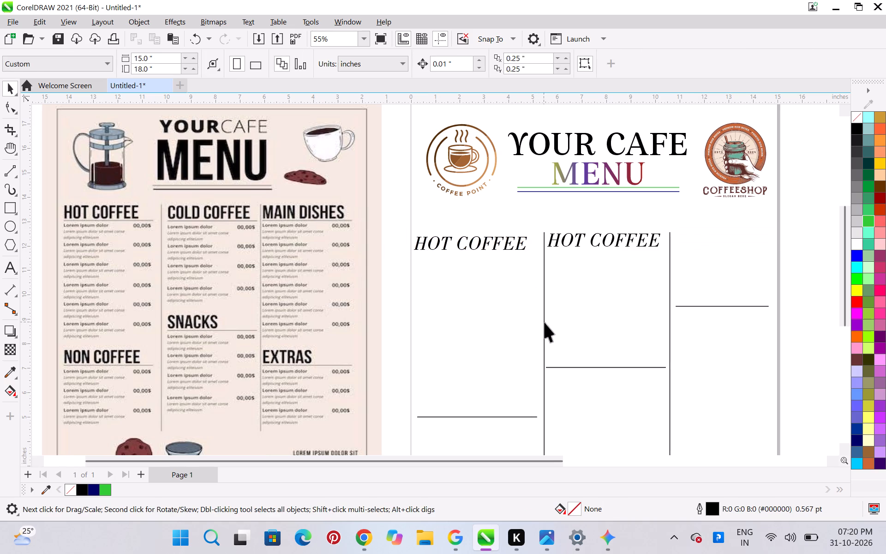
Nudge the vertical divider between the first and second columns left to X about 5.25 inches.
{"action": "left_click", "coordinate": [545, 322]}
{"action": "key", "text": "Left"}
{"action": "key", "text": "Left"}
{"action": "key", "text": "Left"}
{"action": "key", "text": "Left"}
{"action": "key", "text": "Left"}
{"action": "key", "text": "Left"}
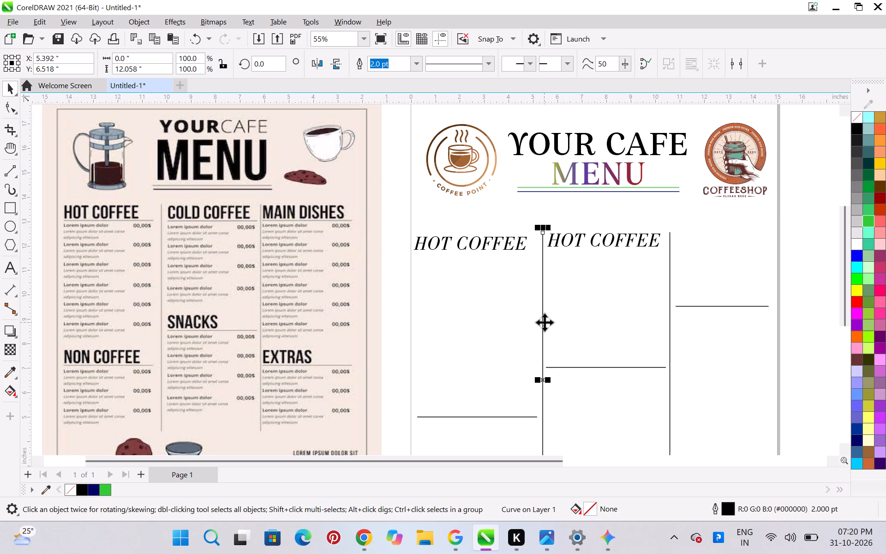
{"action": "key", "text": "Left"}
{"action": "key", "text": "Left"}
{"action": "key", "text": "Left"}
{"action": "key", "text": "Left"}
{"action": "key", "text": "Left"}
{"action": "key", "text": "Left"}
{"action": "key", "text": "Left"}
{"action": "key", "text": "Left"}
{"action": "key", "text": "Left"}
{"action": "key", "text": "Left"}
{"action": "key", "text": "Left"}
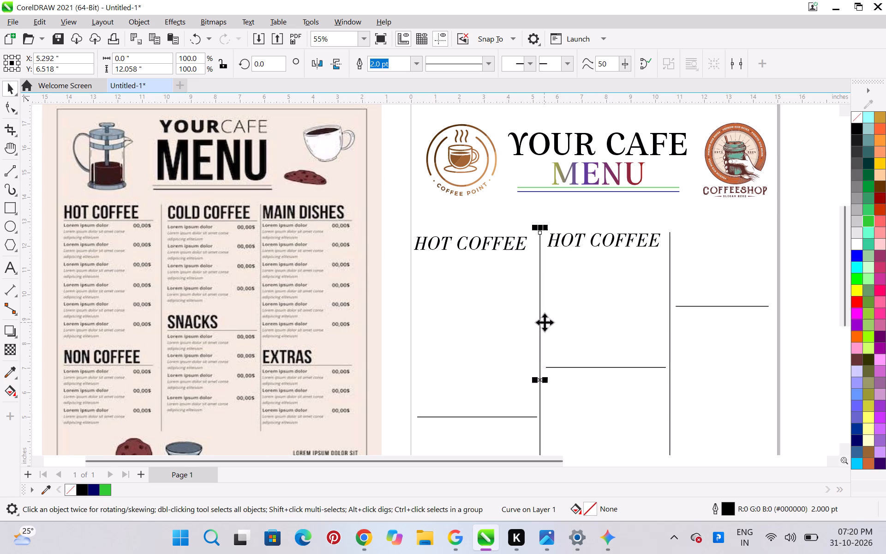
{"action": "key", "text": "Left"}
{"action": "key", "text": "Left"}
{"action": "key", "text": "Left"}
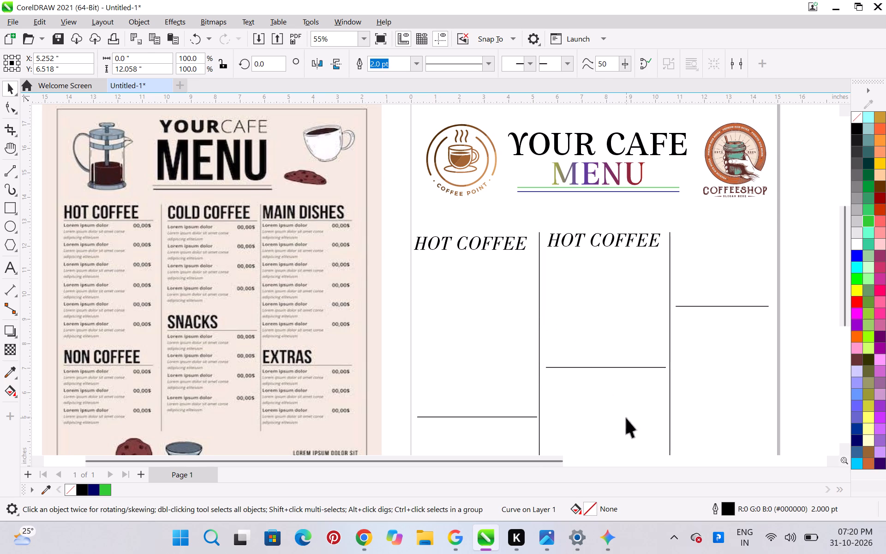
{"action": "left_click", "coordinate": [626, 418]}
Nudge the horizontal line in the first column slightly left, toward the page edge.
{"action": "left_click", "coordinate": [444, 419]}
{"action": "key", "text": "Left"}
{"action": "key", "text": "Left"}
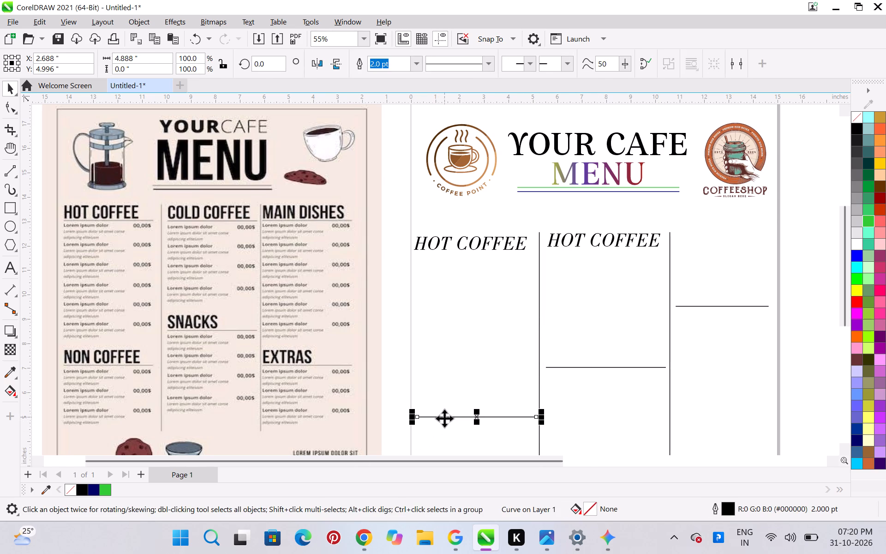
{"action": "key", "text": "Left"}
{"action": "key", "text": "Left"}
{"action": "key", "text": "Left"}
{"action": "left_click", "coordinate": [506, 371]}
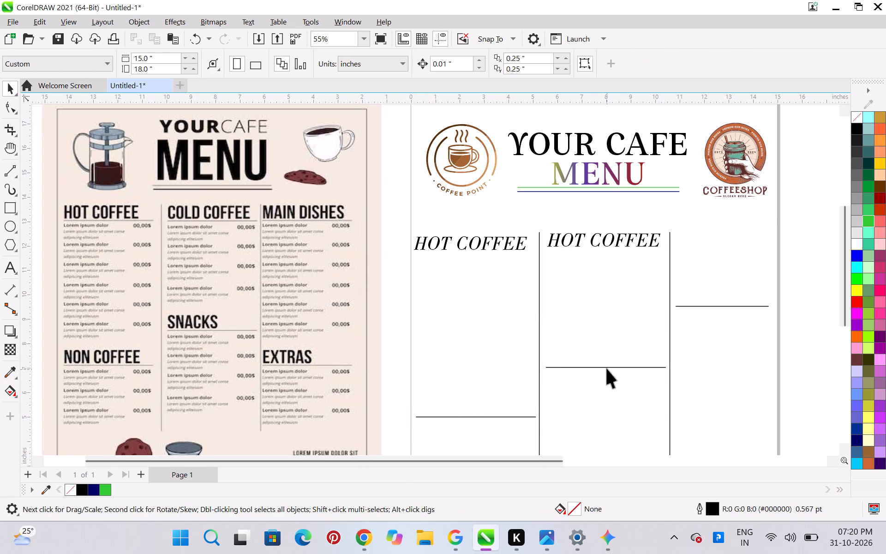
Nudge the horizontal line in the second column left to X about 7.88 inches.
{"action": "left_click", "coordinate": [607, 368]}
{"action": "key", "text": "Left"}
{"action": "key", "text": "Left"}
{"action": "key", "text": "Left"}
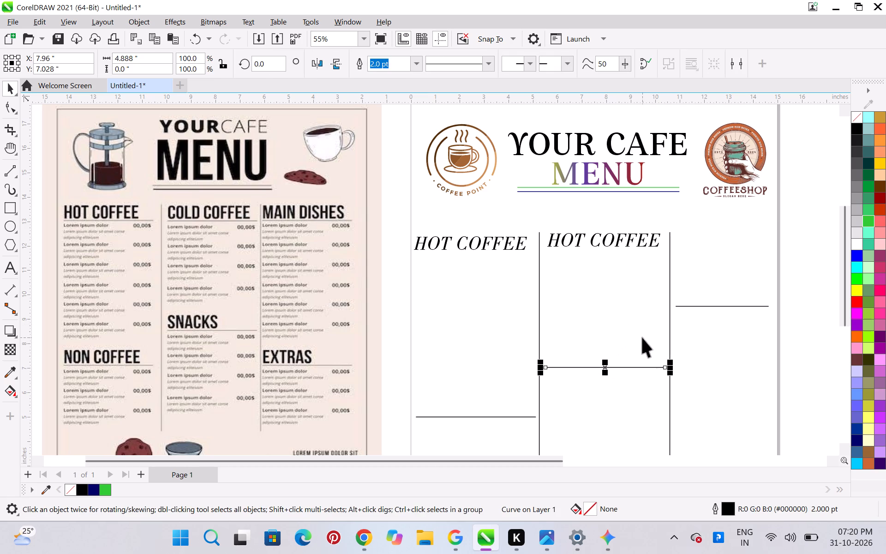
{"action": "key", "text": "Left"}
{"action": "key", "text": "Left"}
{"action": "key", "text": "Left"}
{"action": "key", "text": "Left"}
{"action": "key", "text": "Left"}
{"action": "key", "text": "Left"}
{"action": "key", "text": "Left"}
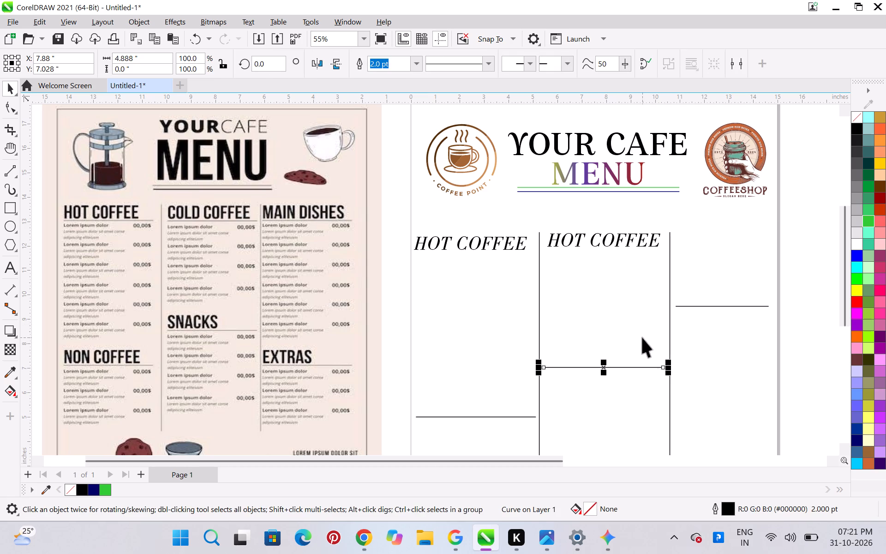
{"action": "left_click", "coordinate": [642, 340]}
Nudge the second column's HOT COFFEE heading left to X about 7.74 inches, close to the first divider.
{"action": "left_click", "coordinate": [647, 241]}
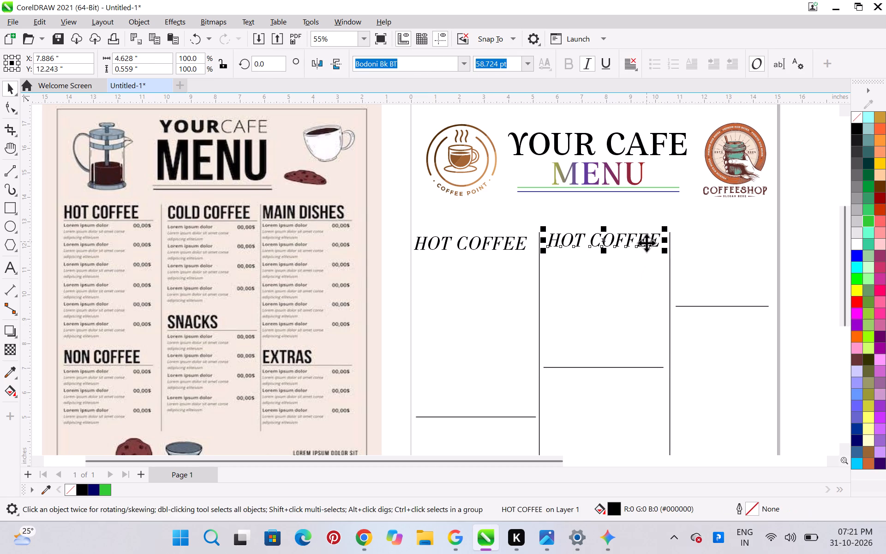
{"action": "key", "text": "Left"}
{"action": "key", "text": "Left"}
{"action": "key", "text": "Left"}
{"action": "key", "text": "Left"}
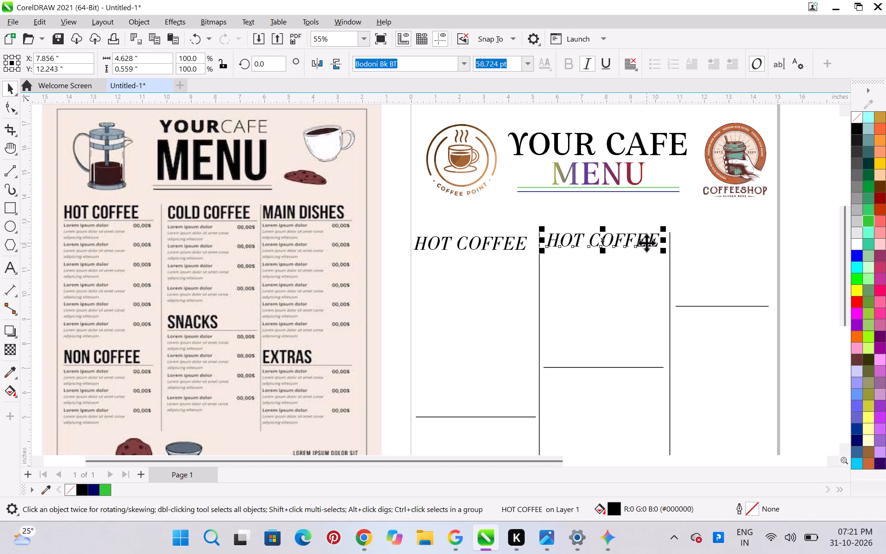
{"action": "key", "text": "Left"}
{"action": "key", "text": "Left"}
{"action": "key", "text": "Left"}
{"action": "key", "text": "Left"}
{"action": "key", "text": "Left"}
{"action": "key", "text": "Left"}
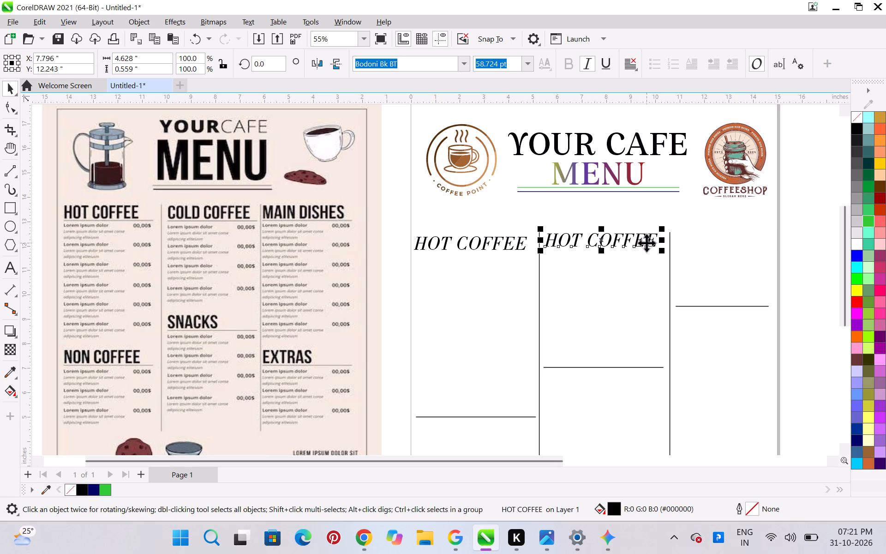
{"action": "key", "text": "Left"}
{"action": "key", "text": "Left"}
{"action": "key", "text": "Left"}
{"action": "key", "text": "Left"}
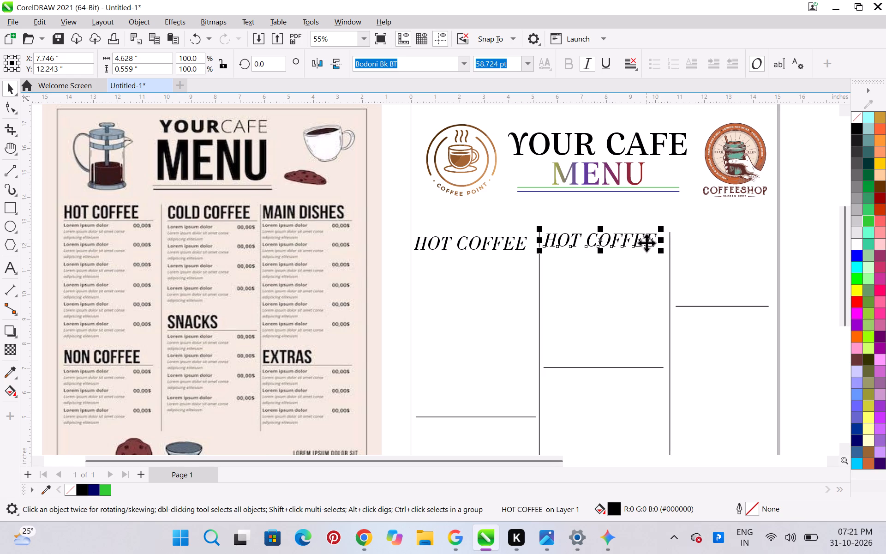
{"action": "key", "text": "Left"}
{"action": "left_click", "coordinate": [715, 263]}
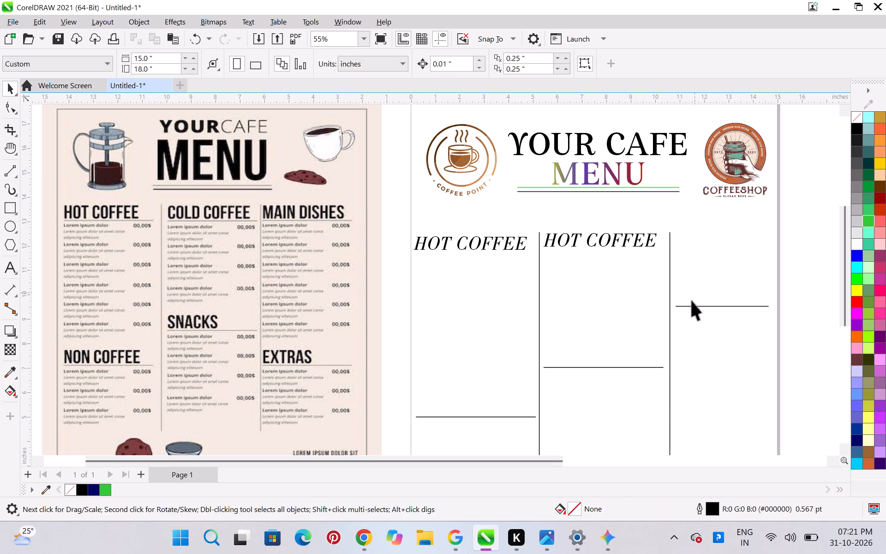
Nudge the vertical divider between the second and third columns left to X about 10.44 inches.
{"action": "left_click", "coordinate": [673, 328]}
{"action": "left_click", "coordinate": [670, 334]}
{"action": "key", "text": "Left"}
{"action": "key", "text": "Left"}
{"action": "key", "text": "Left"}
{"action": "key", "text": "Left"}
{"action": "key", "text": "Left"}
{"action": "key", "text": "Left"}
{"action": "key", "text": "Left"}
{"action": "key", "text": "Left"}
{"action": "key", "text": "Left"}
{"action": "key", "text": "Left"}
{"action": "key", "text": "Left"}
{"action": "key", "text": "Left"}
{"action": "key", "text": "Left"}
{"action": "key", "text": "Left"}
{"action": "key", "text": "Left"}
{"action": "key", "text": "Left"}
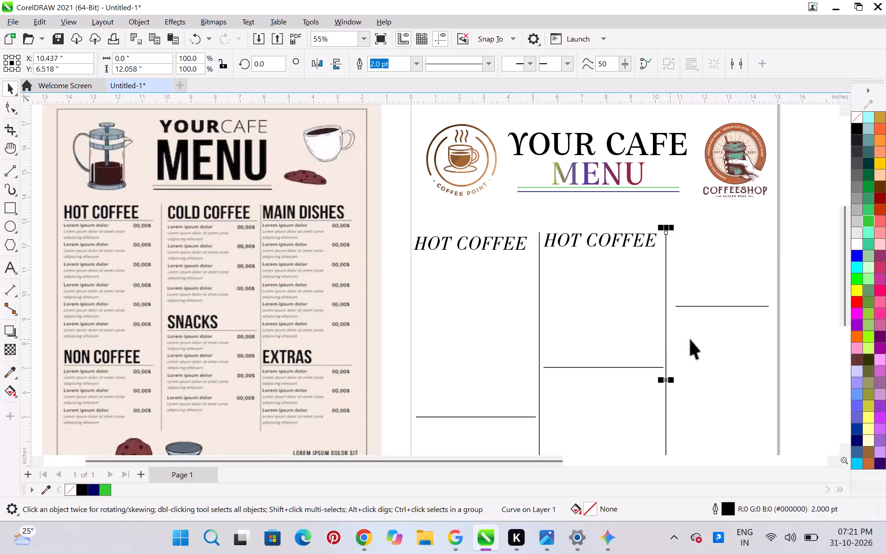
{"action": "left_click", "coordinate": [690, 339]}
Move the third column's horizontal line straight down to Y about 4.55 inches.
{"action": "left_click", "coordinate": [734, 307]}
{"action": "left_click_drag", "start_coordinate": [734, 307], "coordinate": [745, 388]}
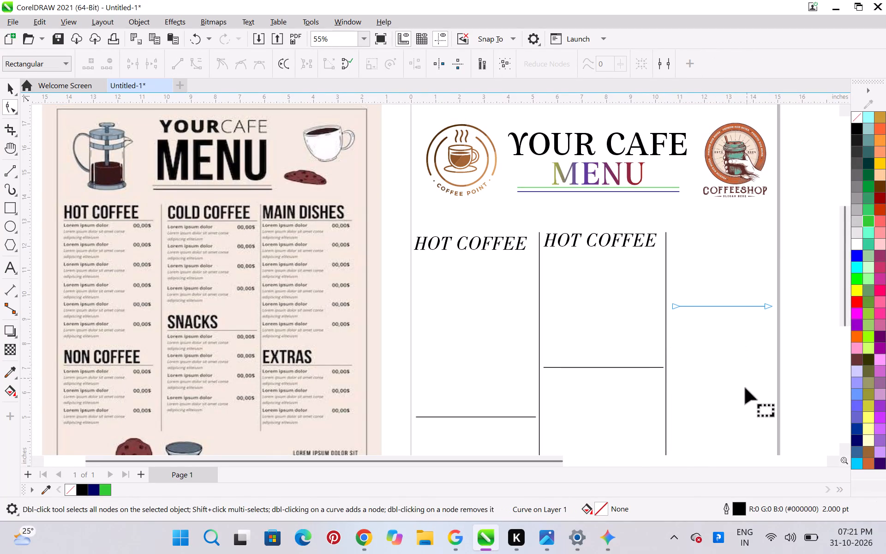
{"action": "left_click_drag", "start_coordinate": [745, 388], "coordinate": [743, 394]}
{"action": "key", "text": "ctrl+space"}
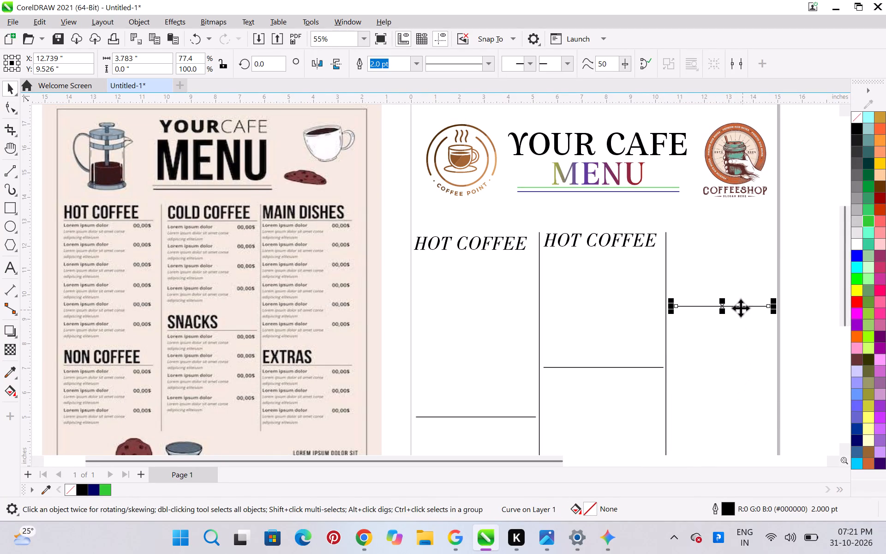
{"action": "left_click_drag", "start_coordinate": [736, 308], "coordinate": [734, 428]}
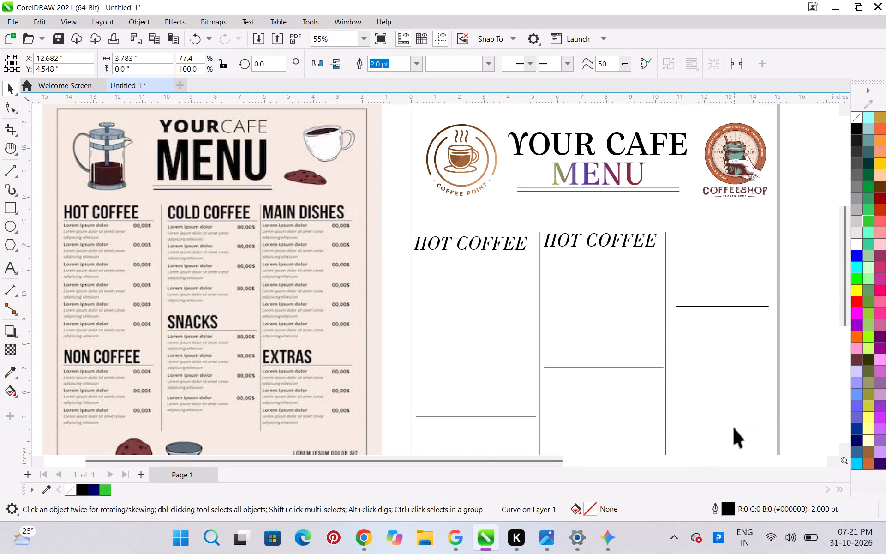
{"action": "scroll", "coordinate": [734, 428], "scroll_direction": "down", "scroll_amount": 6}
{"action": "left_click", "coordinate": [842, 393]}
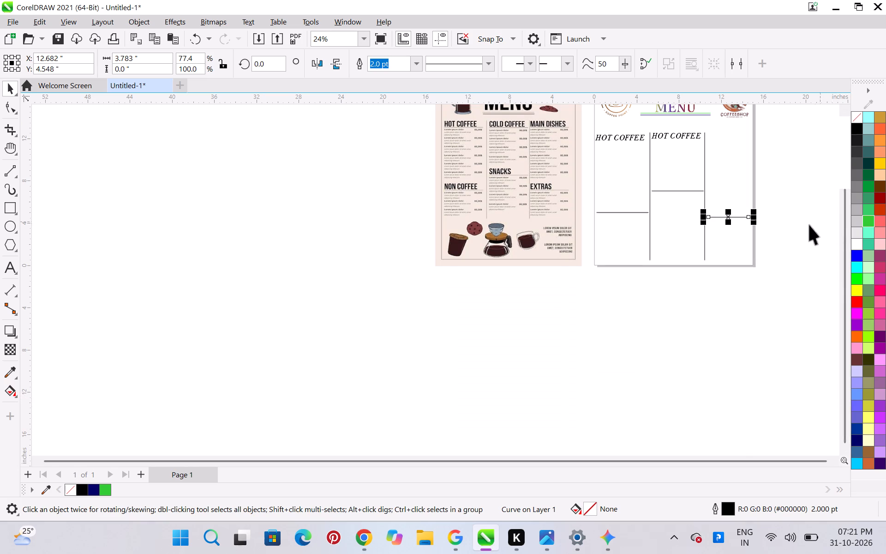
{"action": "scroll", "coordinate": [803, 229], "scroll_direction": "up", "scroll_amount": 5}
{"action": "scroll", "coordinate": [718, 172], "scroll_direction": "down", "scroll_amount": 5}
{"action": "key", "text": "h"}
{"action": "left_click_drag", "start_coordinate": [716, 159], "coordinate": [639, 309]}
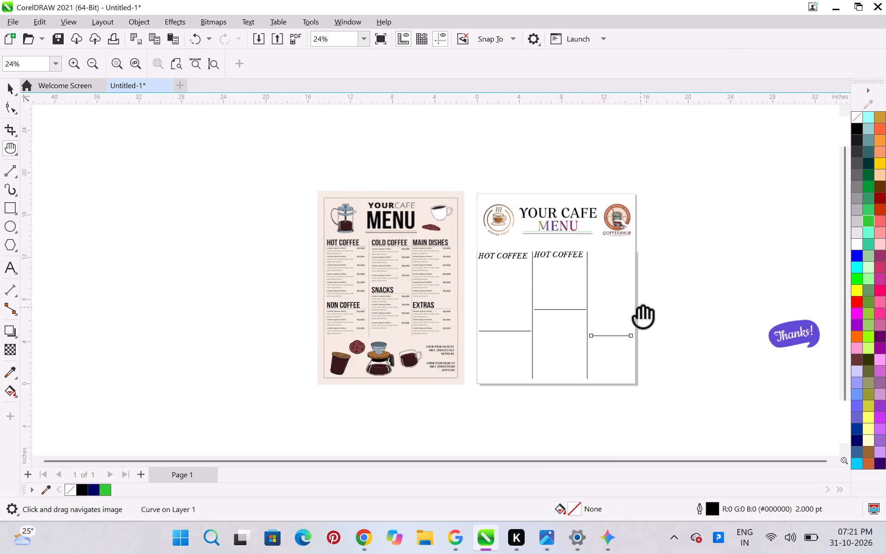
{"action": "left_click_drag", "start_coordinate": [639, 309], "coordinate": [635, 317]}
{"action": "left_click", "coordinate": [709, 311]}
{"action": "key", "text": "space"}
{"action": "scroll", "coordinate": [684, 341], "scroll_direction": "up", "scroll_amount": 4}
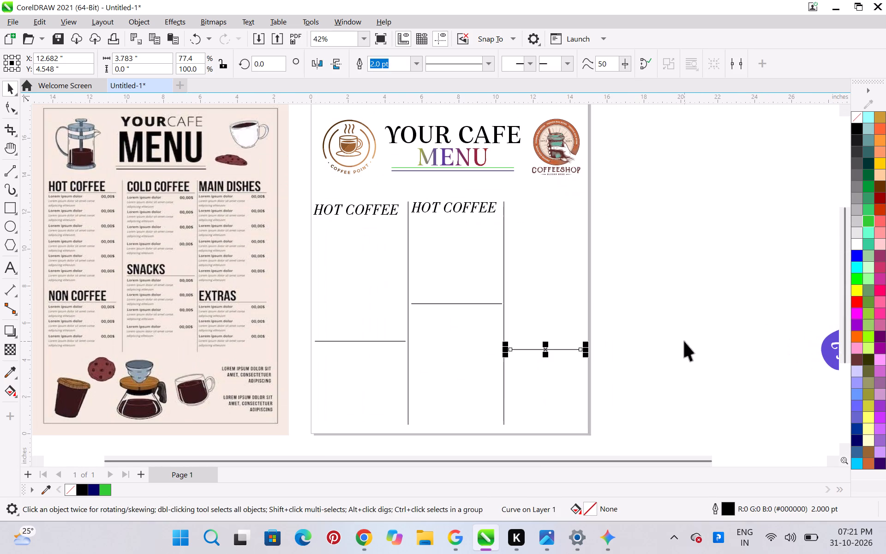
{"action": "left_click", "coordinate": [638, 265]}
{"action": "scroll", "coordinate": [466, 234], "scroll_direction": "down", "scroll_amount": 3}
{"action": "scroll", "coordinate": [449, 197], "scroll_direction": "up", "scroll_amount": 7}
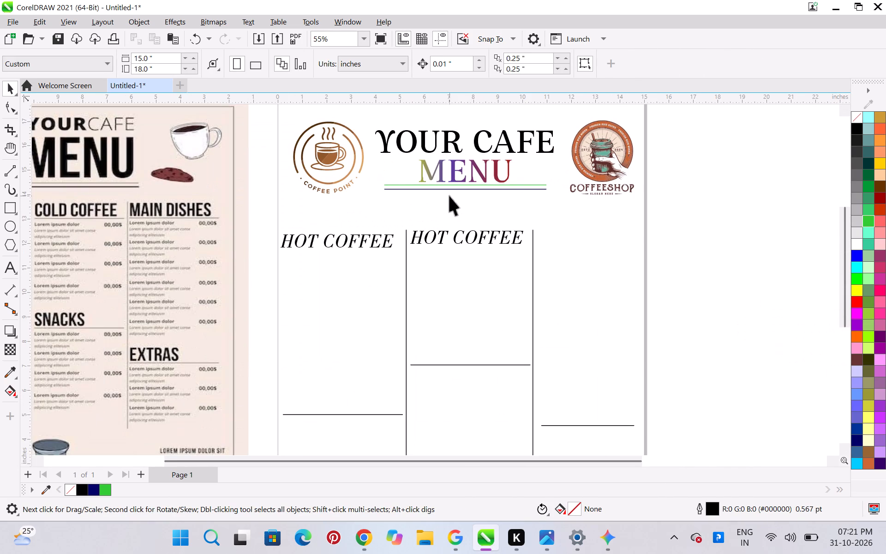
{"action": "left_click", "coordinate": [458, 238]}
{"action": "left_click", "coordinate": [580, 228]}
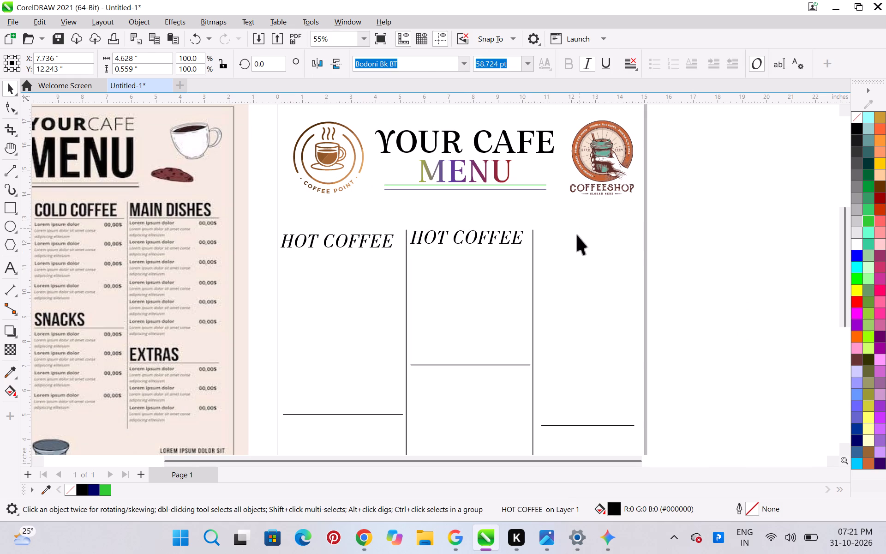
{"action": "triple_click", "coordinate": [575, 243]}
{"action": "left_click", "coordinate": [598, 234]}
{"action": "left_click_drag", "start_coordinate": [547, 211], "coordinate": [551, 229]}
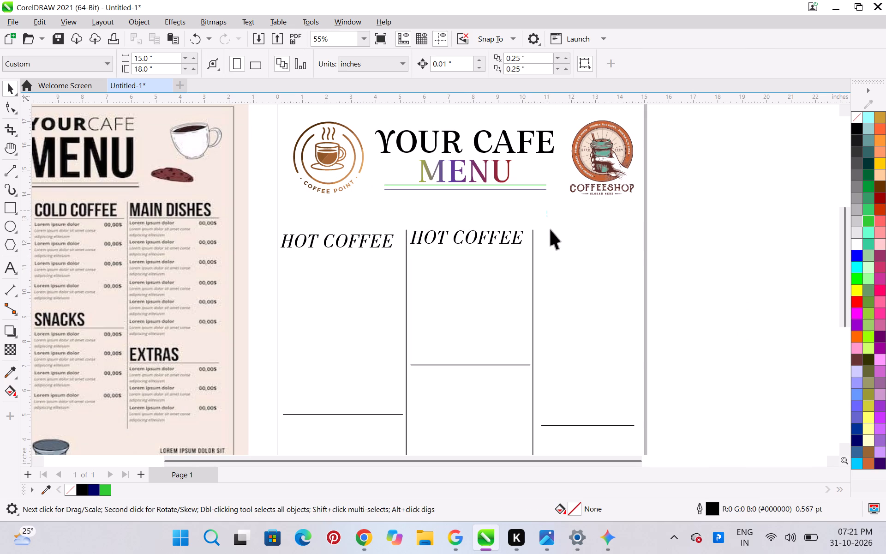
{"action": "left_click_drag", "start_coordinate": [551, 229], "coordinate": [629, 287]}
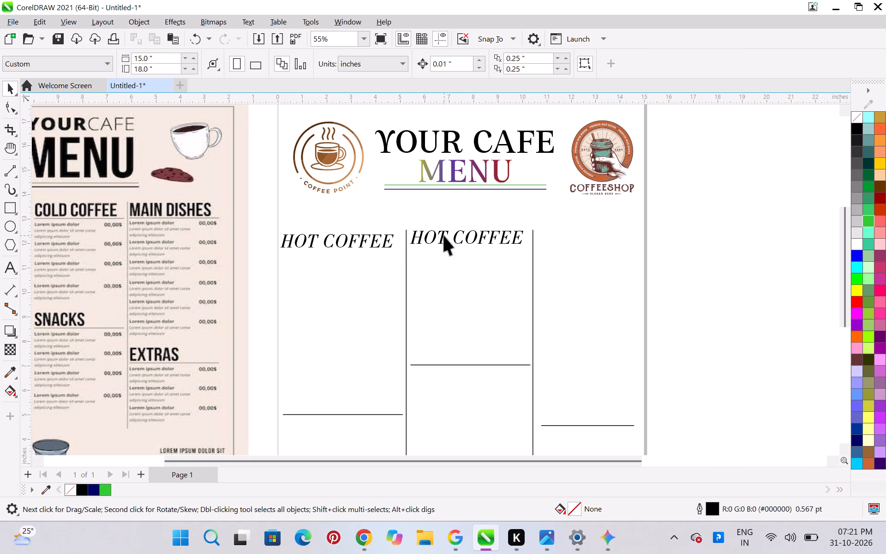
Change the second column's heading text from HOT COFFEE to COLD COFFEE.
{"action": "left_click", "coordinate": [444, 235]}
{"action": "left_click", "coordinate": [444, 235]}
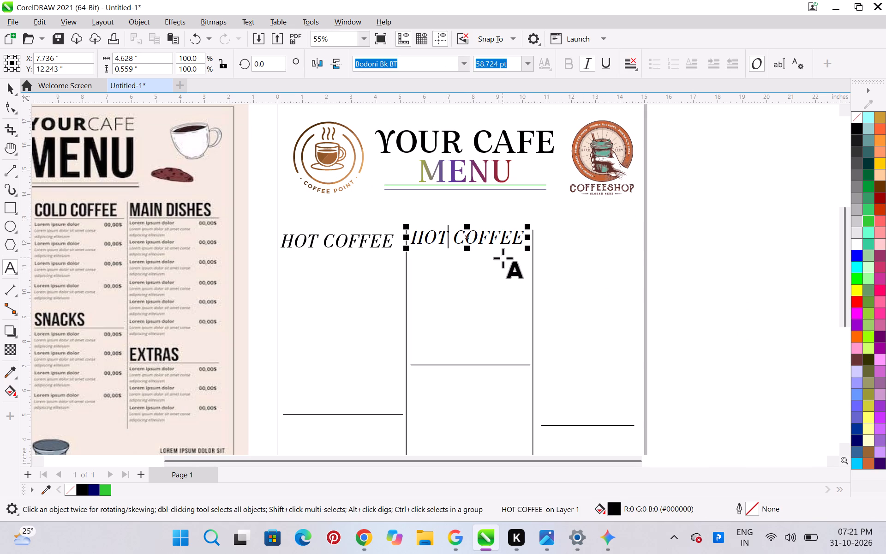
{"action": "scroll", "coordinate": [251, 115], "scroll_direction": "down", "scroll_amount": 3}
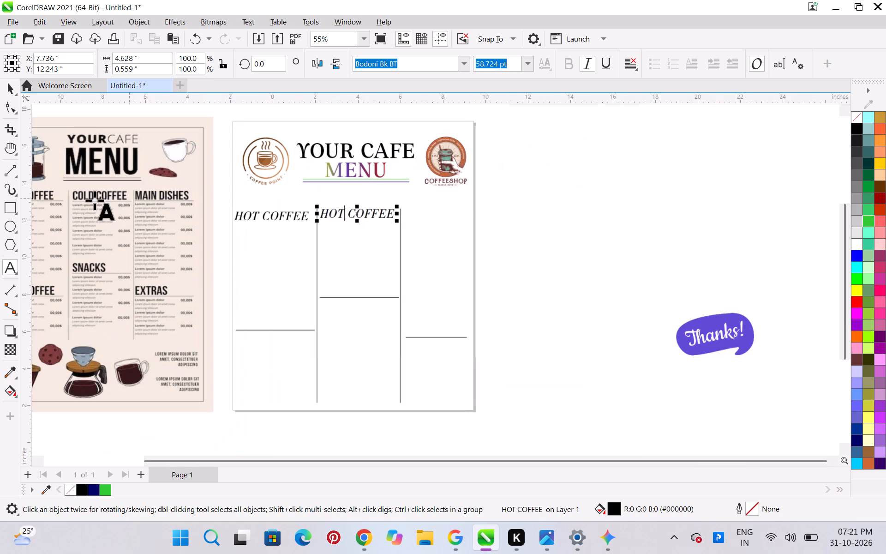
{"action": "scroll", "coordinate": [84, 233], "scroll_direction": "down", "scroll_amount": 3}
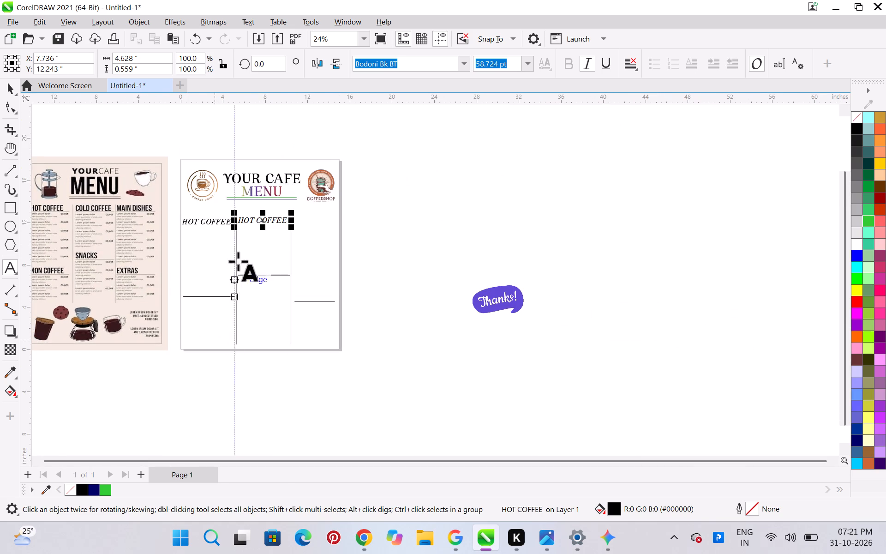
{"action": "scroll", "coordinate": [238, 261], "scroll_direction": "up", "scroll_amount": 4}
{"action": "key", "text": "BackSpace"}
{"action": "key", "text": "BackSpace"}
{"action": "key", "text": "BackSpace"}
{"action": "key", "text": "BackSpace"}
{"action": "key", "text": "BackSpace"}
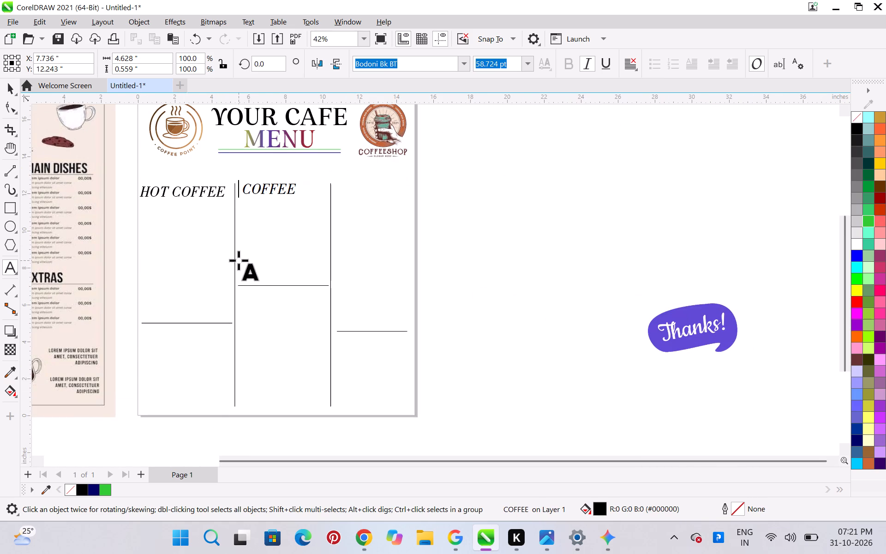
{"action": "type", "text": "COLD"}
{"action": "key", "text": "ctrl+space"}
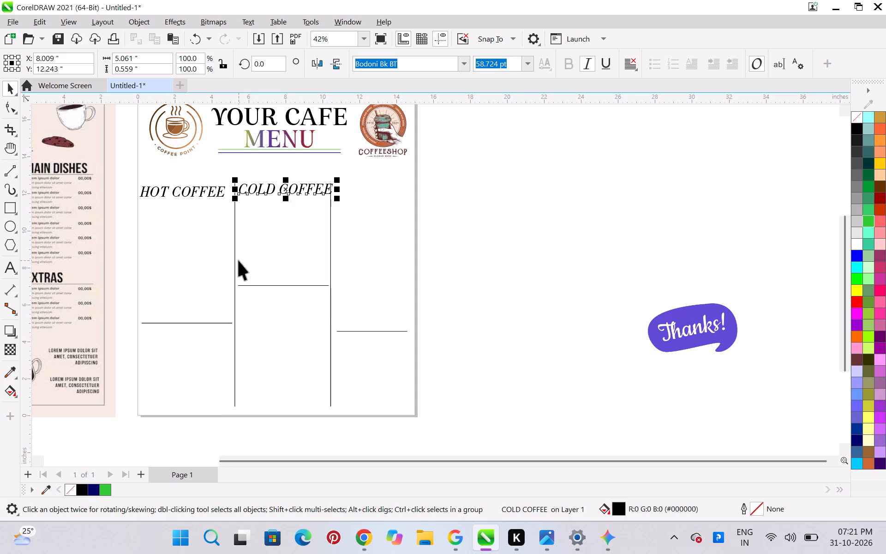
{"action": "left_click", "coordinate": [469, 241]}
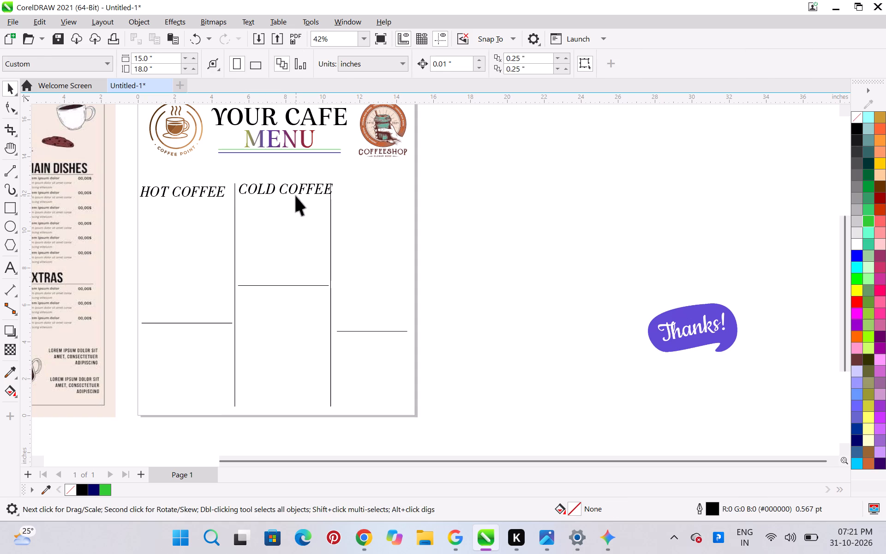
Scale the COLD COFFEE heading down to about 51.5 pt so it fits within the second column.
{"action": "left_click", "coordinate": [299, 189]}
{"action": "left_click_drag", "start_coordinate": [337, 199], "coordinate": [331, 198]}
{"action": "left_click", "coordinate": [481, 204]}
{"action": "scroll", "coordinate": [239, 185], "scroll_direction": "down", "scroll_amount": 5}
{"action": "scroll", "coordinate": [198, 181], "scroll_direction": "up", "scroll_amount": 7}
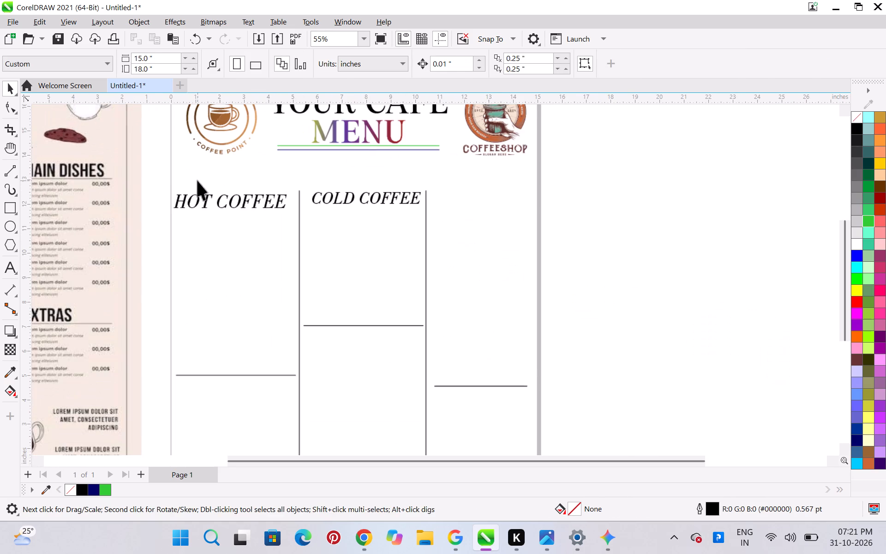
Move the COLD COFFEE heading left and slightly down, level with HOT COFFEE and just inside the first divider.
{"action": "left_click", "coordinate": [335, 202]}
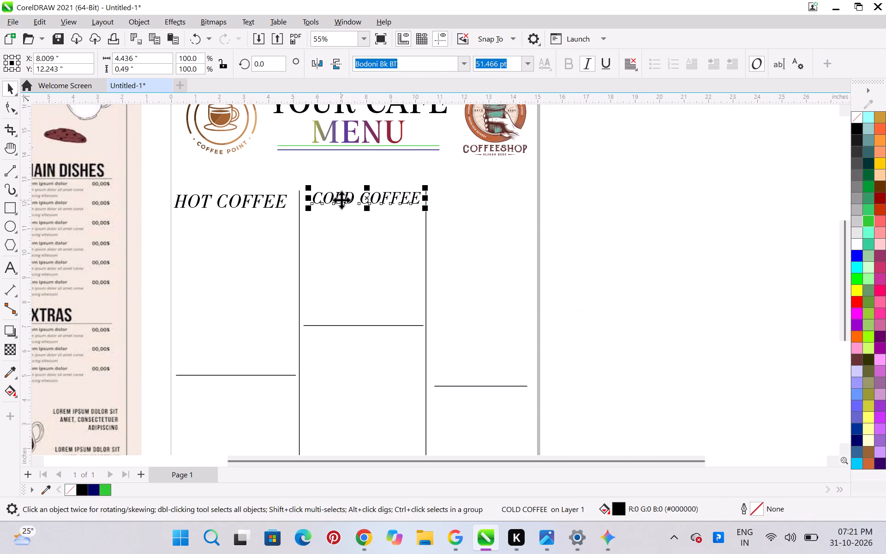
{"action": "left_click_drag", "start_coordinate": [341, 200], "coordinate": [334, 203]}
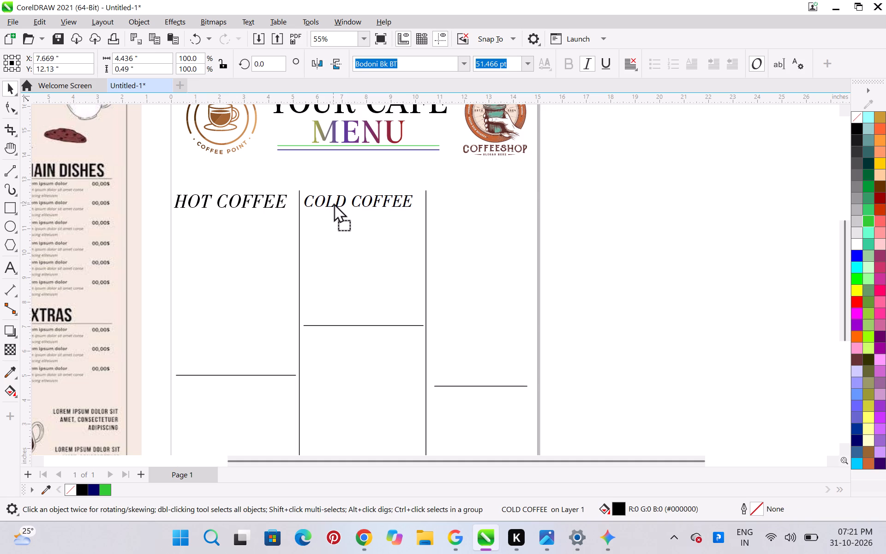
{"action": "left_click_drag", "start_coordinate": [334, 203], "coordinate": [335, 203]}
{"action": "left_click", "coordinate": [622, 269]}
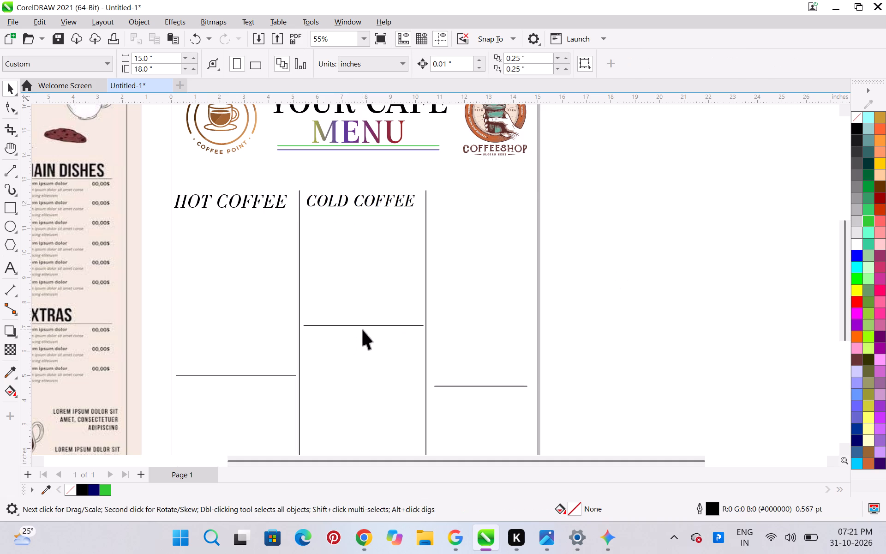
Copy the second column's horizontal line straight up beneath COLD COFFEE as an underline at Y about 11.74 inches.
{"action": "left_click", "coordinate": [363, 330]}
{"action": "left_click", "coordinate": [365, 326]}
{"action": "left_click_drag", "start_coordinate": [366, 326], "coordinate": [368, 250]}
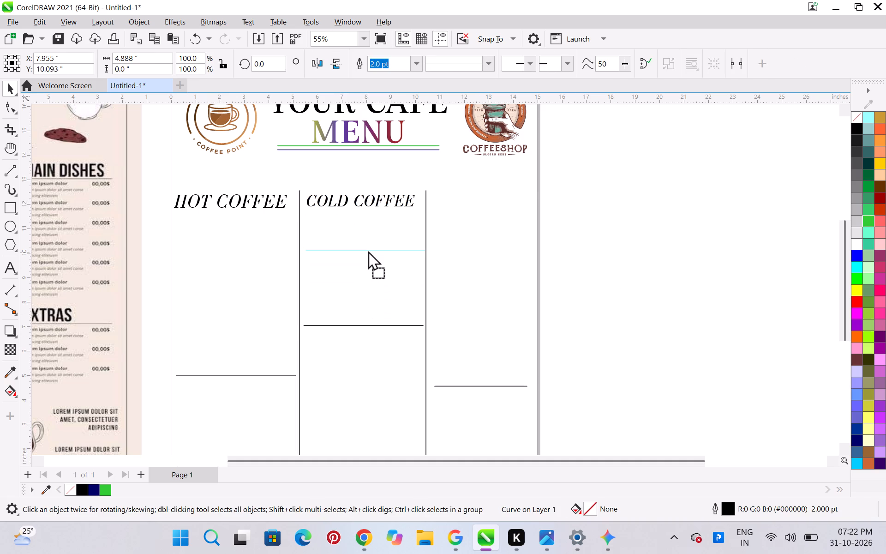
{"action": "left_click_drag", "start_coordinate": [368, 250], "coordinate": [367, 212]}
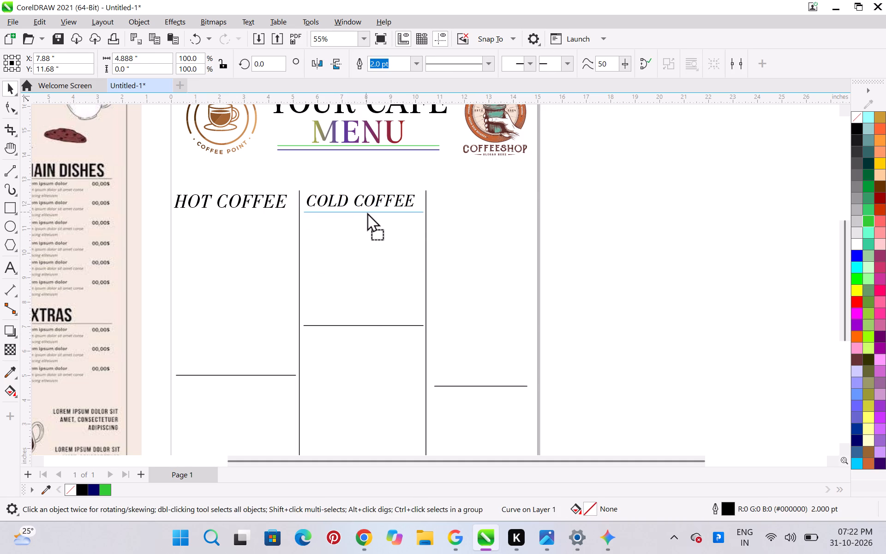
{"action": "left_click_drag", "start_coordinate": [367, 212], "coordinate": [367, 211]}
{"action": "right_click", "coordinate": [367, 211], "text": "ctrl"}
{"action": "left_click", "coordinate": [605, 255]}
{"action": "scroll", "coordinate": [248, 180], "scroll_direction": "down", "scroll_amount": 3}
{"action": "scroll", "coordinate": [237, 213], "scroll_direction": "up", "scroll_amount": 2}
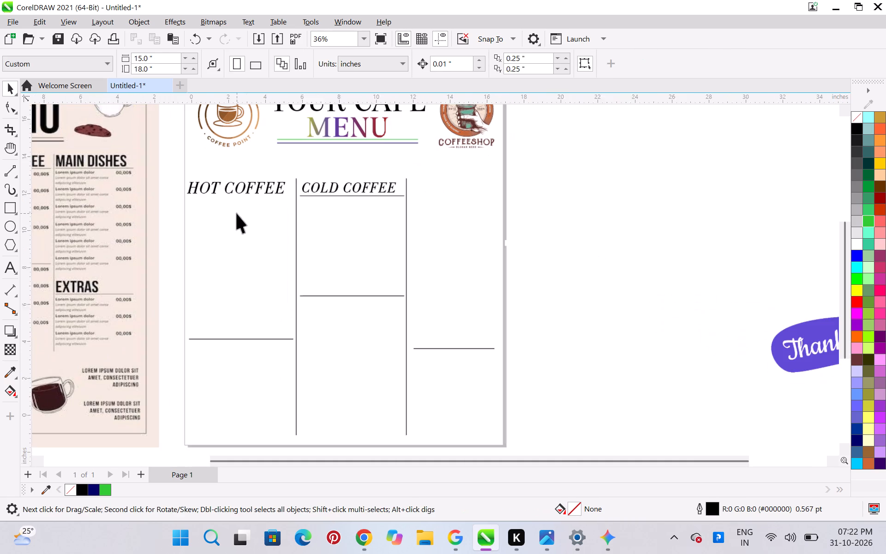
Copy the underline beneath COLD COFFEE across to the first column, just below the HOT COFFEE heading.
{"action": "left_click", "coordinate": [331, 196]}
{"action": "left_click_drag", "start_coordinate": [331, 196], "coordinate": [321, 193]}
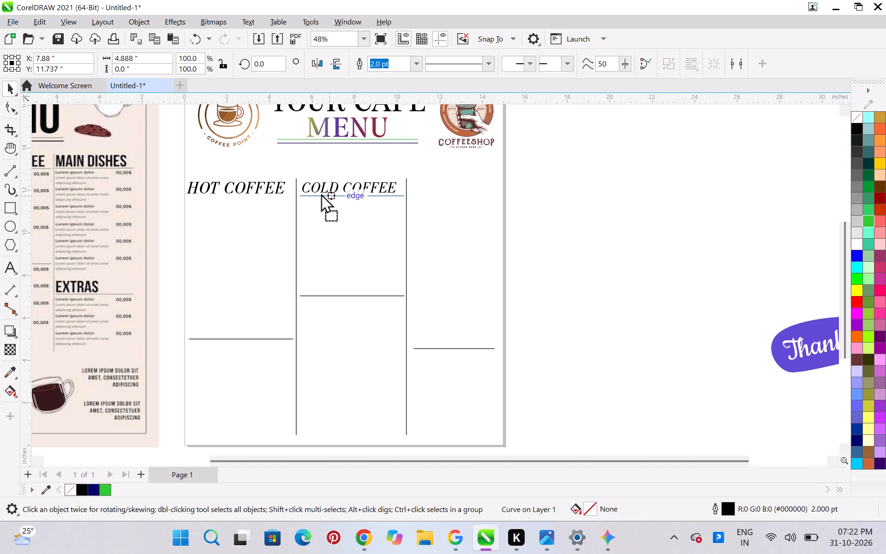
{"action": "left_click_drag", "start_coordinate": [321, 193], "coordinate": [236, 199]}
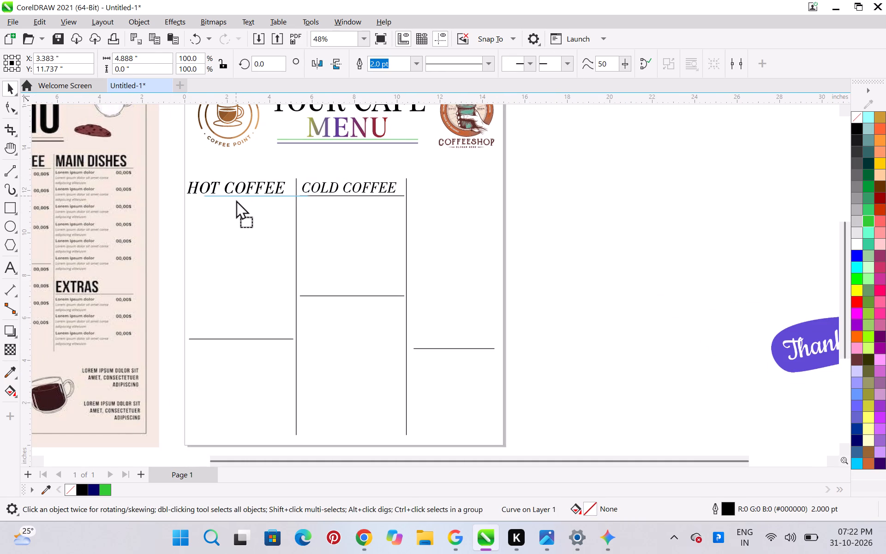
{"action": "left_click_drag", "start_coordinate": [236, 199], "coordinate": [219, 199]}
{"action": "right_click", "coordinate": [219, 199], "text": "ctrl"}
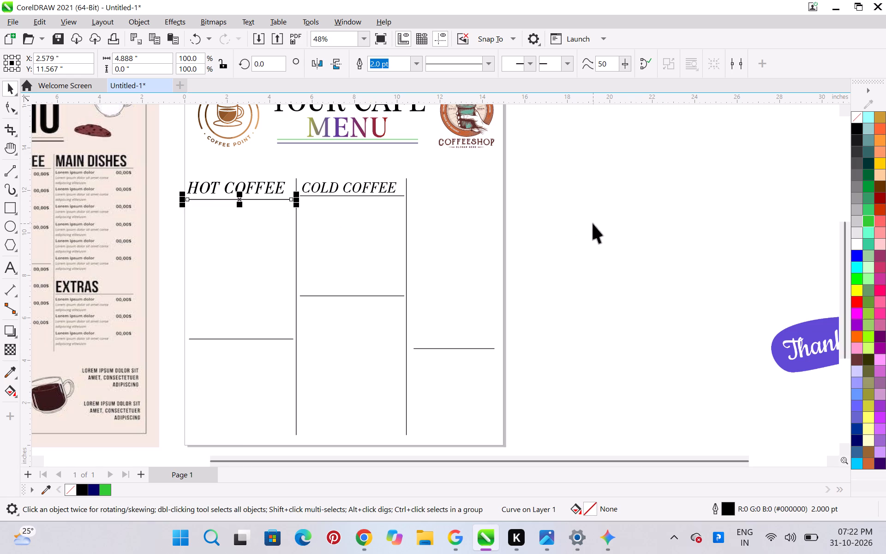
Nudge the HOT COFFEE underline up to Y about 11.72 inches, level with the COLD COFFEE underline.
{"action": "key", "text": "Up"}
{"action": "key", "text": "Up"}
{"action": "key", "text": "Up"}
{"action": "key", "text": "Up"}
{"action": "key", "text": "Up"}
{"action": "key", "text": "Up"}
{"action": "key", "text": "Up"}
{"action": "key", "text": "Up"}
{"action": "key", "text": "Up"}
{"action": "key", "text": "Up"}
{"action": "key", "text": "Up"}
{"action": "key", "text": "Up"}
{"action": "key", "text": "Up"}
{"action": "key", "text": "Up"}
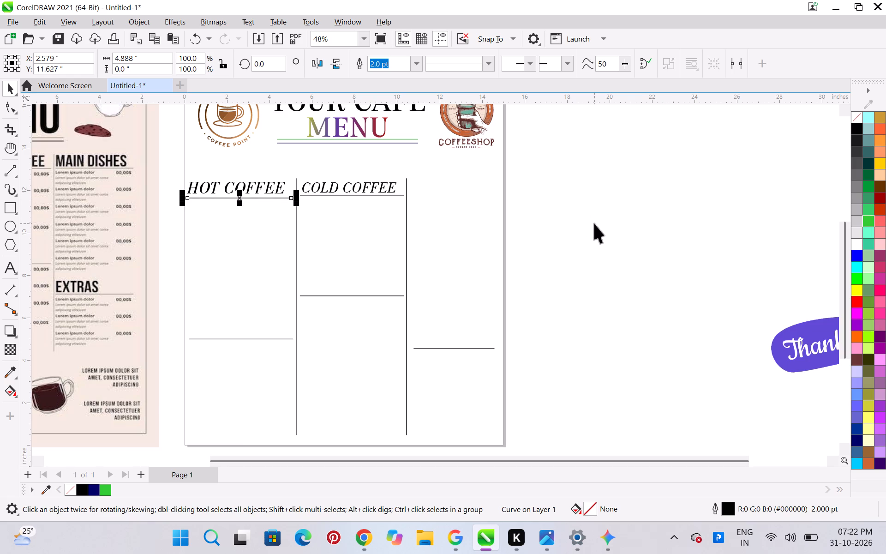
{"action": "key", "text": "Up"}
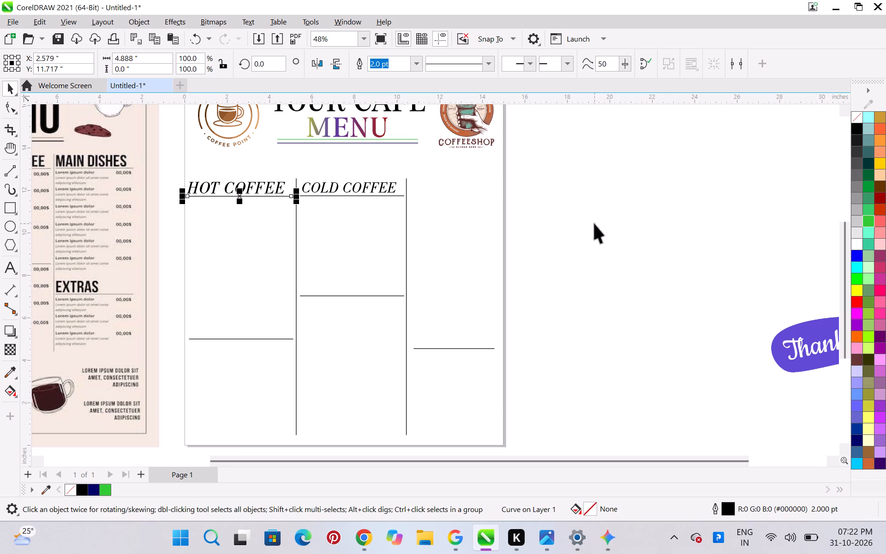
{"action": "left_click", "coordinate": [594, 223]}
Change the HOT COFFEE heading's font to Bodoni MT (Regular, Normal).
{"action": "scroll", "coordinate": [494, 233], "scroll_direction": "down", "scroll_amount": 4}
{"action": "scroll", "coordinate": [351, 230], "scroll_direction": "up", "scroll_amount": 4}
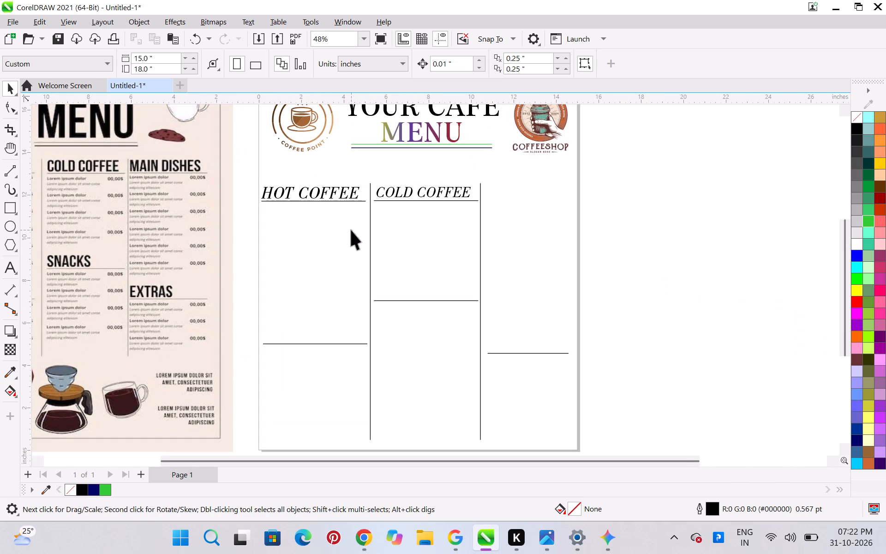
{"action": "scroll", "coordinate": [351, 230], "scroll_direction": "up", "scroll_amount": 4}
{"action": "left_click", "coordinate": [345, 162]}
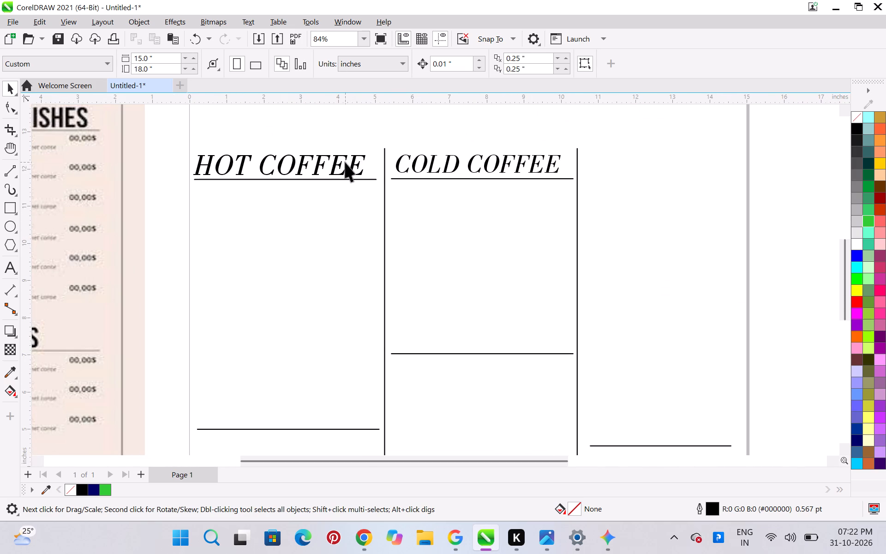
{"action": "left_click", "coordinate": [353, 170]}
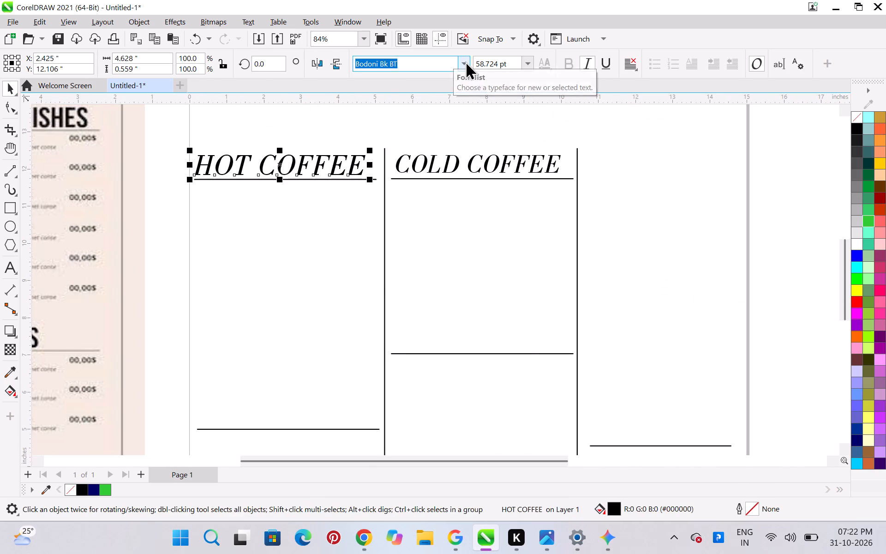
{"action": "left_click", "coordinate": [465, 61]}
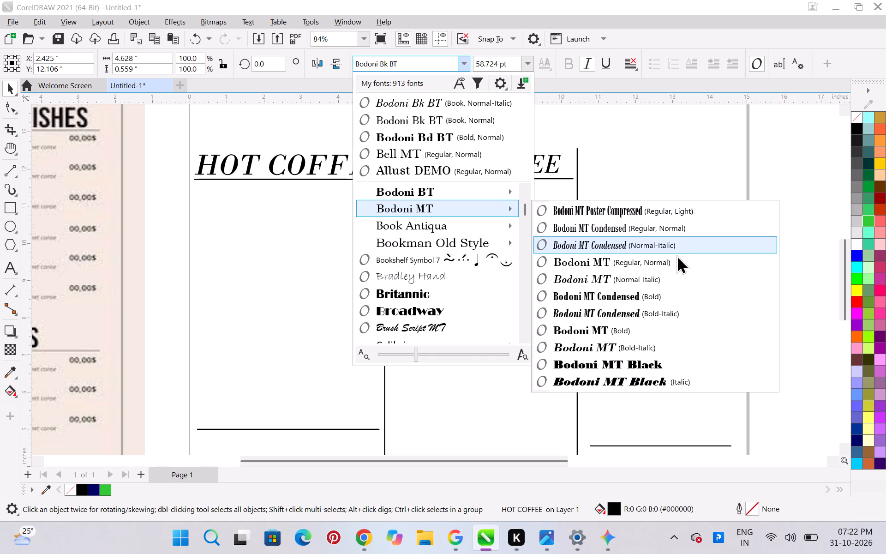
{"action": "left_click", "coordinate": [656, 261]}
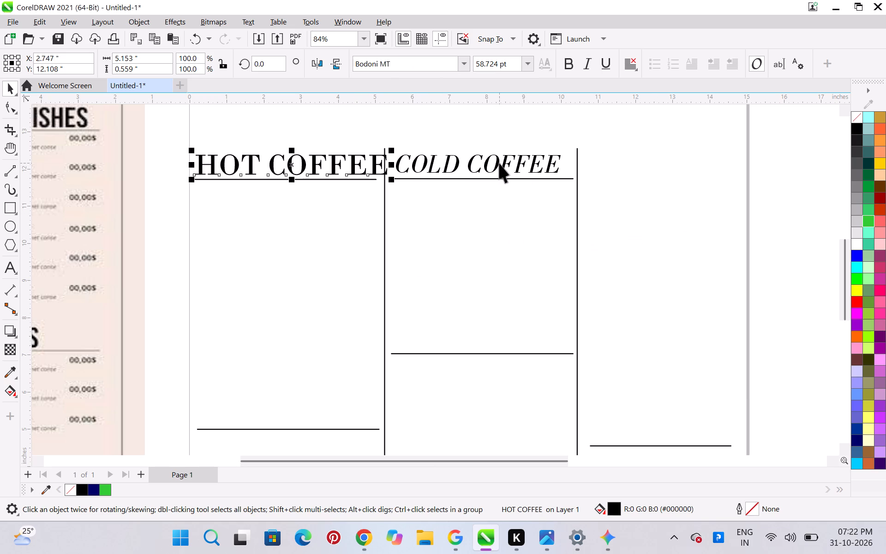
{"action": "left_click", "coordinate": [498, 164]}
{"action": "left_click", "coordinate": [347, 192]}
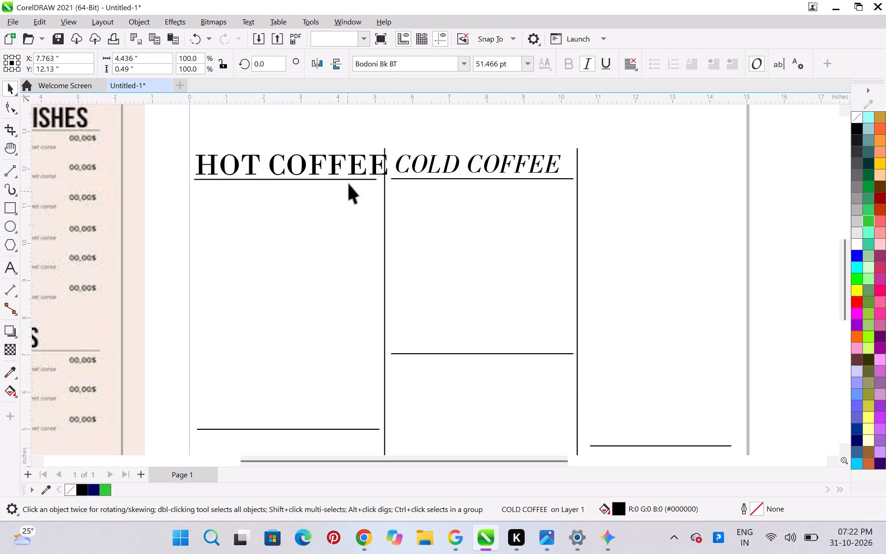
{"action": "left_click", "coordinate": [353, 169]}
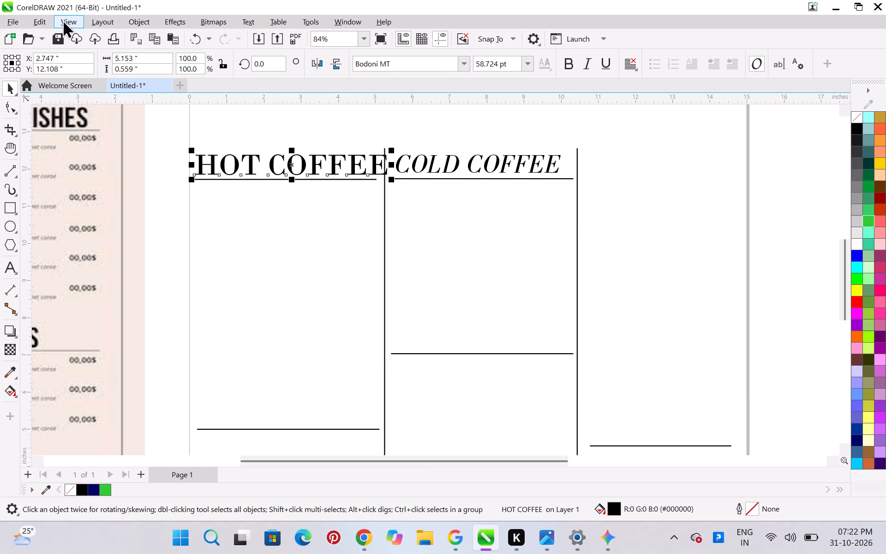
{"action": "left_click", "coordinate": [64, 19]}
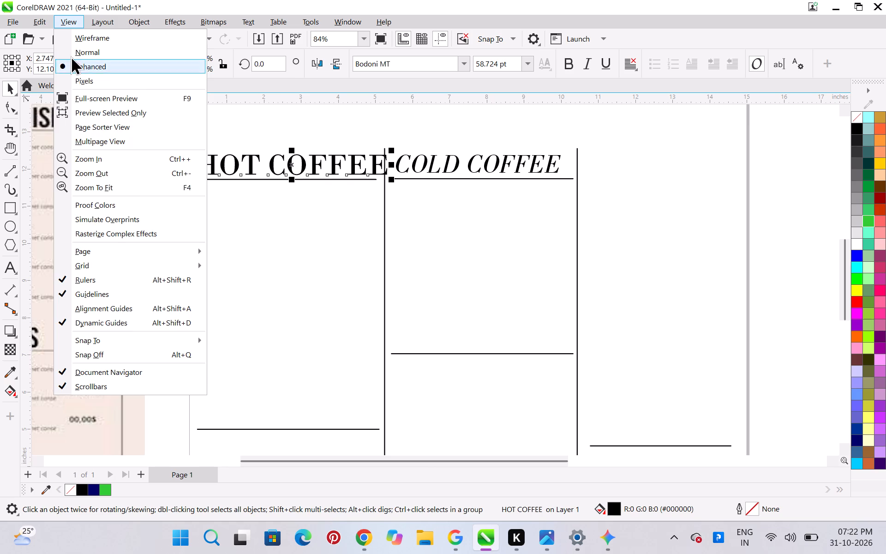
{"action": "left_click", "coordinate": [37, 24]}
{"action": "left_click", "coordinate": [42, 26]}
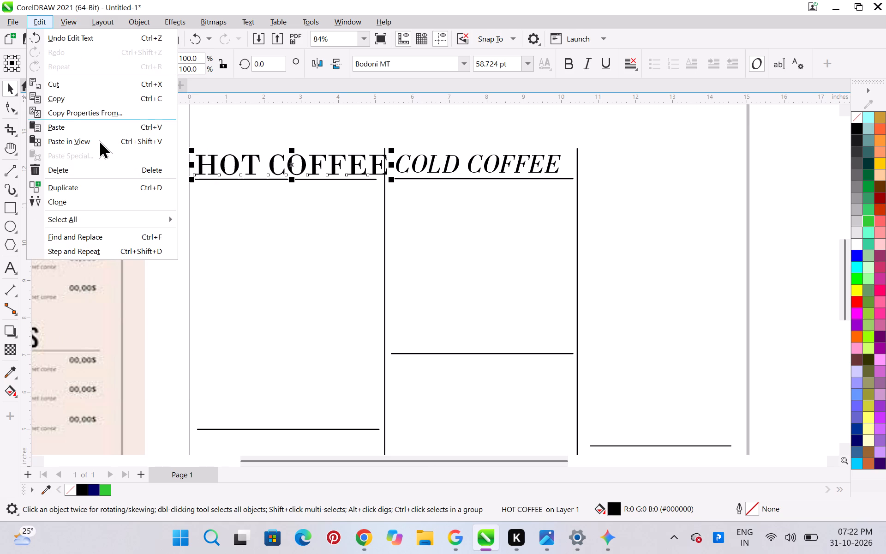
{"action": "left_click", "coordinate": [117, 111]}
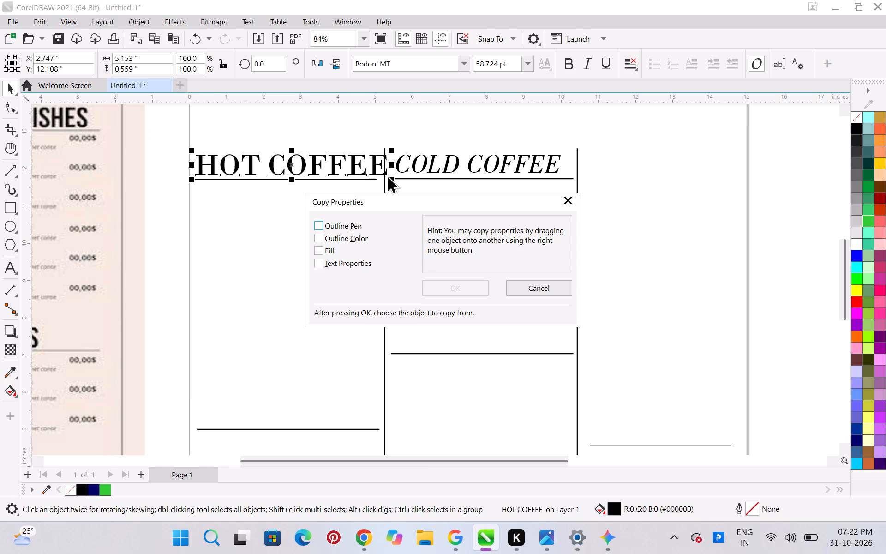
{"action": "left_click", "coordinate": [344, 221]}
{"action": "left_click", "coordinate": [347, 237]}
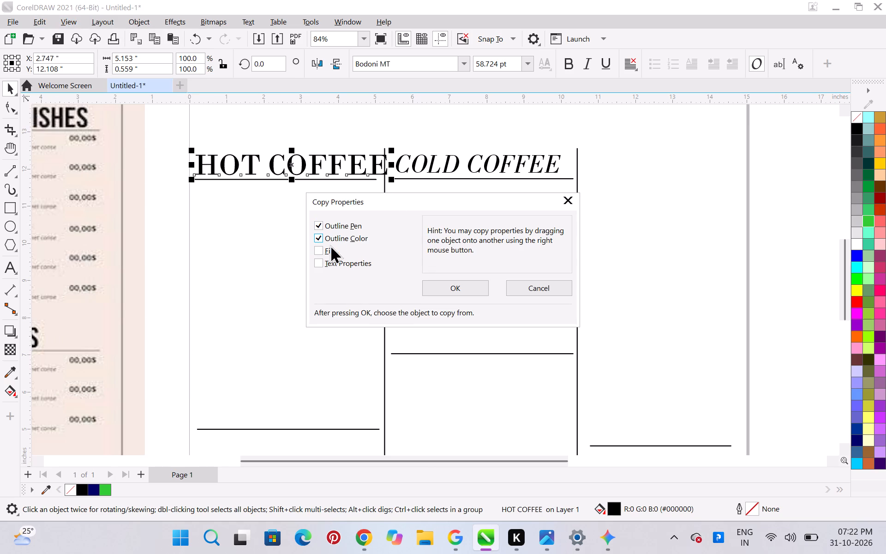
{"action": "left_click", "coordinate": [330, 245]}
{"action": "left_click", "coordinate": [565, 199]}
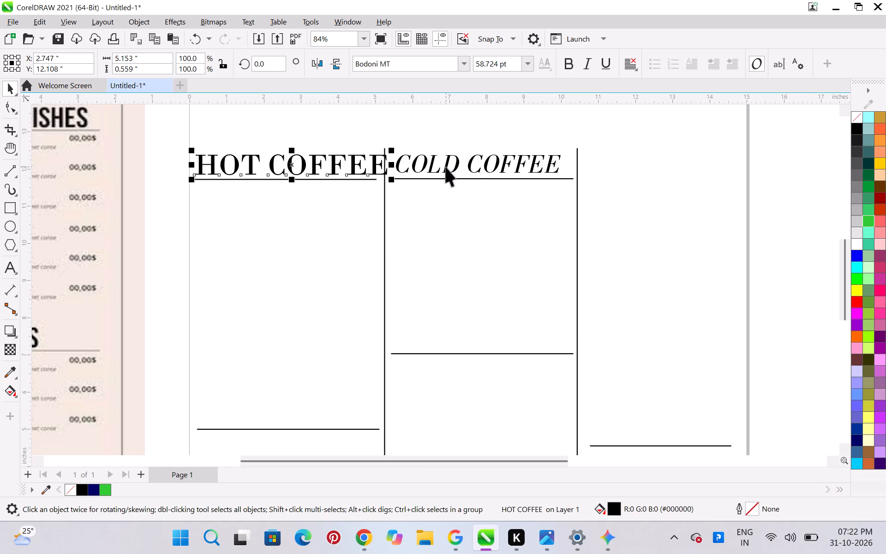
Copy the outline pen, outline color, fill and text properties from the HOT COFFEE heading to COLD COFFEE.
{"action": "left_click", "coordinate": [446, 167]}
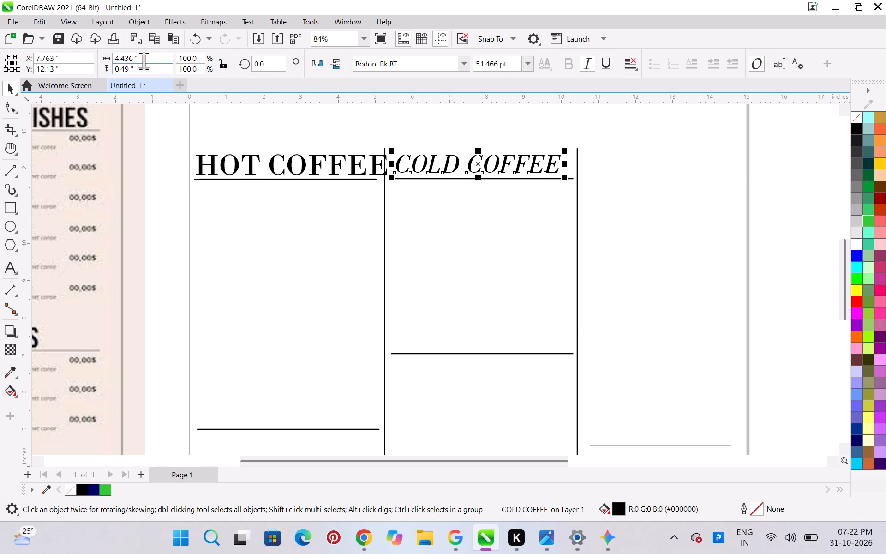
{"action": "left_click", "coordinate": [45, 23]}
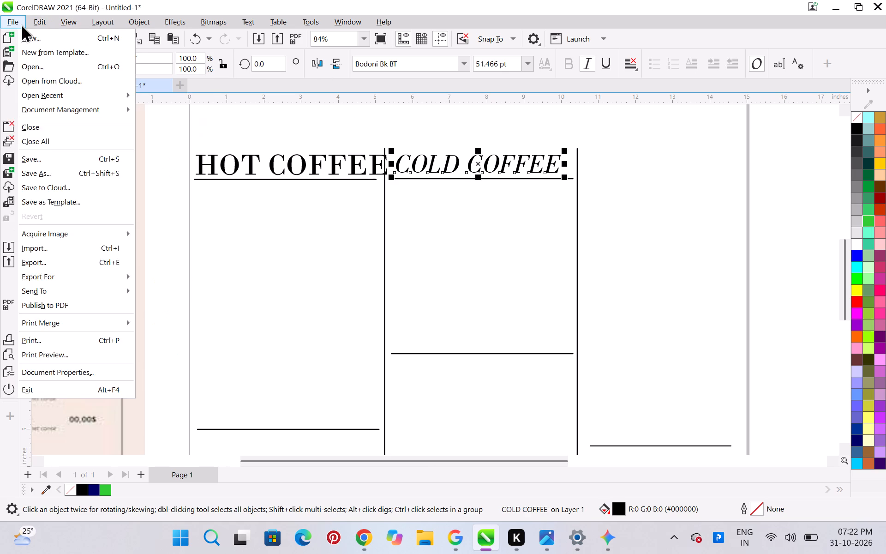
{"action": "left_click", "coordinate": [70, 113]}
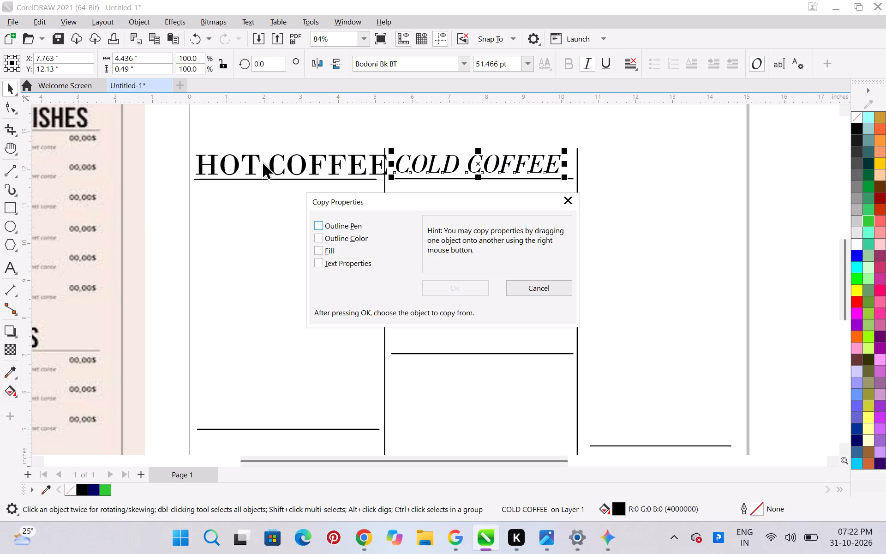
{"action": "left_click", "coordinate": [321, 222]}
{"action": "left_click", "coordinate": [327, 234]}
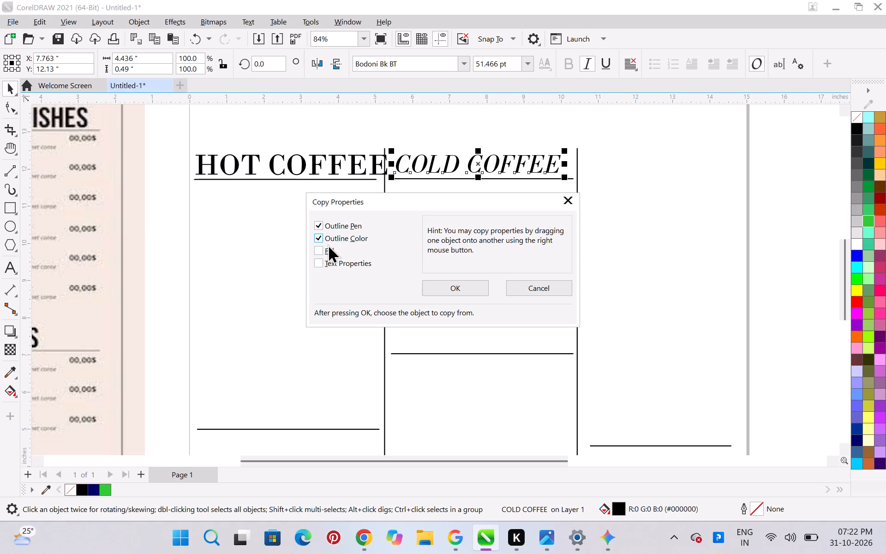
{"action": "left_click", "coordinate": [324, 248]}
{"action": "left_click", "coordinate": [327, 263]}
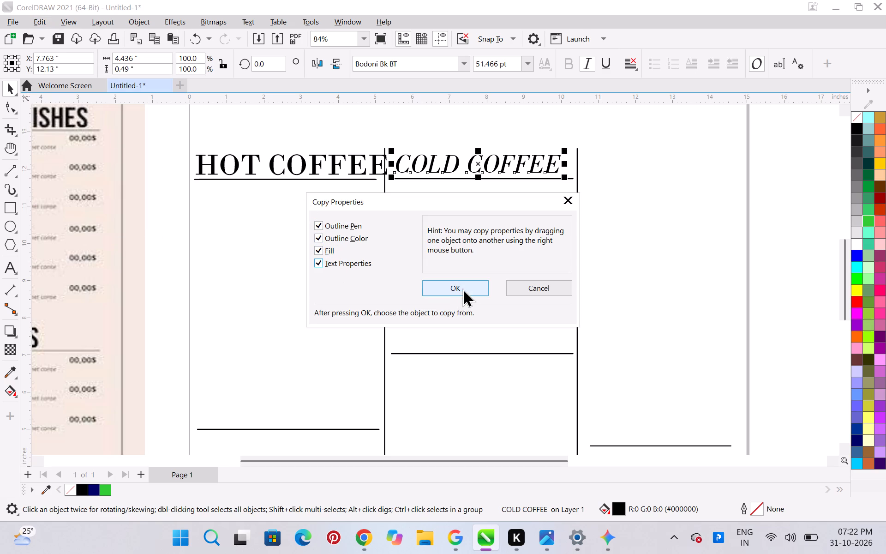
{"action": "left_click", "coordinate": [462, 288]}
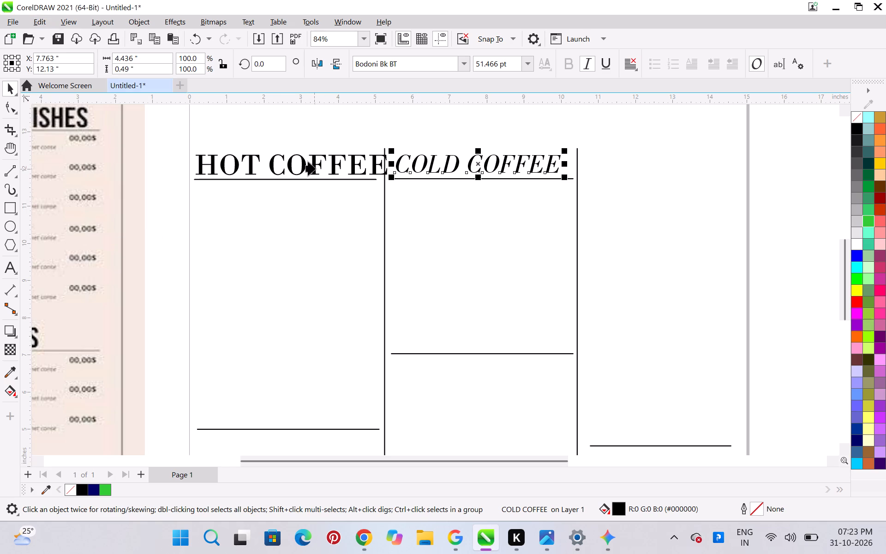
{"action": "left_click", "coordinate": [314, 166]}
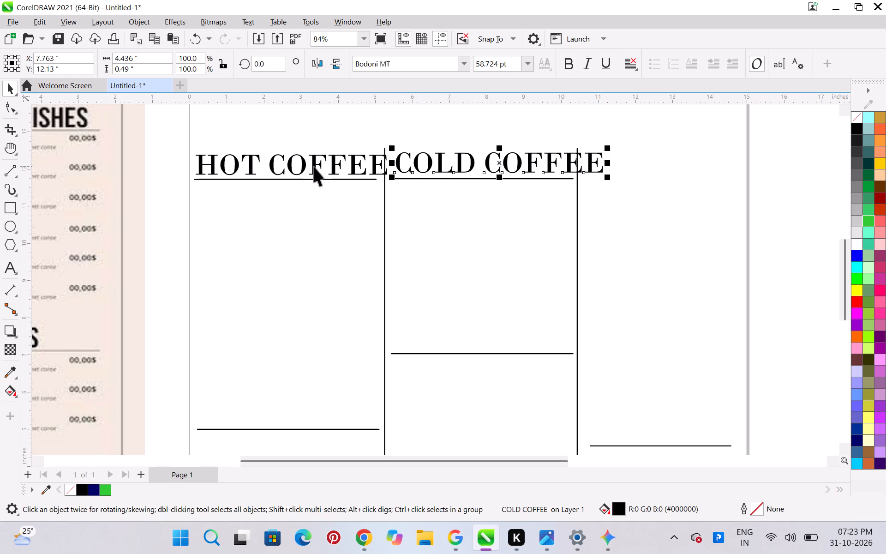
{"action": "key", "text": "ctrl+space"}
{"action": "left_click", "coordinate": [448, 228]}
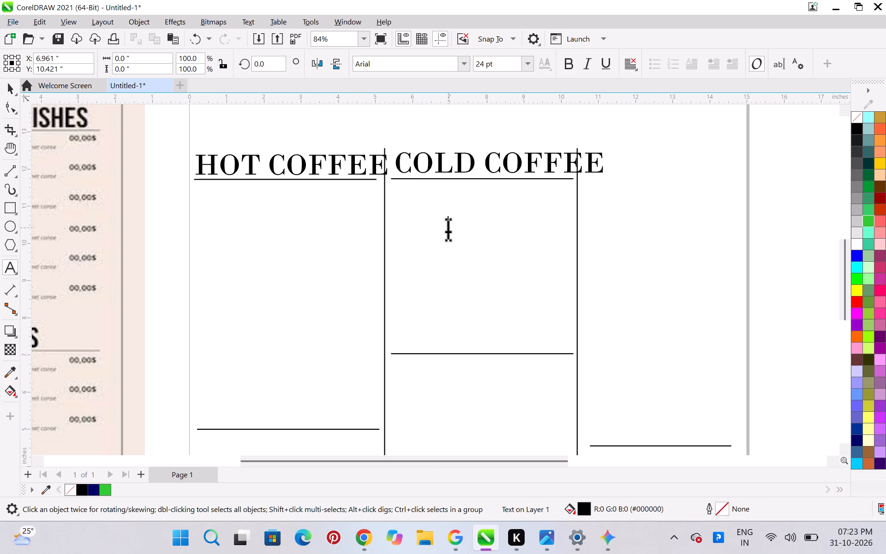
{"action": "key", "text": "ctrl+space"}
Narrow the COLD COFFEE heading horizontally to about 4.73 inches wide so it fits between the two dividers.
{"action": "left_click", "coordinate": [595, 163]}
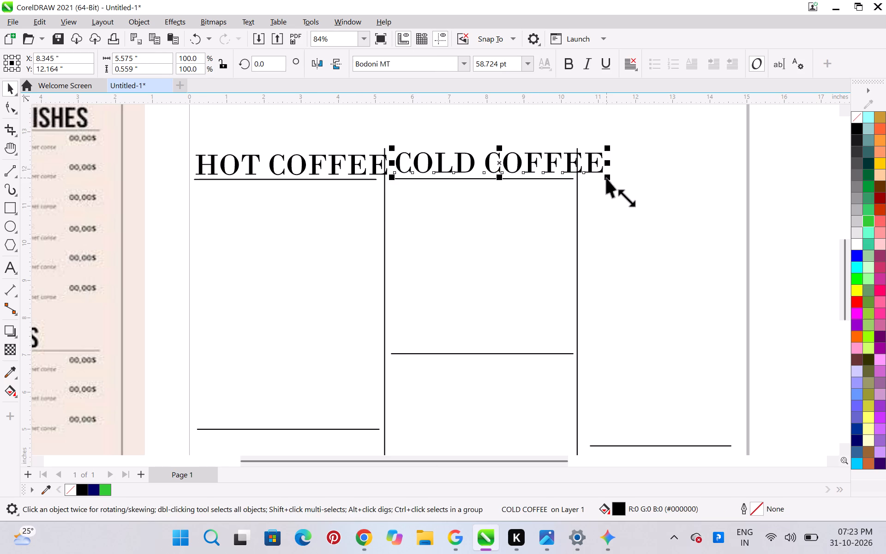
{"action": "left_click_drag", "start_coordinate": [608, 164], "coordinate": [577, 169]}
{"action": "left_click", "coordinate": [577, 169]}
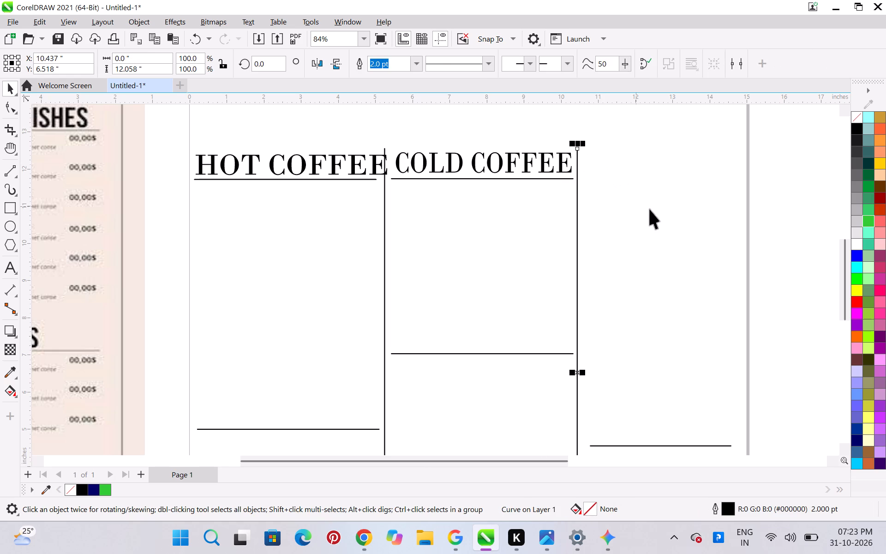
{"action": "left_click", "coordinate": [650, 209]}
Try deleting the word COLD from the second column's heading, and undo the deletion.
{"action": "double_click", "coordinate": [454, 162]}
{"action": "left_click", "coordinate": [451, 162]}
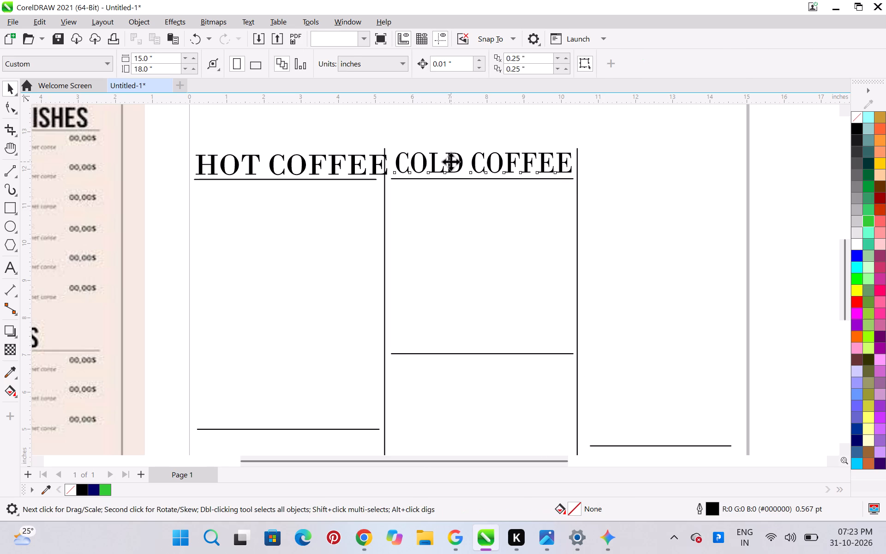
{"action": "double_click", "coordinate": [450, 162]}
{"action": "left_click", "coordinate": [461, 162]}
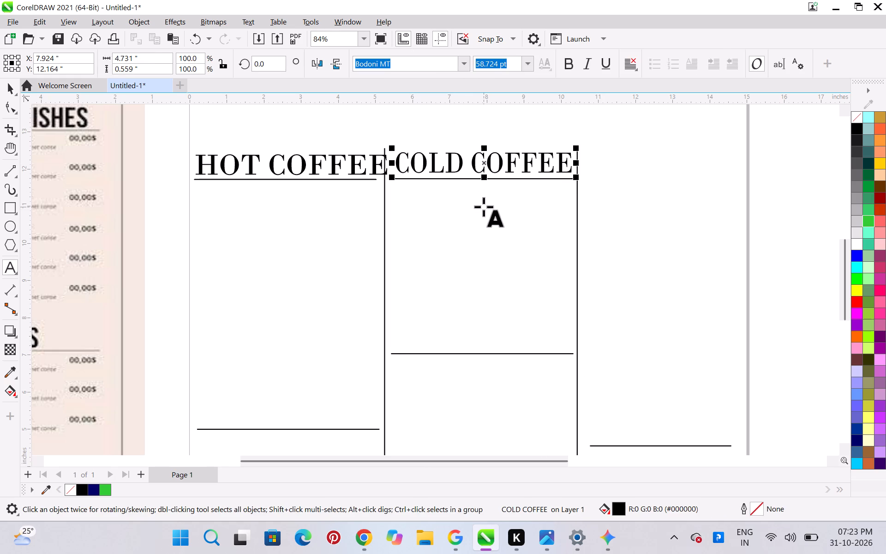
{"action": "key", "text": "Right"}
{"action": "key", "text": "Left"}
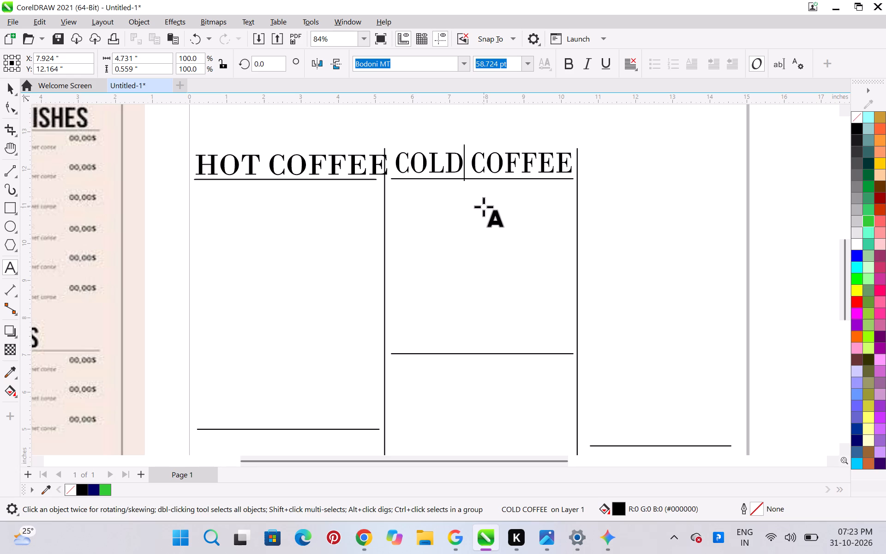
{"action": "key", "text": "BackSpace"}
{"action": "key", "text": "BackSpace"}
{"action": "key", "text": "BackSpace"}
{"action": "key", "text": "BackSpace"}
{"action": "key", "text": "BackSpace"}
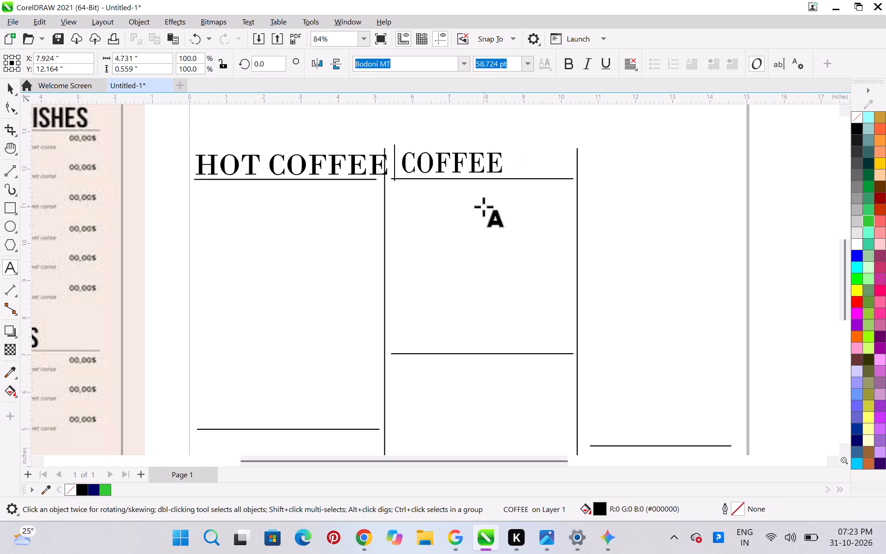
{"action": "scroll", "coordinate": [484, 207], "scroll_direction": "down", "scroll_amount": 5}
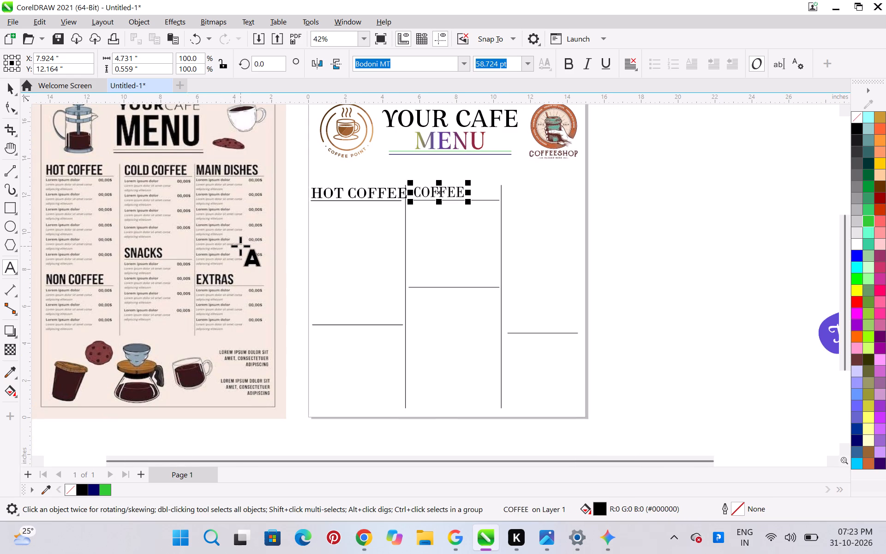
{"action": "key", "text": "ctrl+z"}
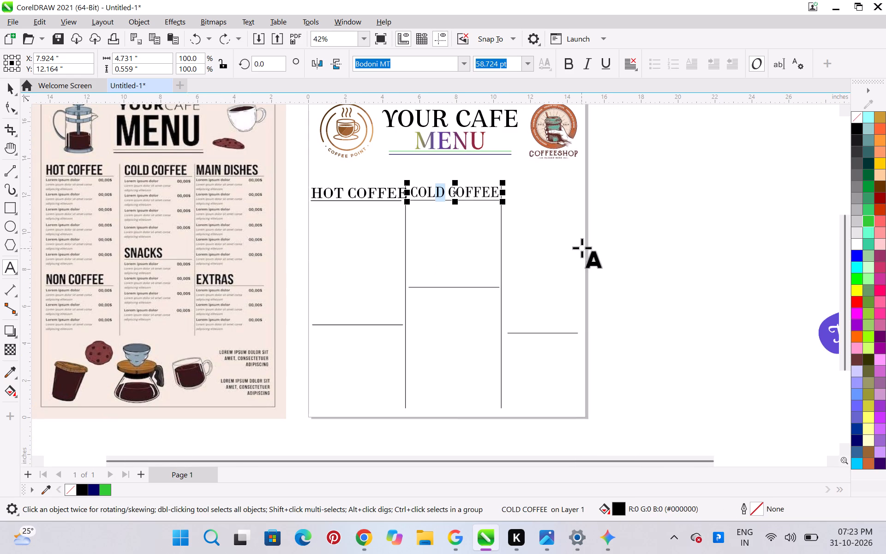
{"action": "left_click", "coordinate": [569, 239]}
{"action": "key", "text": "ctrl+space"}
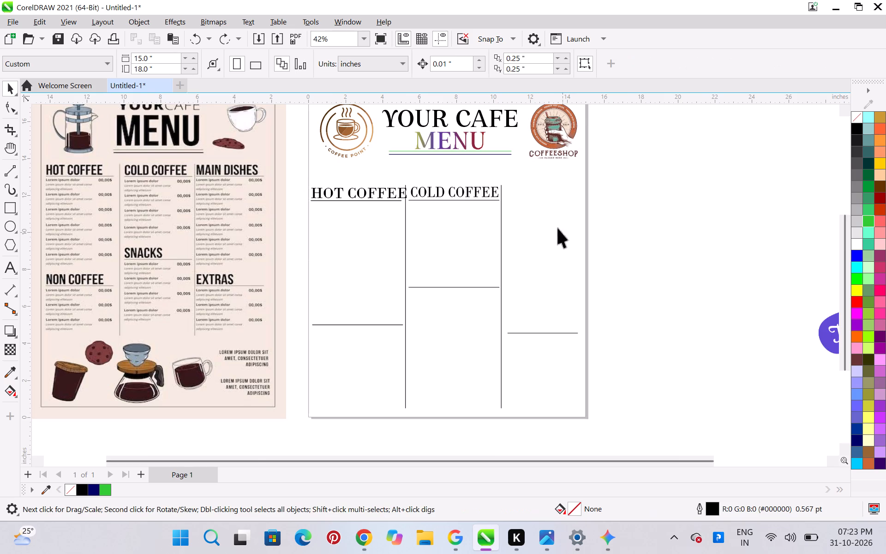
Narrow the HOT COFFEE heading horizontally to about 4.93 inches wide so it fits within the first column.
{"action": "scroll", "coordinate": [539, 220], "scroll_direction": "up", "scroll_amount": 4}
{"action": "scroll", "coordinate": [539, 220], "scroll_direction": "down", "scroll_amount": 3}
{"action": "scroll", "coordinate": [485, 213], "scroll_direction": "up", "scroll_amount": 3}
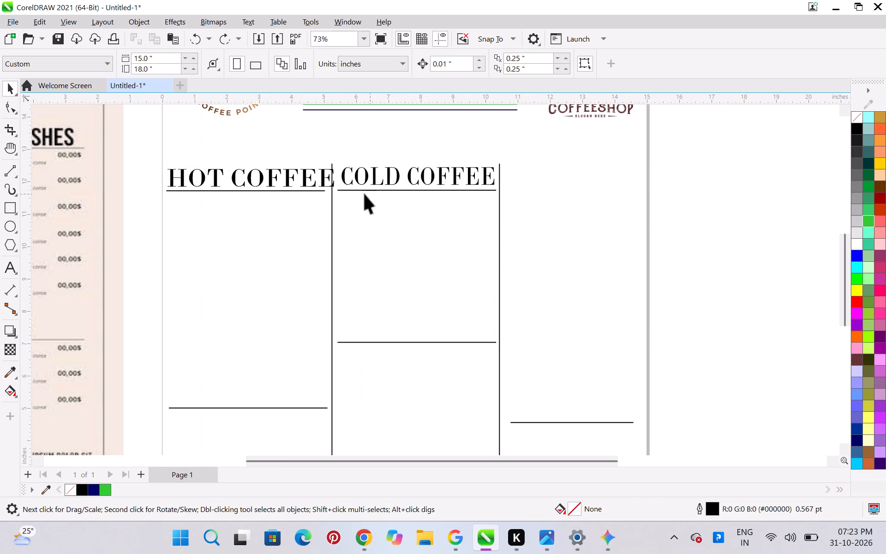
{"action": "left_click", "coordinate": [309, 178]}
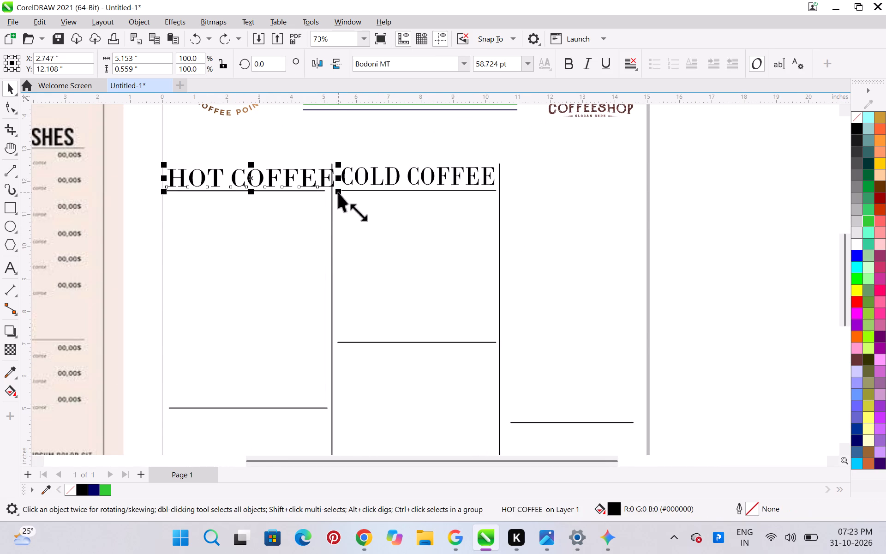
{"action": "left_click_drag", "start_coordinate": [338, 177], "coordinate": [331, 177]}
{"action": "left_click", "coordinate": [384, 262]}
Duplicate the COLD COFFEE heading into the third column and narrow the copy to about 4.2 inches wide.
{"action": "scroll", "coordinate": [401, 250], "scroll_direction": "down", "scroll_amount": 4}
{"action": "scroll", "coordinate": [410, 231], "scroll_direction": "up", "scroll_amount": 3}
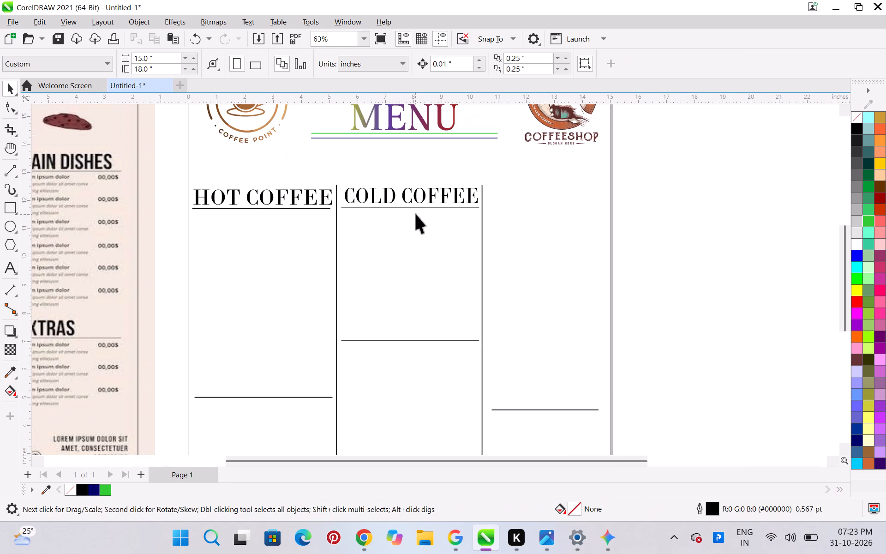
{"action": "left_click", "coordinate": [425, 198]}
{"action": "left_click_drag", "start_coordinate": [425, 198], "coordinate": [530, 195]}
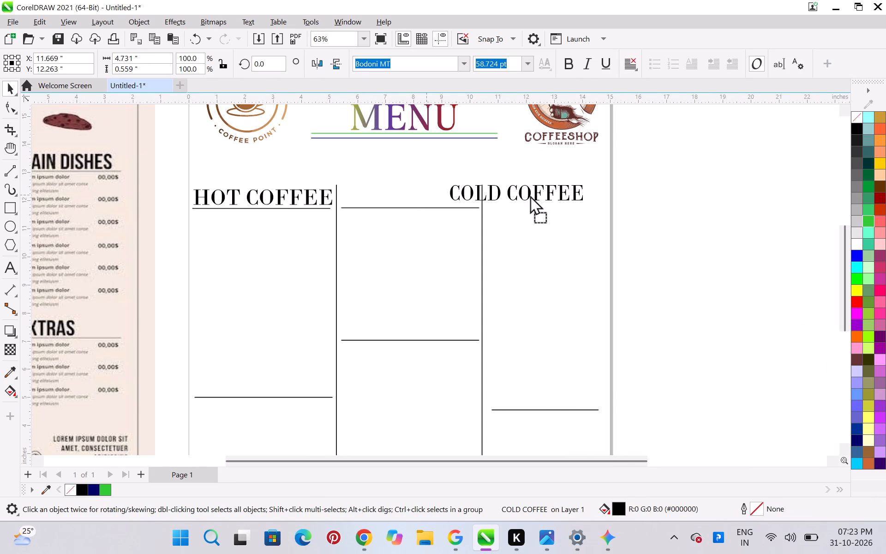
{"action": "left_click_drag", "start_coordinate": [530, 195], "coordinate": [572, 197]}
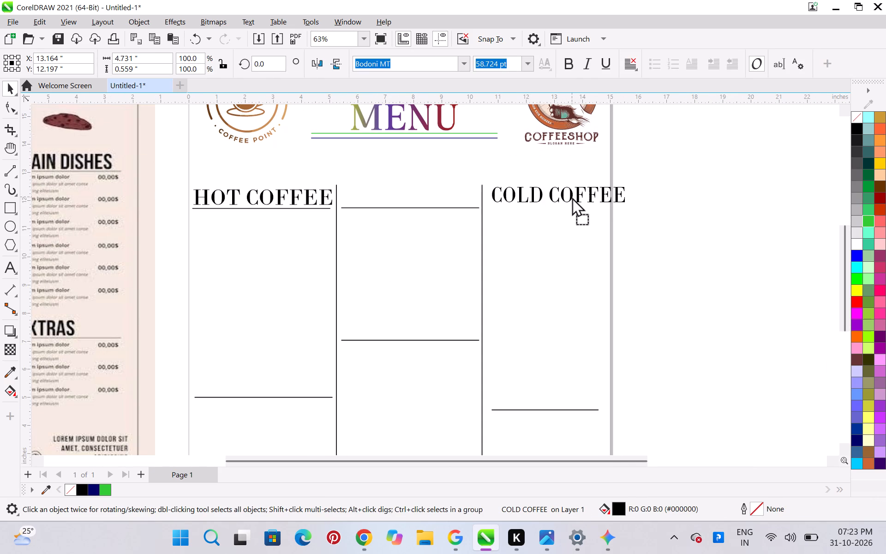
{"action": "left_click_drag", "start_coordinate": [572, 197], "coordinate": [565, 200]}
{"action": "right_click", "coordinate": [565, 200]}
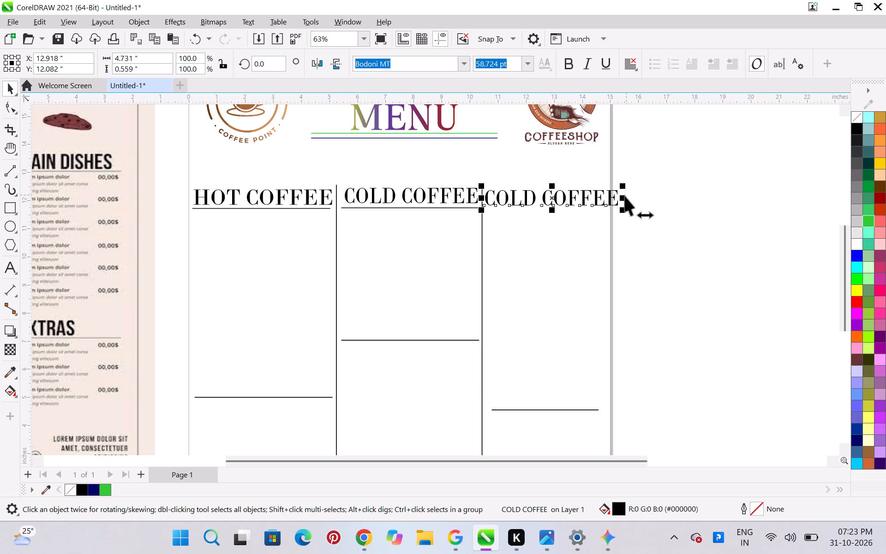
{"action": "left_click_drag", "start_coordinate": [623, 197], "coordinate": [608, 197]}
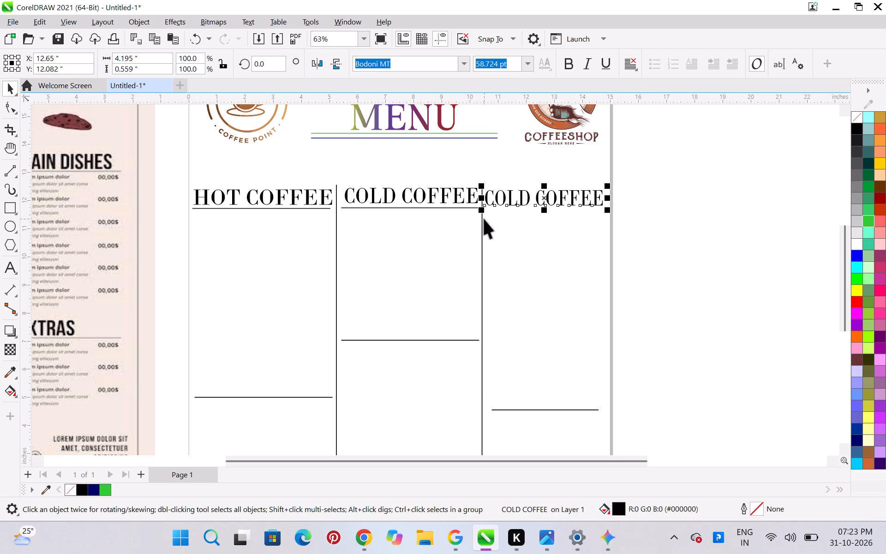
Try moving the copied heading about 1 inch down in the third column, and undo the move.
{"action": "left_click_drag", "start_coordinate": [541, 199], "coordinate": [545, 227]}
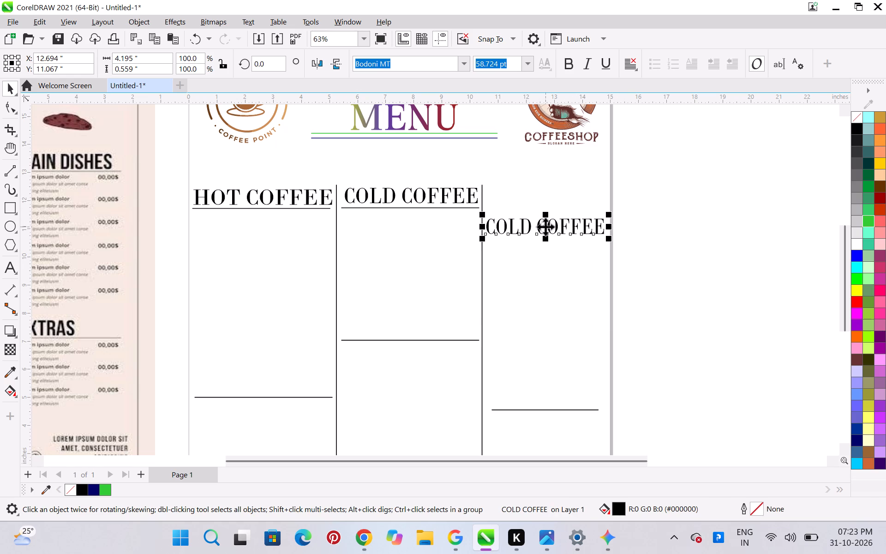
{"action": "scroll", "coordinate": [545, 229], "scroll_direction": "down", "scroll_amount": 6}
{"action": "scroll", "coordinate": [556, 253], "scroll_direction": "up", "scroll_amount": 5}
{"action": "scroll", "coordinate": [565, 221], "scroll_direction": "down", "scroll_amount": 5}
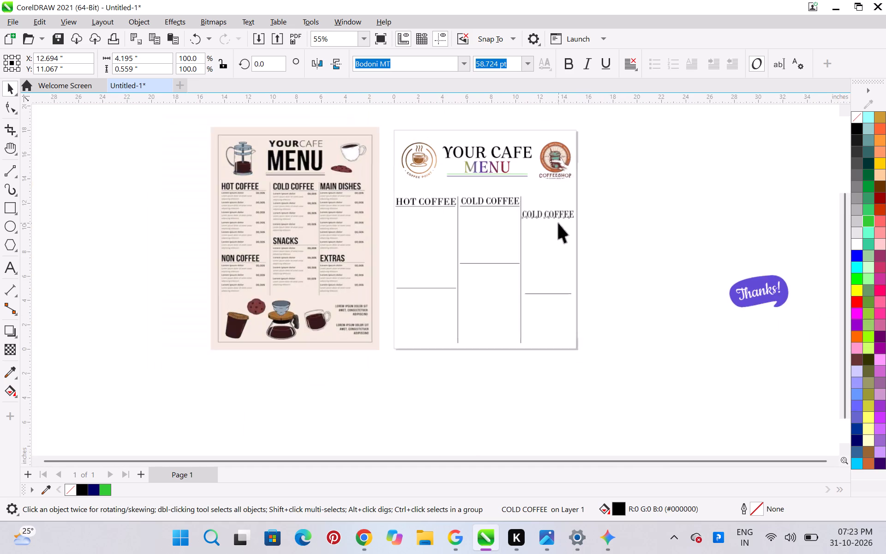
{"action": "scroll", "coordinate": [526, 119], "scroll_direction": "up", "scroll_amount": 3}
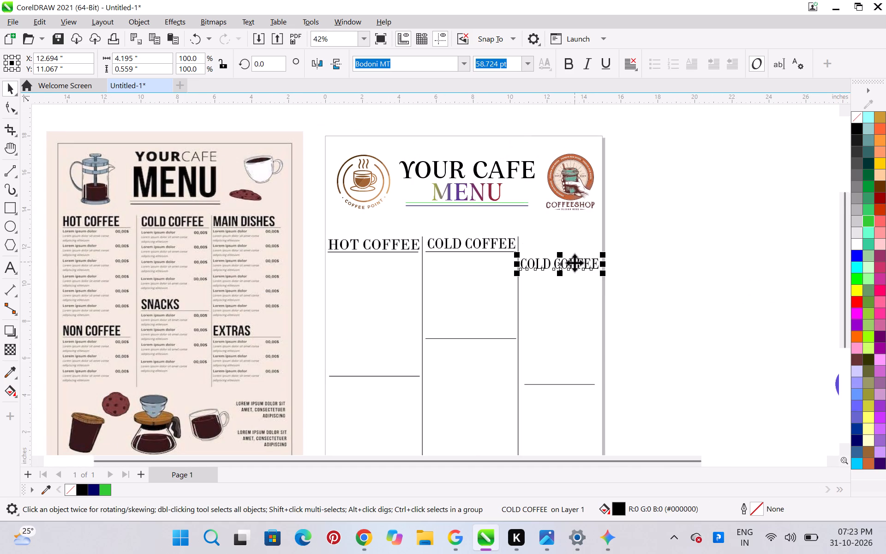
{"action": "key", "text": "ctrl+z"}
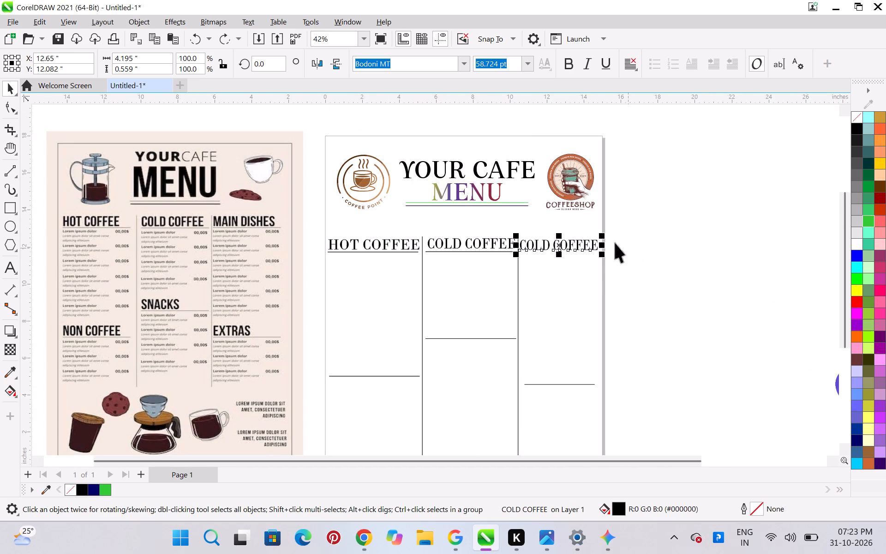
Replace the third column's copied heading text with MAIN DISHES.
{"action": "double_click", "coordinate": [587, 246]}
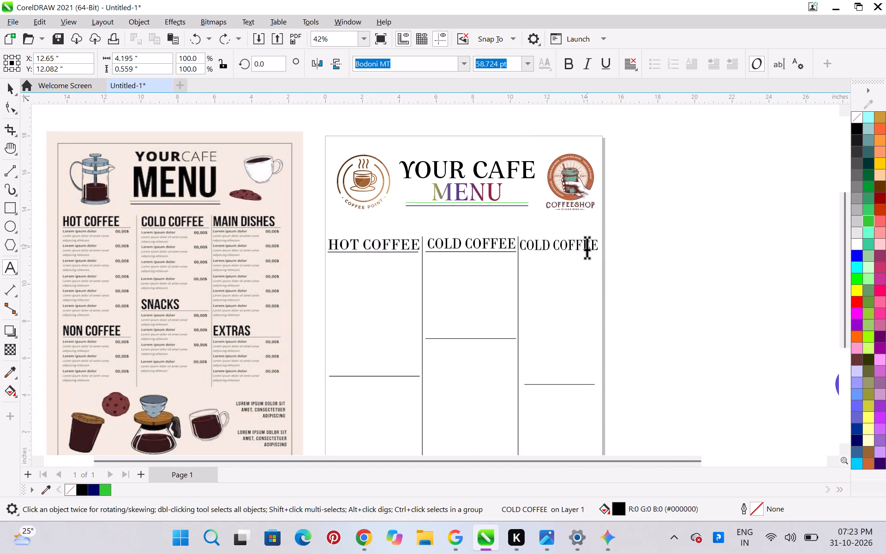
{"action": "key", "text": "ctrl+a"}
{"action": "key", "text": "BackSpace"}
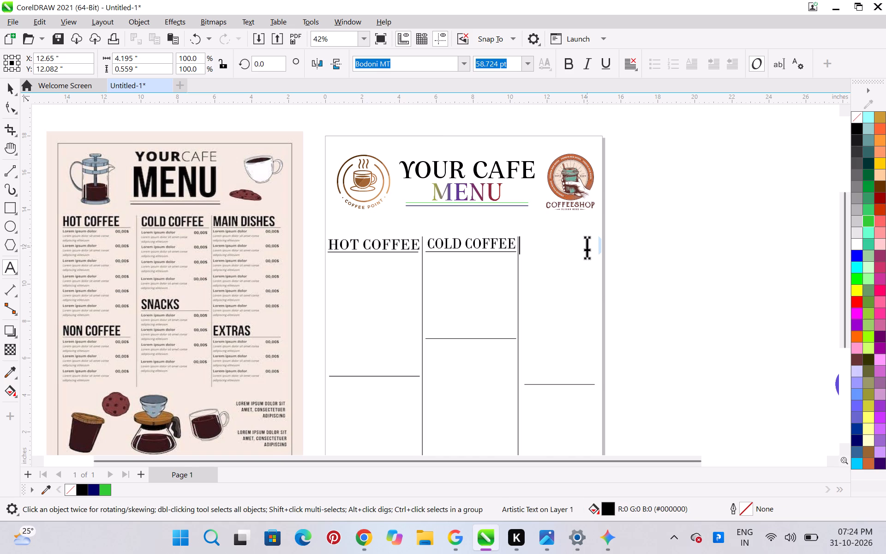
{"action": "type", "text": "MAIN"}
{"action": "key", "text": "space"}
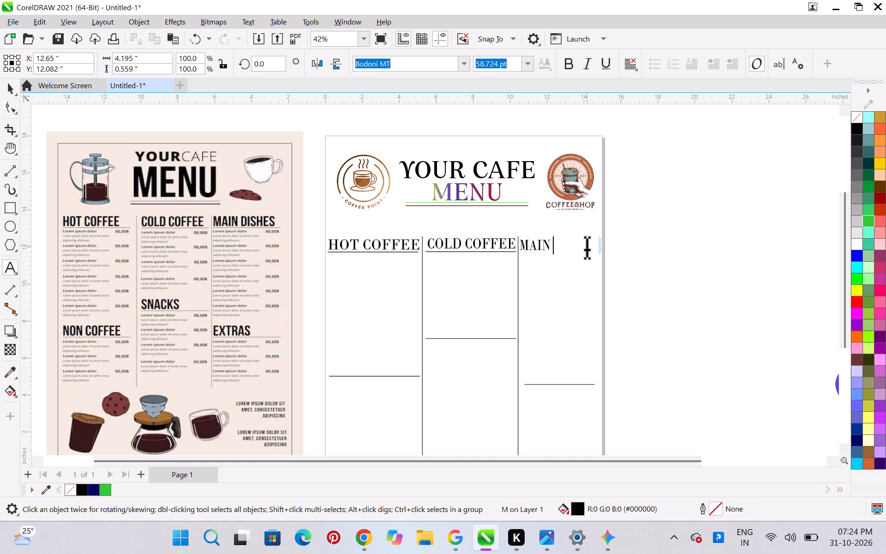
{"action": "type", "text": "DSI"}
{"action": "key", "text": "BackSpace"}
{"action": "key", "text": "BackSpace"}
{"action": "key", "text": "i"}
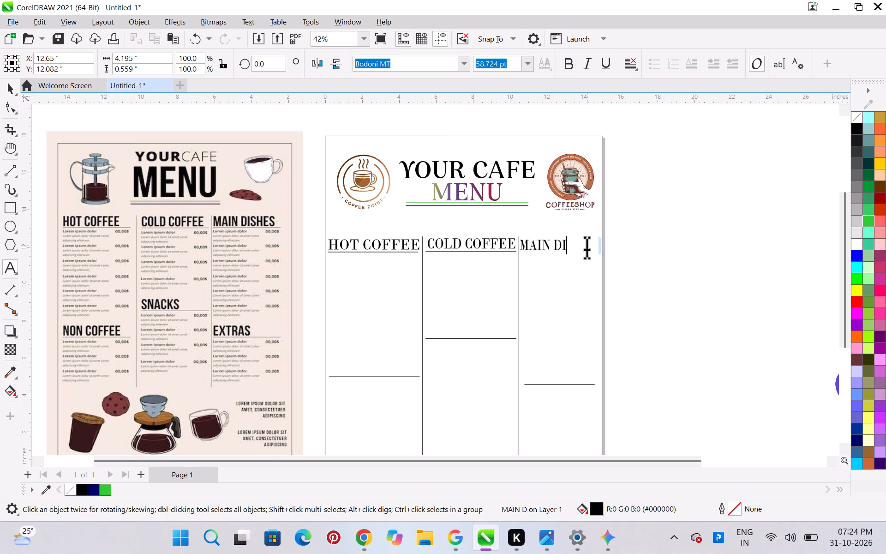
{"action": "type", "text": "SH"}
{"action": "type", "text": "ES"}
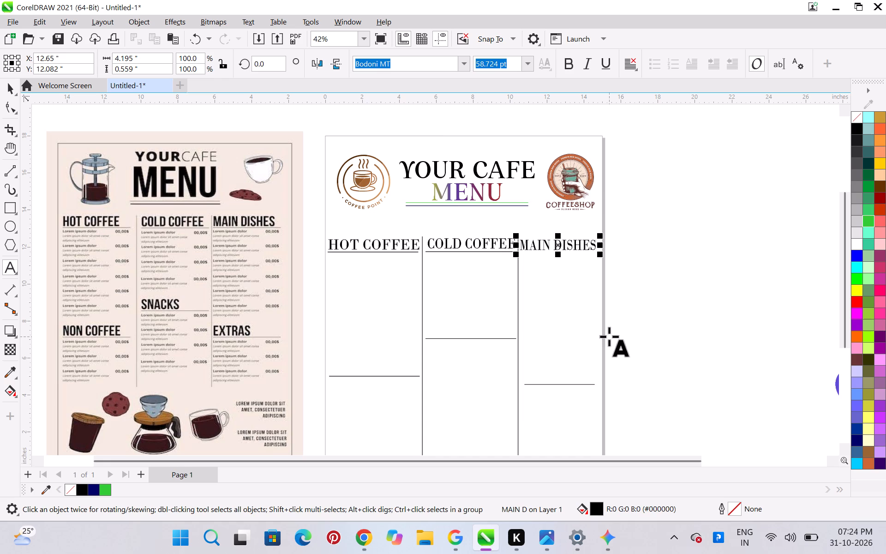
{"action": "key", "text": "ctrl+space"}
{"action": "left_click", "coordinate": [665, 307]}
Make the MAIN DISHES, COLD COFFEE and HOT COFFEE headings bold.
{"action": "scroll", "coordinate": [417, 284], "scroll_direction": "down", "scroll_amount": 3}
{"action": "scroll", "coordinate": [408, 280], "scroll_direction": "up", "scroll_amount": 3}
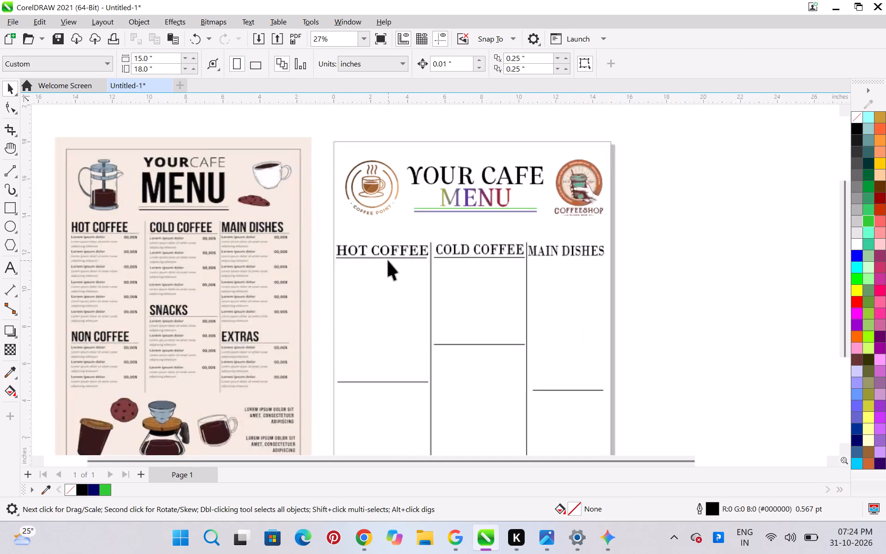
{"action": "scroll", "coordinate": [388, 260], "scroll_direction": "up", "scroll_amount": 3}
{"action": "scroll", "coordinate": [580, 262], "scroll_direction": "up", "scroll_amount": 1}
{"action": "left_click", "coordinate": [681, 252]}
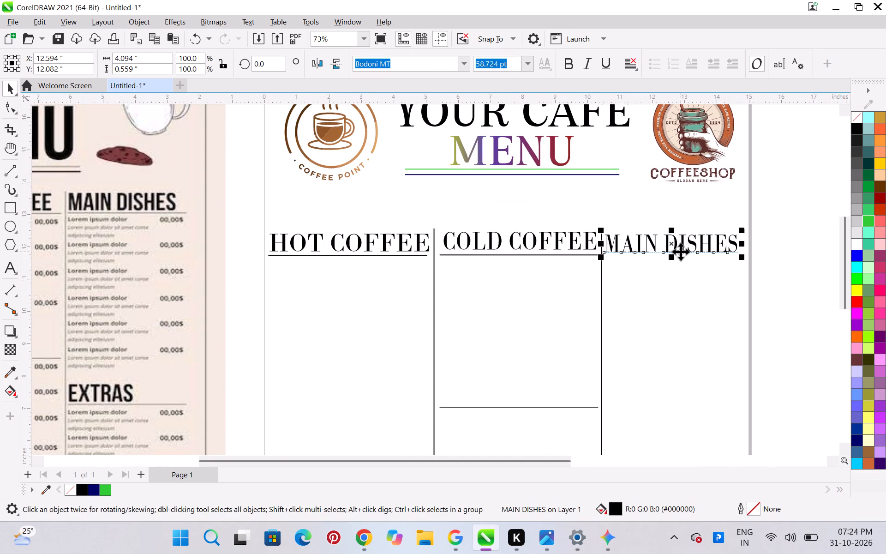
{"action": "left_click", "coordinate": [573, 61]}
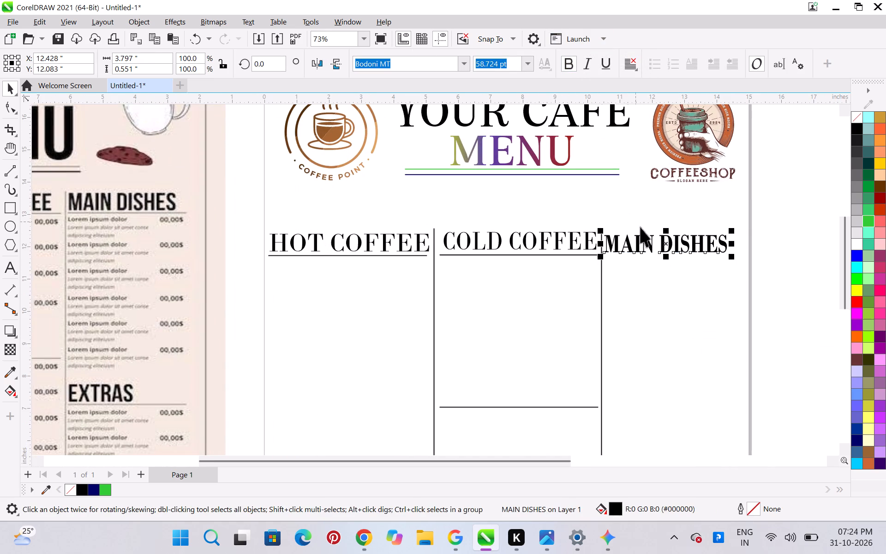
{"action": "left_click", "coordinate": [707, 292]}
{"action": "left_click", "coordinate": [577, 234]}
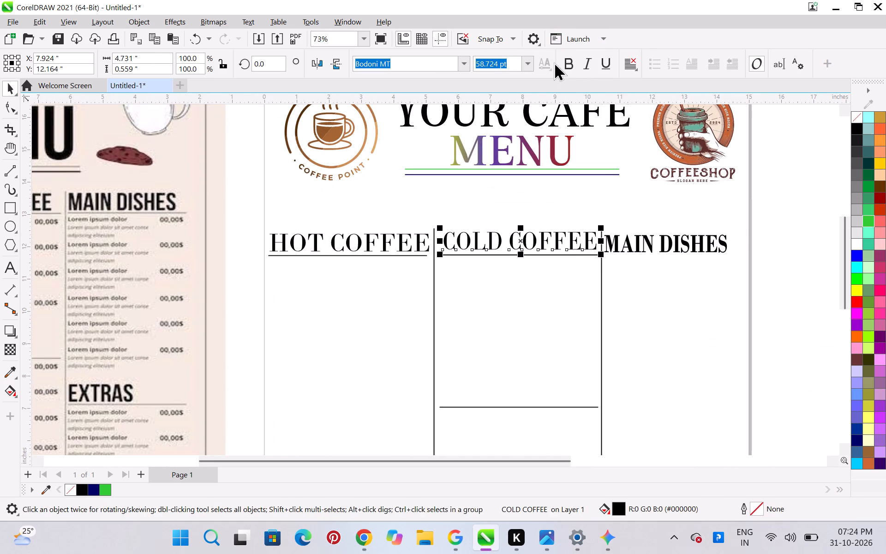
{"action": "left_click", "coordinate": [566, 63]}
{"action": "left_click", "coordinate": [542, 329]}
{"action": "left_click", "coordinate": [407, 246]}
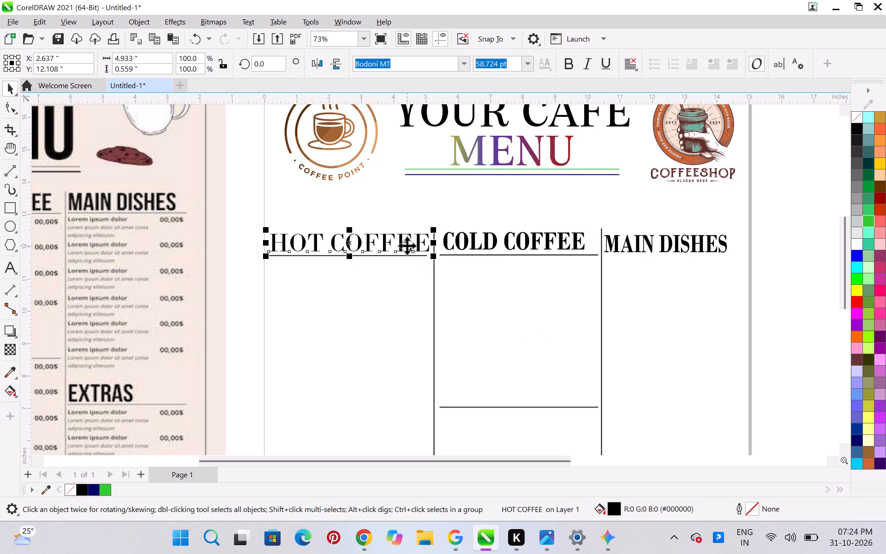
{"action": "left_click", "coordinate": [573, 60]}
{"action": "left_click", "coordinate": [526, 266]}
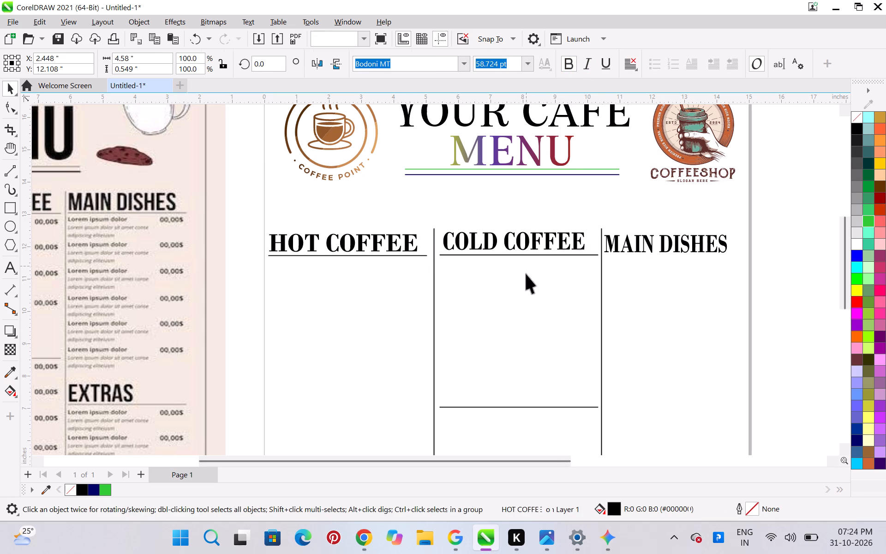
Duplicate the third column's horizontal line straight up to just beneath the MAIN DISHES heading, at a Y position of about 11.61 inches.
{"action": "scroll", "coordinate": [559, 300], "scroll_direction": "down", "scroll_amount": 5}
{"action": "scroll", "coordinate": [565, 303], "scroll_direction": "up", "scroll_amount": 3}
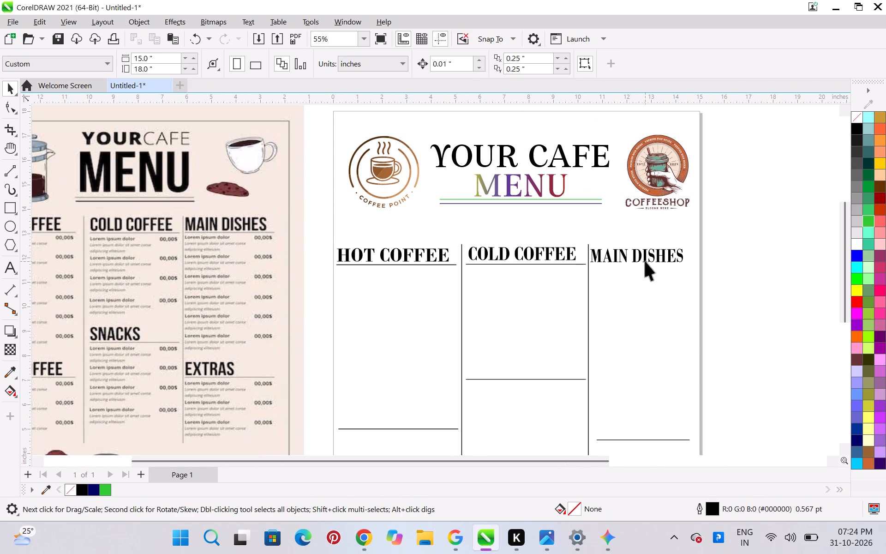
{"action": "left_click", "coordinate": [648, 439]}
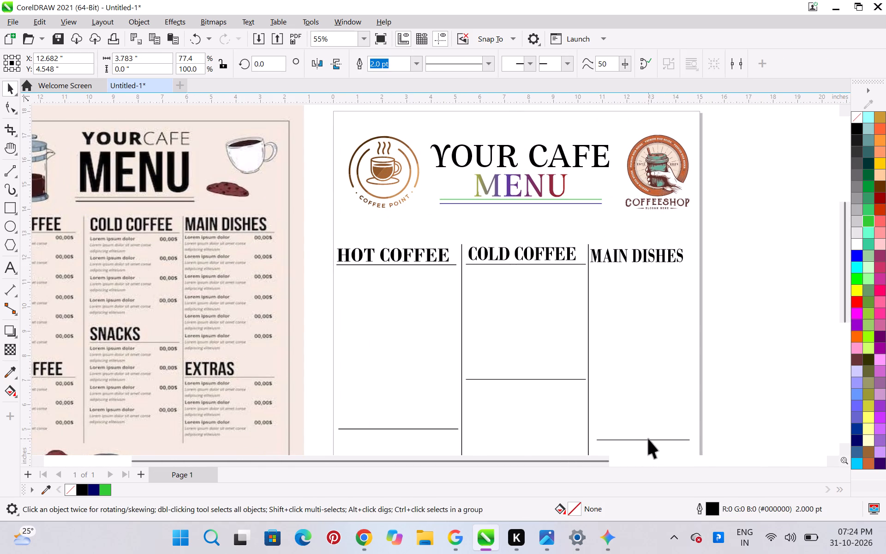
{"action": "left_click_drag", "start_coordinate": [648, 439], "coordinate": [648, 277]}
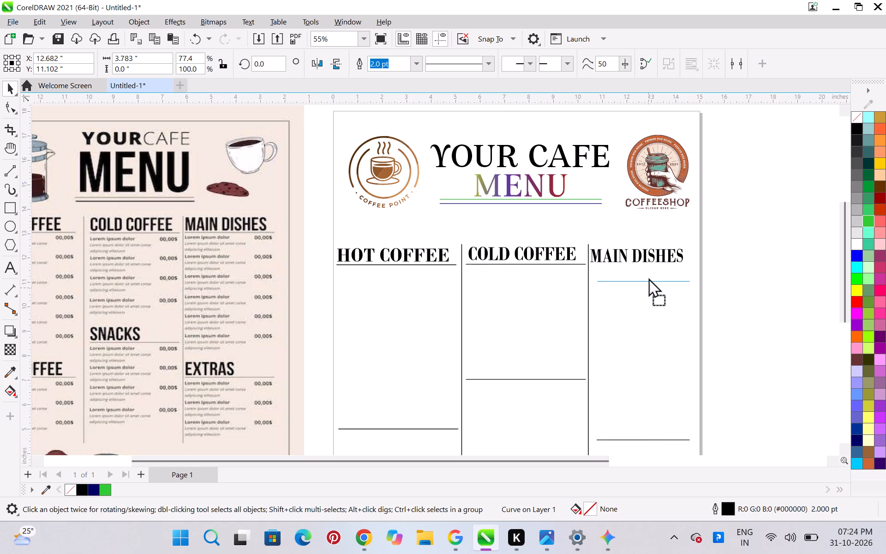
{"action": "left_click_drag", "start_coordinate": [648, 277], "coordinate": [640, 262]}
{"action": "left_click_drag", "start_coordinate": [640, 262], "coordinate": [630, 270]}
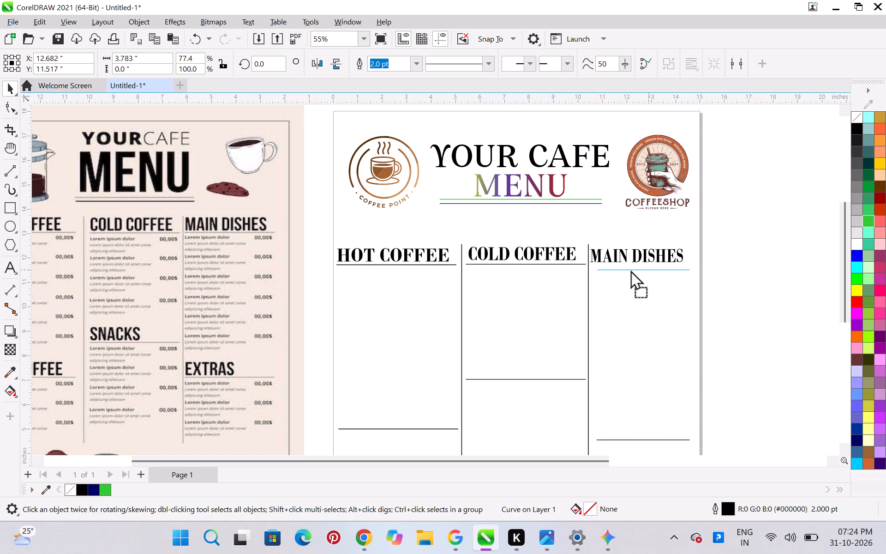
{"action": "left_click_drag", "start_coordinate": [630, 270], "coordinate": [629, 267]}
{"action": "right_click", "coordinate": [629, 267], "text": "ctrl"}
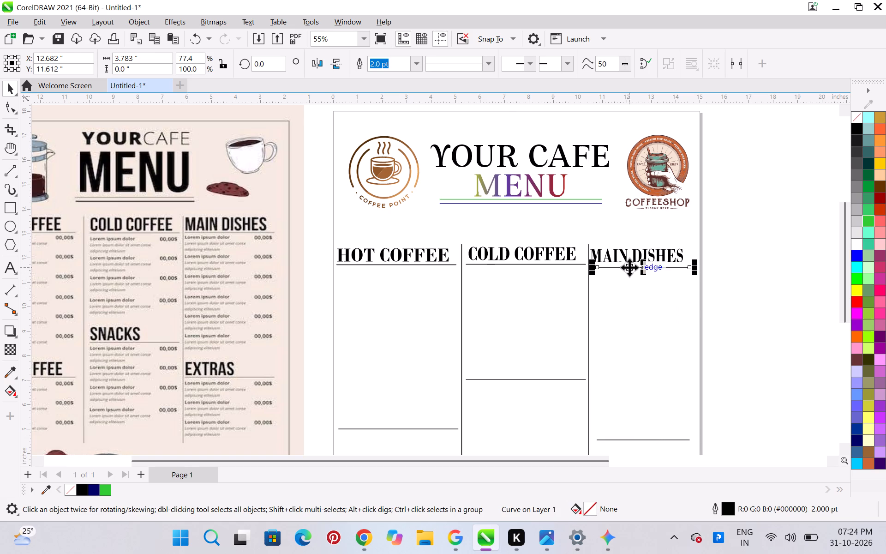
{"action": "left_click", "coordinate": [734, 289]}
Nudge the MAIN DISHES heading about 0.18 inches to the right so it lines up over its underline.
{"action": "left_click", "coordinate": [657, 260]}
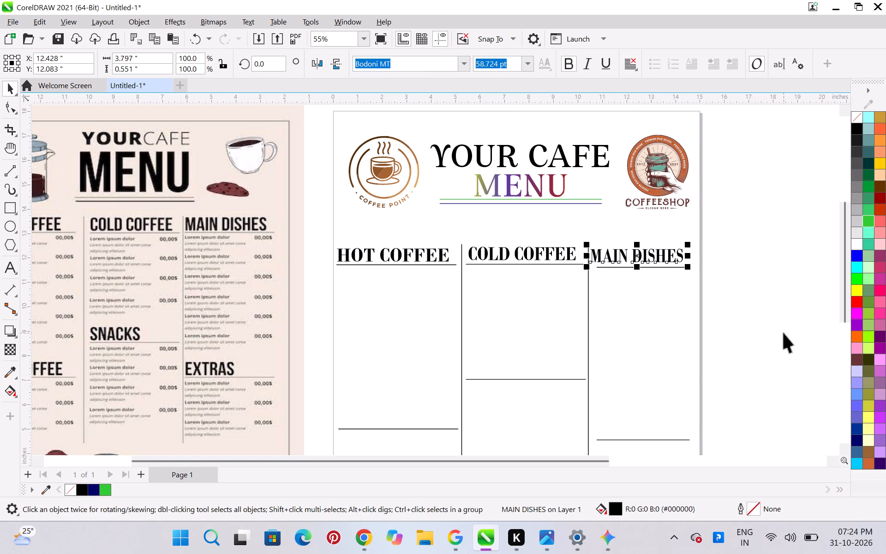
{"action": "key", "text": "Right"}
{"action": "key", "text": "Right"}
{"action": "key", "text": "Right"}
{"action": "key", "text": "Right"}
{"action": "key", "text": "Right"}
{"action": "key", "text": "Right"}
{"action": "key", "text": "Right"}
{"action": "key", "text": "Right"}
{"action": "key", "text": "Right"}
{"action": "key", "text": "Right"}
{"action": "key", "text": "Right"}
{"action": "key", "text": "Right"}
{"action": "key", "text": "Right"}
{"action": "key", "text": "Right"}
{"action": "key", "text": "Right"}
{"action": "key", "text": "Right"}
{"action": "key", "text": "Right"}
{"action": "key", "text": "Right"}
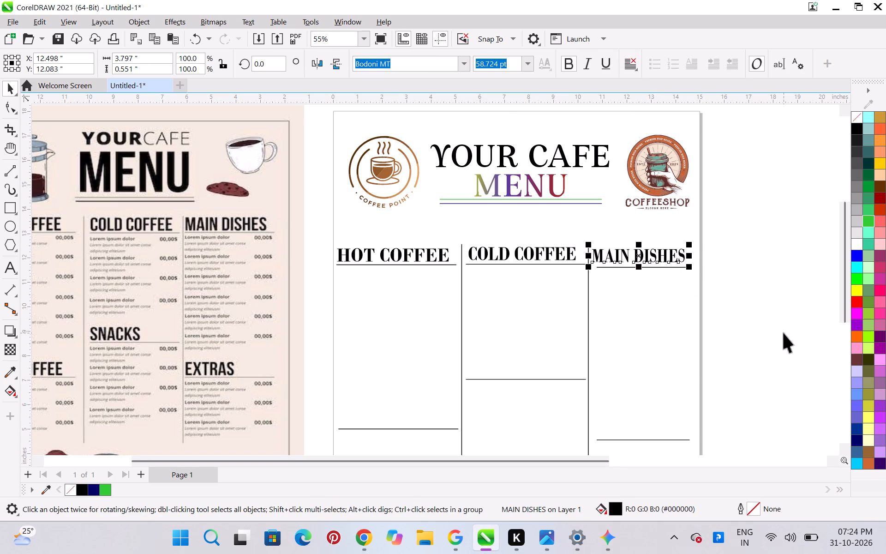
{"action": "left_click", "coordinate": [784, 333]}
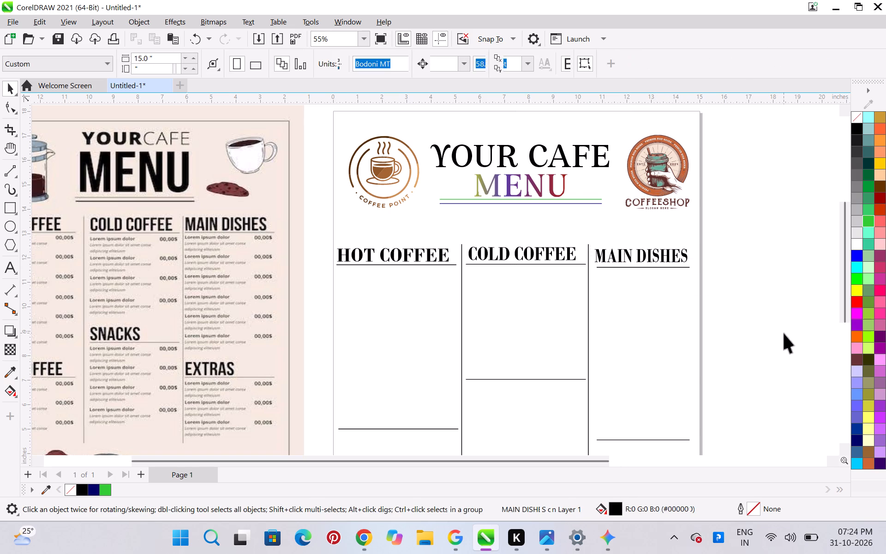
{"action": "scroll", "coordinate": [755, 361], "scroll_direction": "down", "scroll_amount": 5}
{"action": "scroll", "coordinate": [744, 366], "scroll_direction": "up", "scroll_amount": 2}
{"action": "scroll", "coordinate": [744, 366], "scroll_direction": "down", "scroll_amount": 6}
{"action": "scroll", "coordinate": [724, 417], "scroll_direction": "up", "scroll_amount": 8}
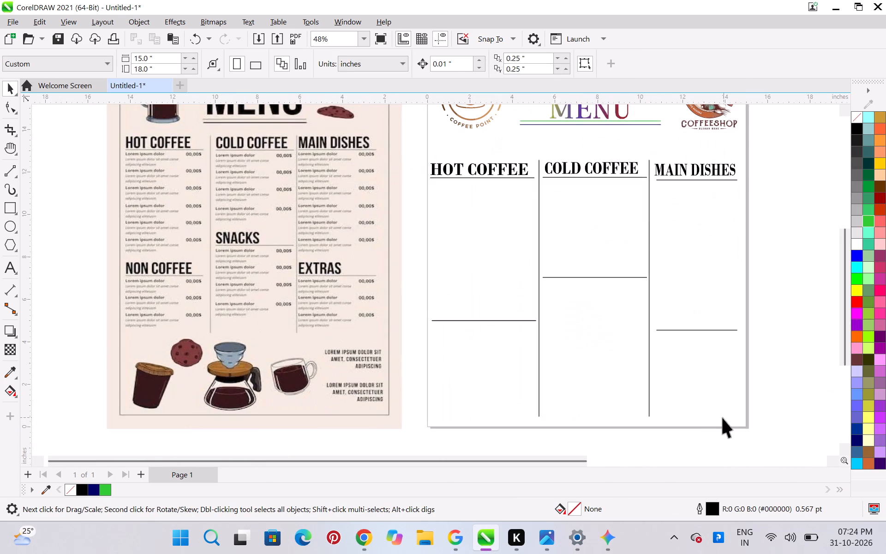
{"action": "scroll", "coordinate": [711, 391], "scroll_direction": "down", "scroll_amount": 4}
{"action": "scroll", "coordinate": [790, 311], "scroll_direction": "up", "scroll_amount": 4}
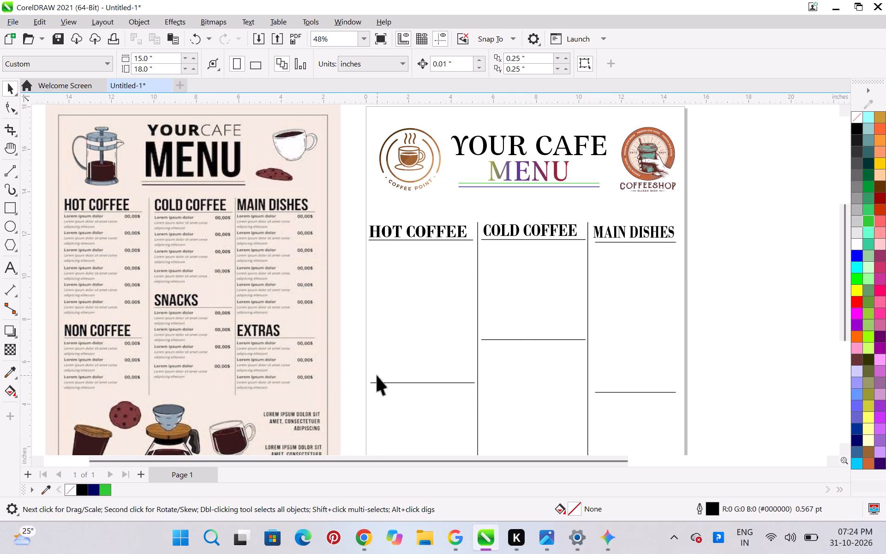
Move the second column's lower horizontal line down and slightly left, to about X 7.71, Y 6.07 inches.
{"action": "left_click", "coordinate": [520, 340]}
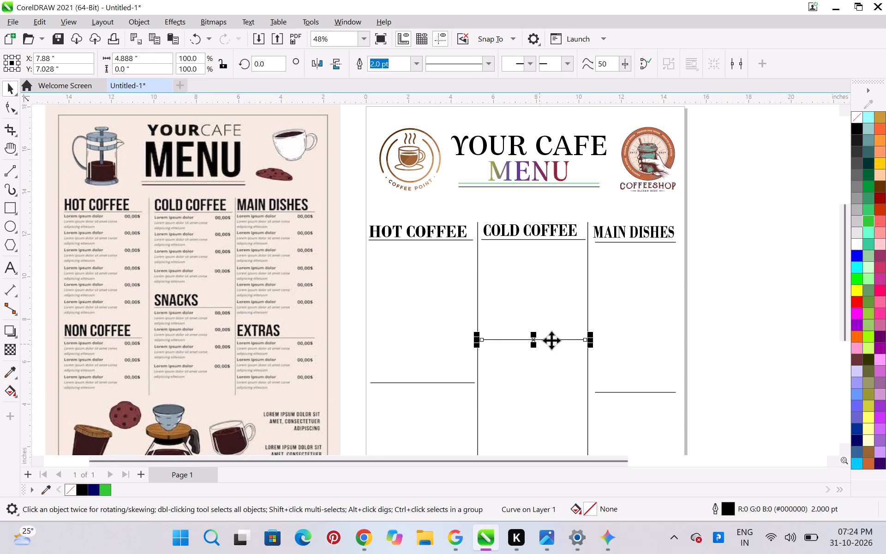
{"action": "left_click_drag", "start_coordinate": [552, 341], "coordinate": [552, 356]}
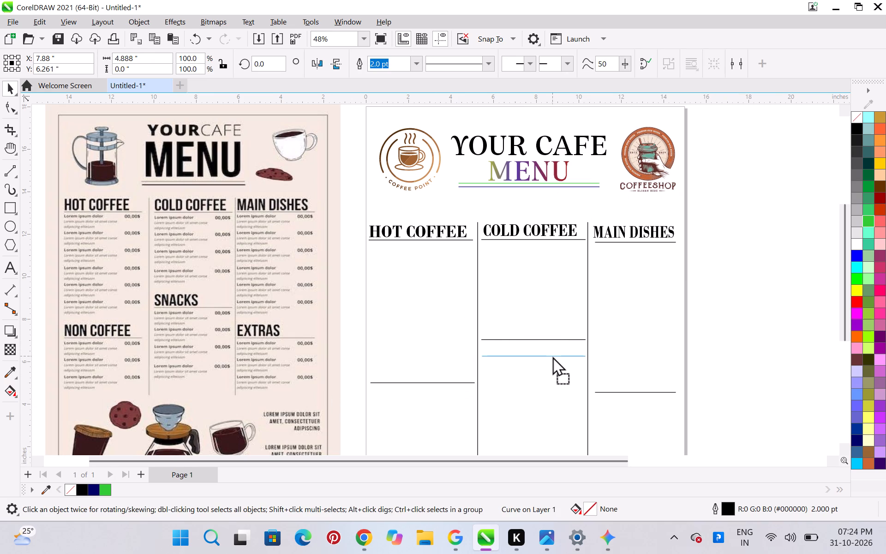
{"action": "left_click_drag", "start_coordinate": [552, 356], "coordinate": [549, 360]}
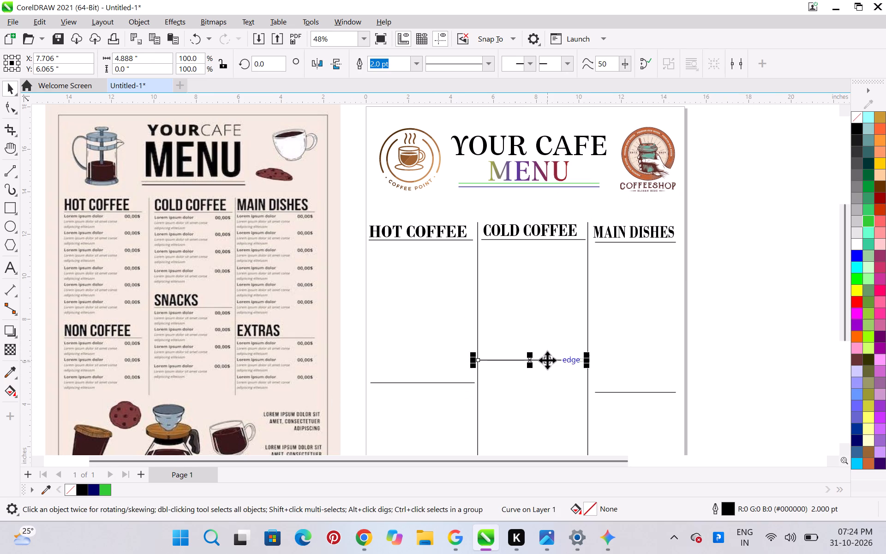
{"action": "left_click", "coordinate": [724, 319]}
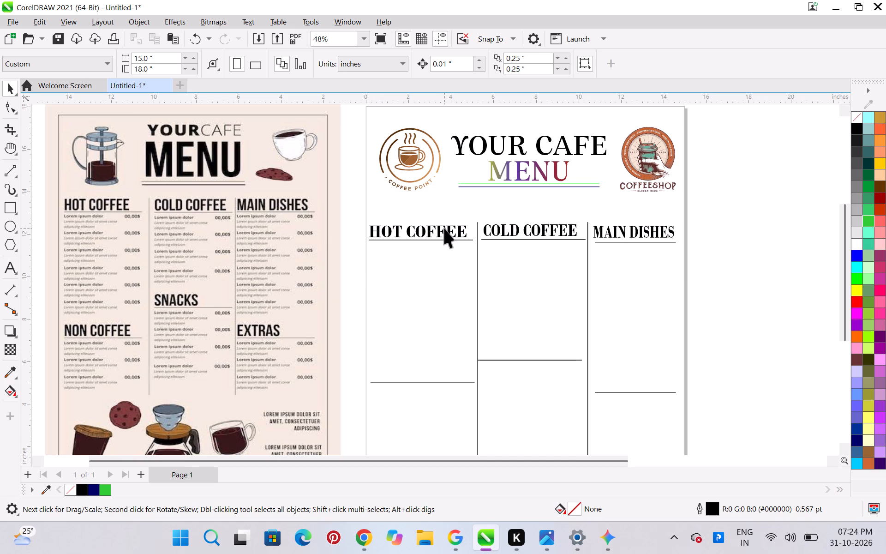
Duplicate the HOT COFFEE heading to just above the first column's lower line, at about X 2.62, Y 5.44 inches.
{"action": "left_click", "coordinate": [444, 228]}
{"action": "left_click_drag", "start_coordinate": [444, 228], "coordinate": [442, 297]}
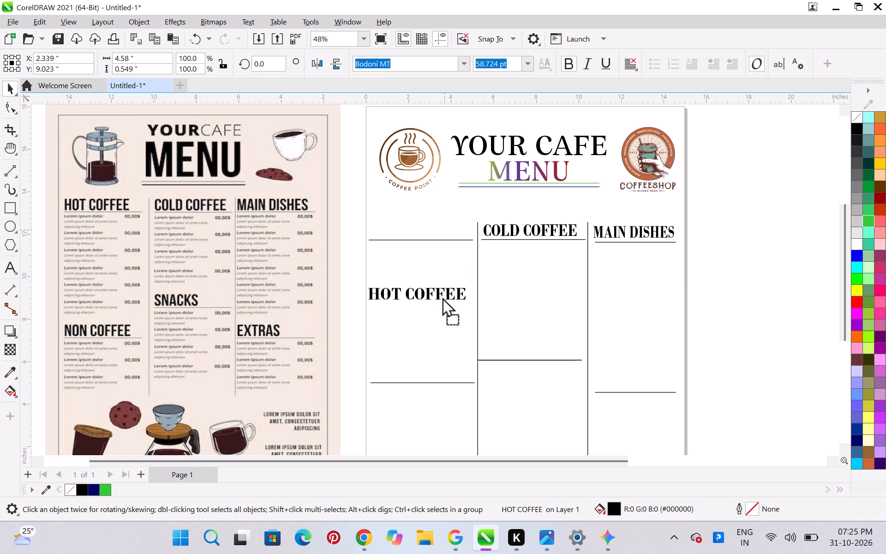
{"action": "left_click_drag", "start_coordinate": [442, 297], "coordinate": [447, 366]}
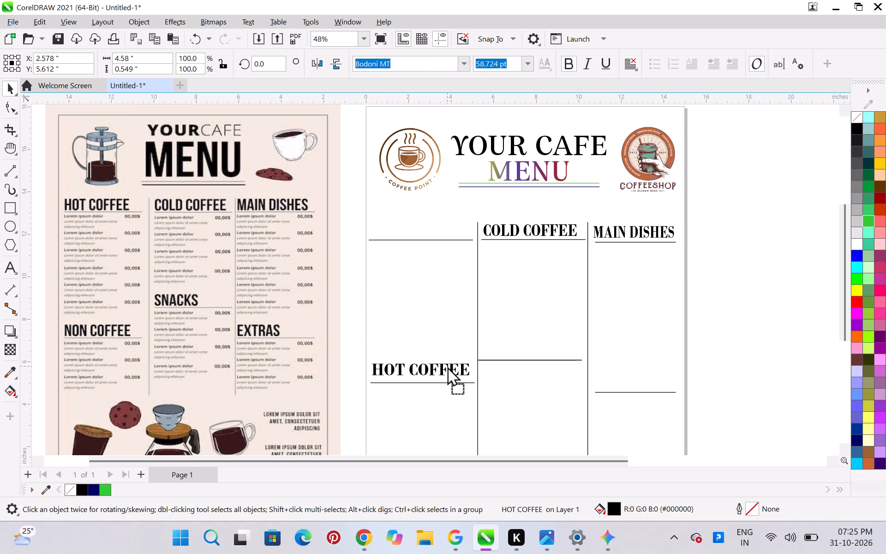
{"action": "left_click_drag", "start_coordinate": [447, 366], "coordinate": [447, 370]}
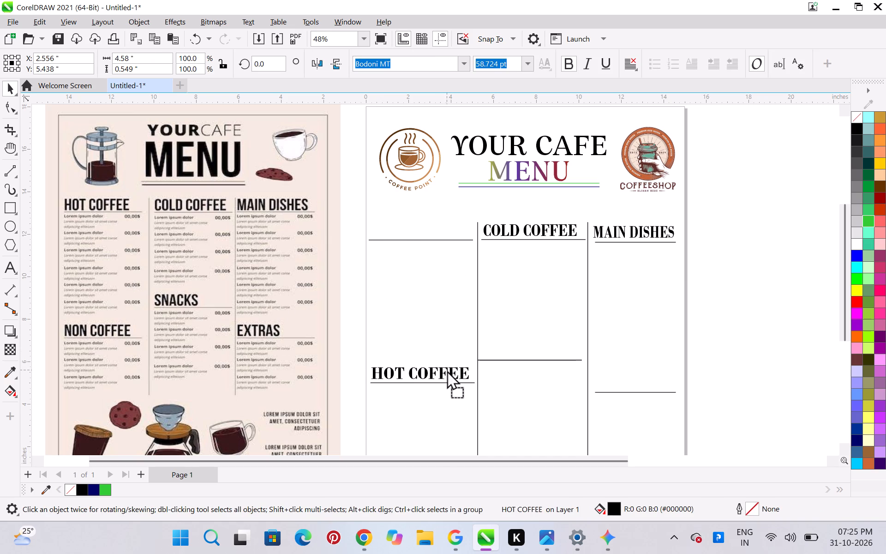
{"action": "left_click_drag", "start_coordinate": [447, 370], "coordinate": [448, 370]}
{"action": "right_click", "coordinate": [448, 370]}
Replace the text of the first column's lower heading copy with NON COFFEE.
{"action": "double_click", "coordinate": [449, 370]}
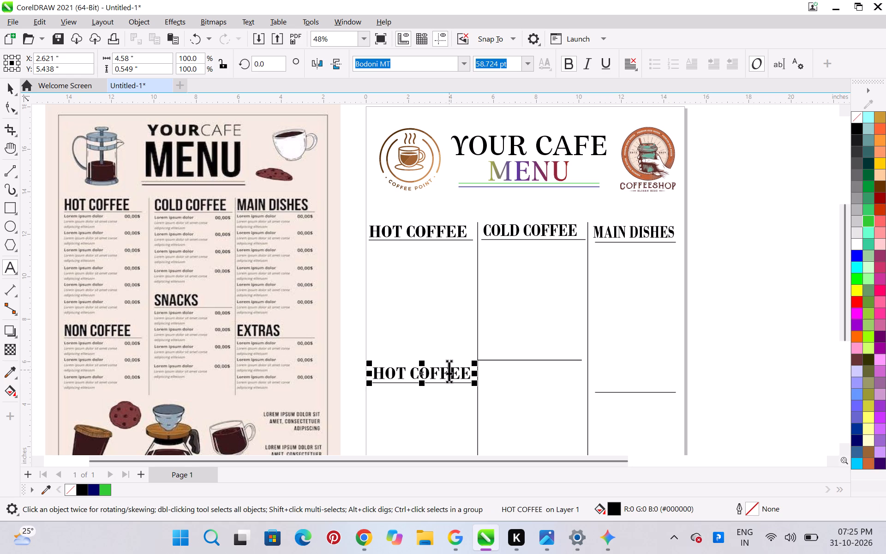
{"action": "key", "text": "ctrl+a"}
{"action": "key", "text": "BackSpace"}
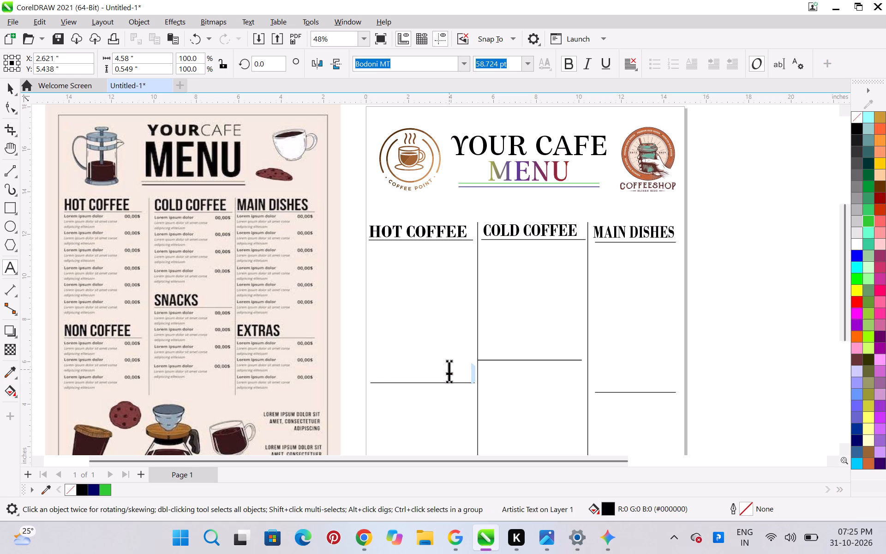
{"action": "type", "text": "NON"}
{"action": "key", "text": "space"}
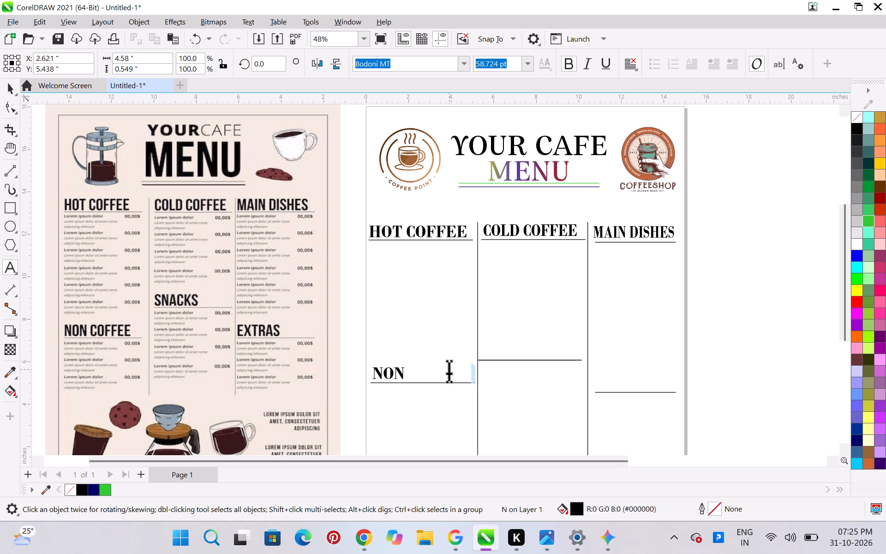
{"action": "type", "text": "COFF"}
{"action": "type", "text": "EE"}
{"action": "key", "text": "ctrl+space"}
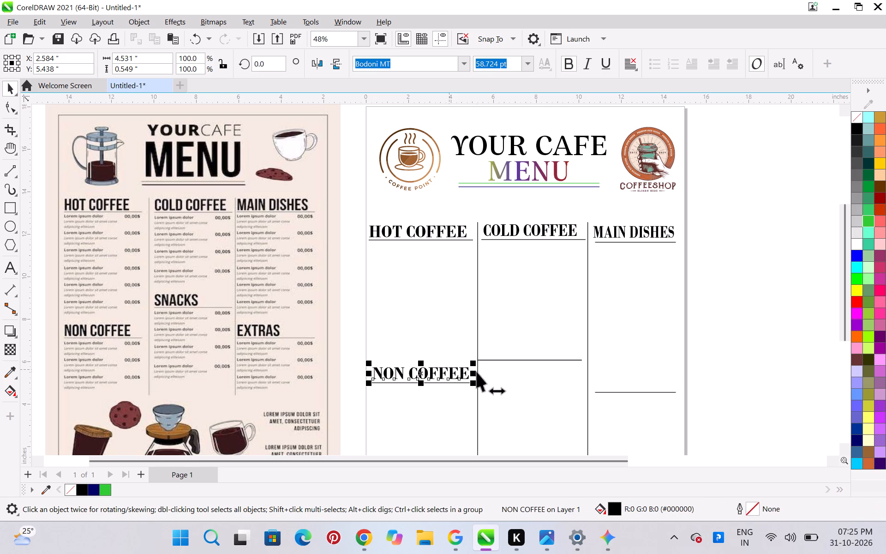
Duplicate the NON COFFEE heading to just above the second column's lower line, at about X 7.73, Y 6.50 inches.
{"action": "left_click_drag", "start_coordinate": [434, 373], "coordinate": [533, 341]}
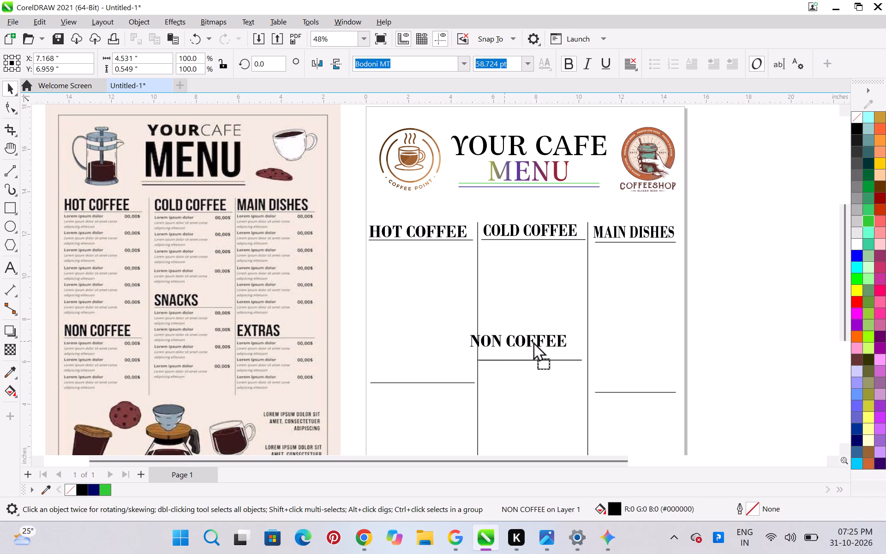
{"action": "left_click_drag", "start_coordinate": [533, 341], "coordinate": [543, 351]}
{"action": "right_click", "coordinate": [543, 351]}
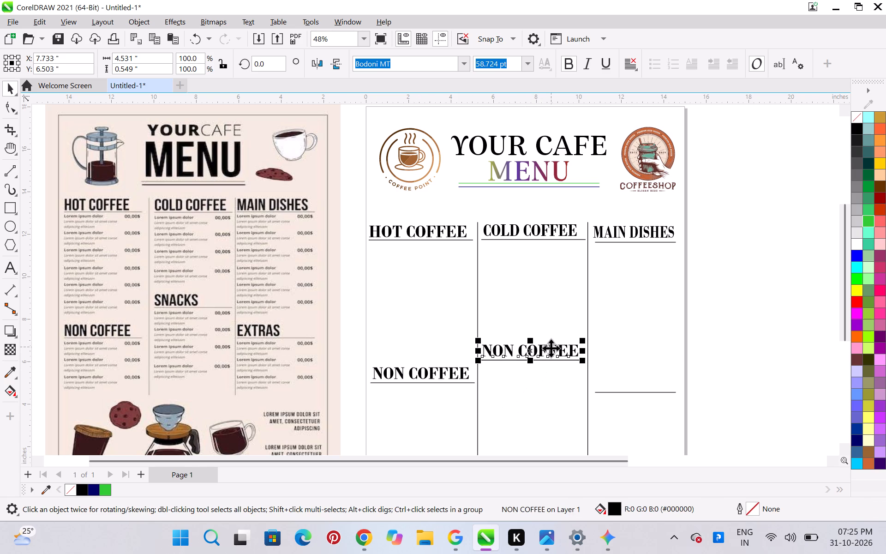
Replace the text of the second column's lower heading copy with SNACKS.
{"action": "double_click", "coordinate": [551, 349]}
{"action": "left_click", "coordinate": [550, 349]}
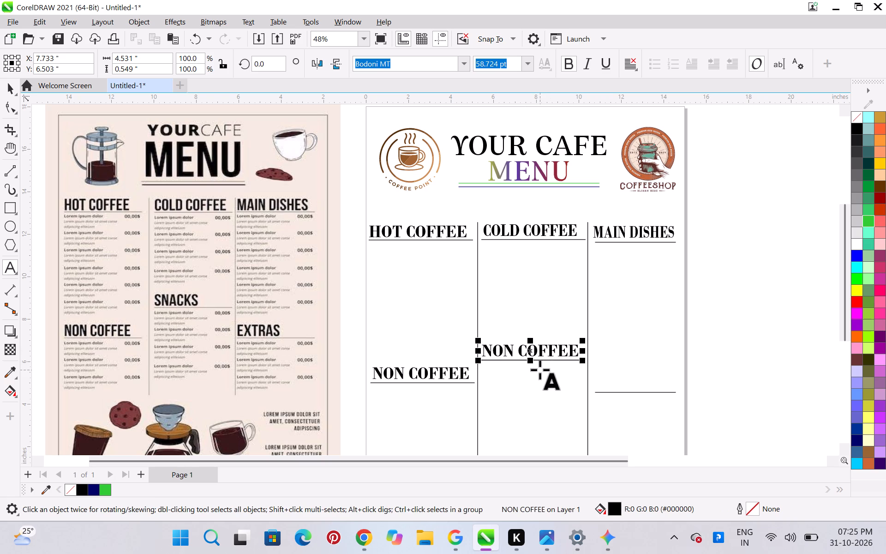
{"action": "key", "text": "ctrl+a"}
{"action": "key", "text": "BackSpace"}
{"action": "type", "text": "SNA"}
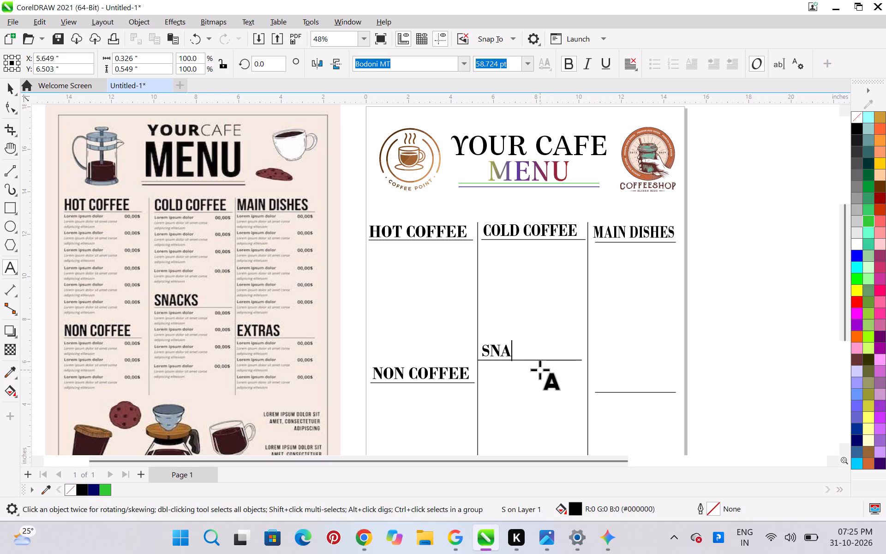
{"action": "type", "text": "CKE"}
{"action": "key", "text": "s"}
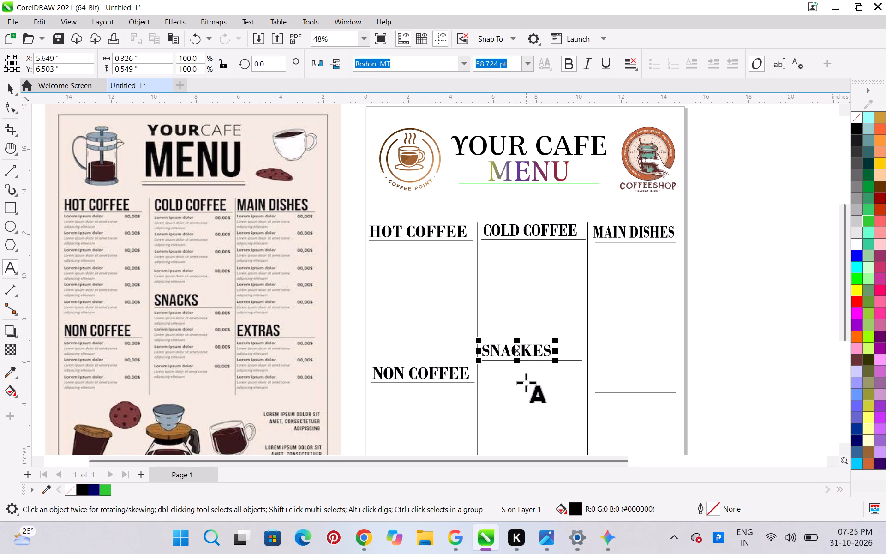
{"action": "left_click", "coordinate": [545, 345]}
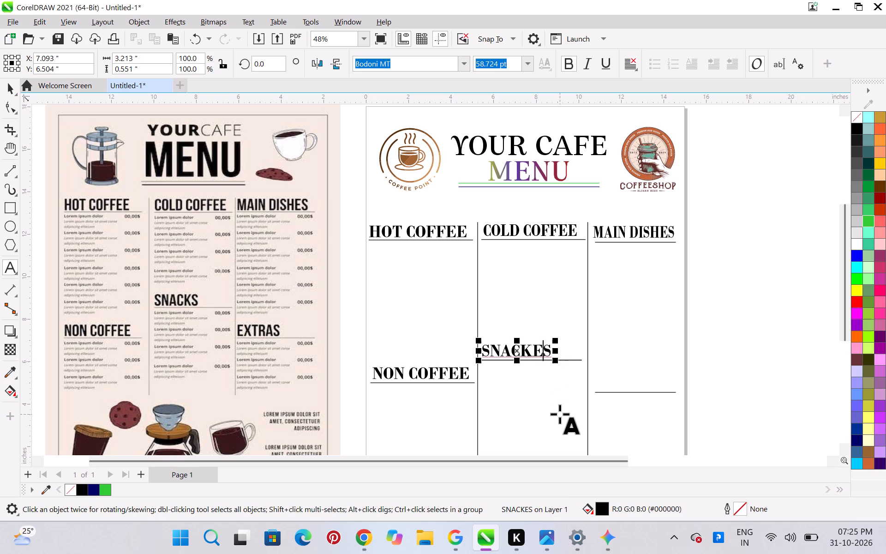
{"action": "key", "text": "BackSpace"}
{"action": "key", "text": "ctrl+space"}
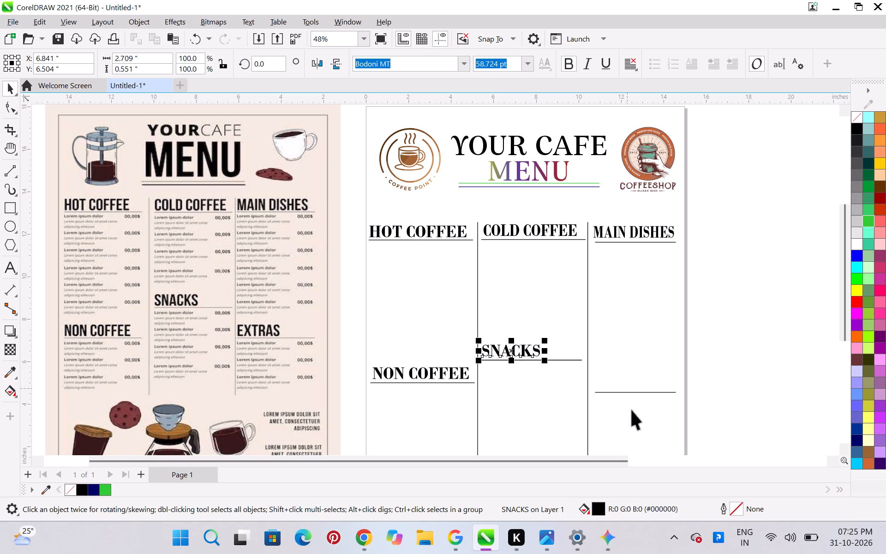
{"action": "left_click", "coordinate": [632, 413]}
Move the SNACKS heading straight to the right so it sits centred over its underline.
{"action": "left_click", "coordinate": [515, 351]}
{"action": "left_click_drag", "start_coordinate": [515, 351], "coordinate": [516, 351]}
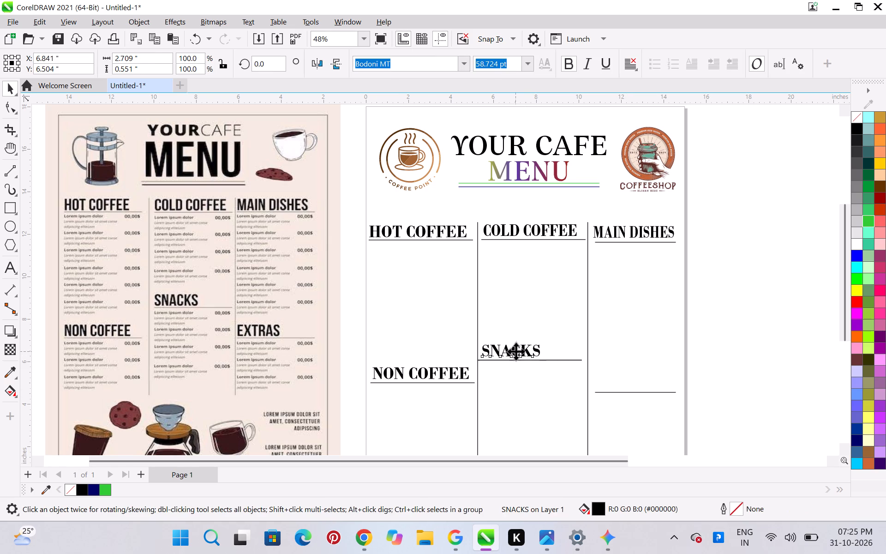
{"action": "left_click_drag", "start_coordinate": [516, 351], "coordinate": [529, 351]}
{"action": "left_click", "coordinate": [529, 381]}
{"action": "scroll", "coordinate": [529, 382], "scroll_direction": "down", "scroll_amount": 7}
{"action": "scroll", "coordinate": [557, 446], "scroll_direction": "up", "scroll_amount": 5}
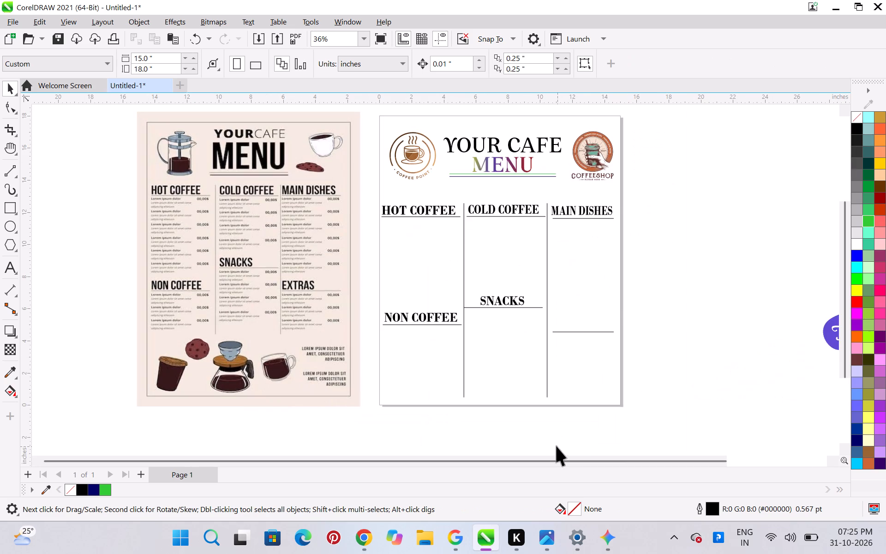
Duplicate the SNACKS heading to just above the third column's lower line, at about X 12.54, Y 4.98 inches.
{"action": "left_click", "coordinate": [509, 300]}
{"action": "left_click_drag", "start_coordinate": [508, 299], "coordinate": [565, 312]}
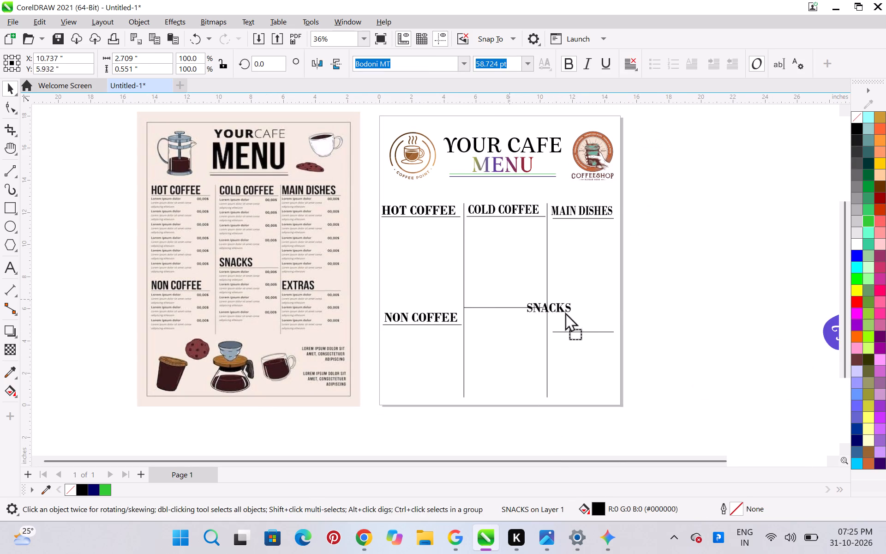
{"action": "left_click_drag", "start_coordinate": [565, 312], "coordinate": [586, 324]}
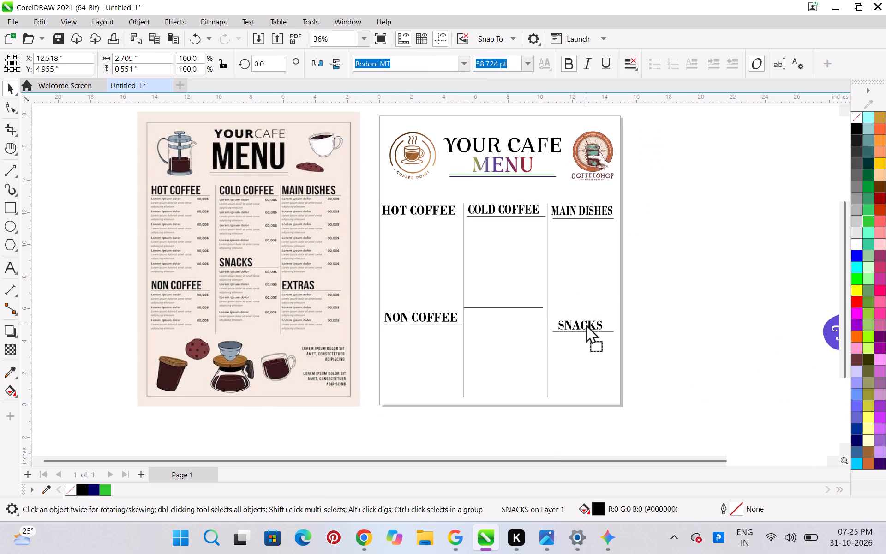
{"action": "left_click_drag", "start_coordinate": [586, 324], "coordinate": [586, 323]}
{"action": "right_click", "coordinate": [586, 323]}
{"action": "left_click", "coordinate": [664, 326]}
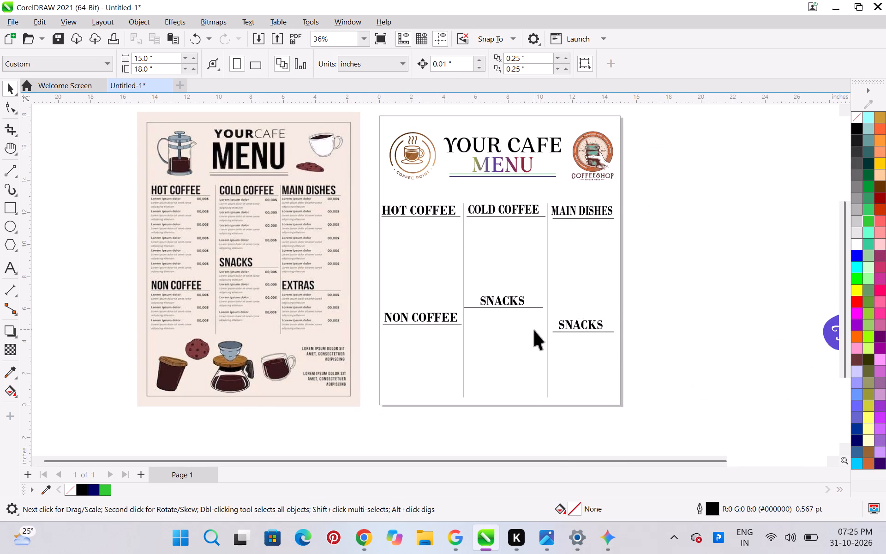
Replace the text of the third column's lower heading copy with EXTRAS.
{"action": "left_click", "coordinate": [580, 318]}
{"action": "triple_click", "coordinate": [581, 321]}
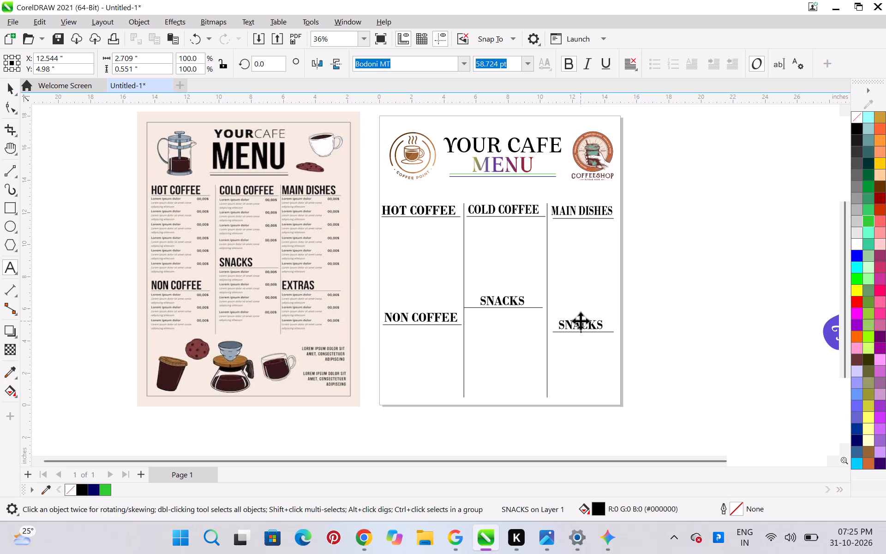
{"action": "left_click", "coordinate": [581, 321]}
{"action": "double_click", "coordinate": [581, 323]}
{"action": "key", "text": "BackSpace"}
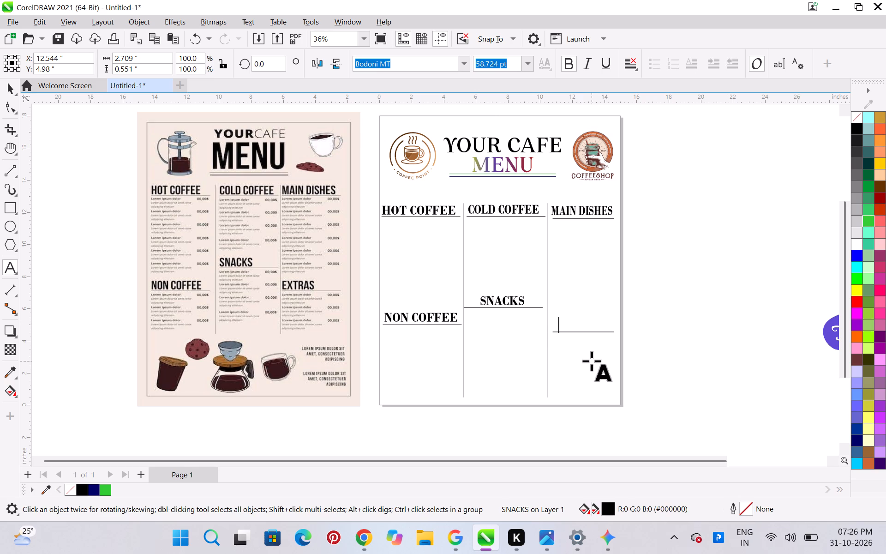
{"action": "type", "text": "EX"}
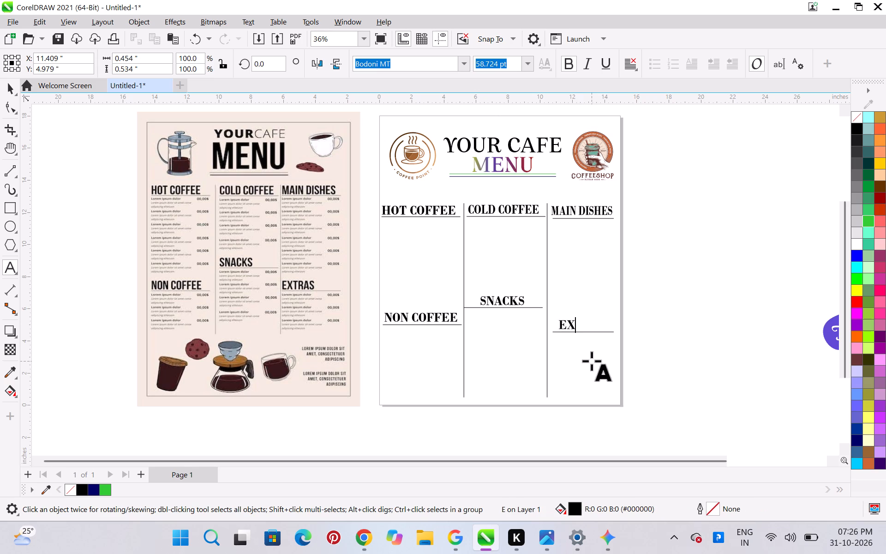
{"action": "type", "text": "TRA"}
{"action": "key", "text": "s"}
{"action": "key", "text": "ctrl+space"}
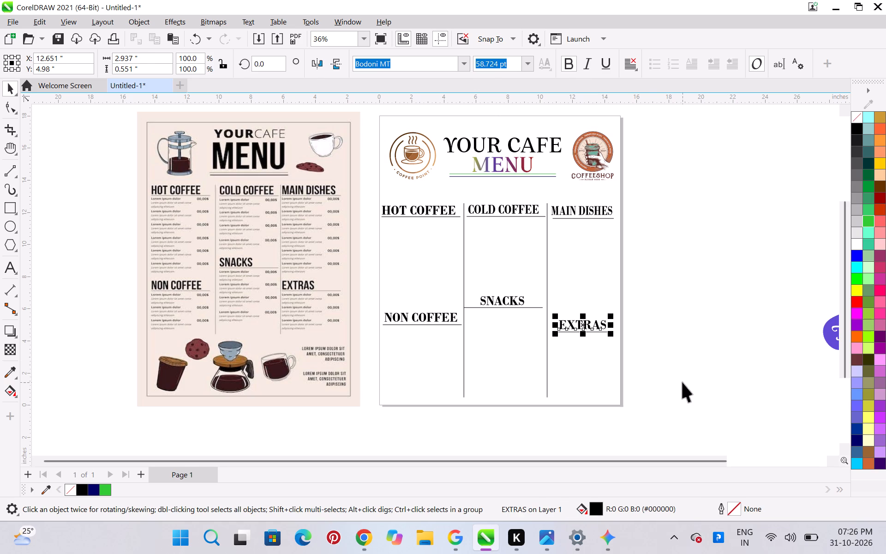
{"action": "left_click", "coordinate": [682, 382]}
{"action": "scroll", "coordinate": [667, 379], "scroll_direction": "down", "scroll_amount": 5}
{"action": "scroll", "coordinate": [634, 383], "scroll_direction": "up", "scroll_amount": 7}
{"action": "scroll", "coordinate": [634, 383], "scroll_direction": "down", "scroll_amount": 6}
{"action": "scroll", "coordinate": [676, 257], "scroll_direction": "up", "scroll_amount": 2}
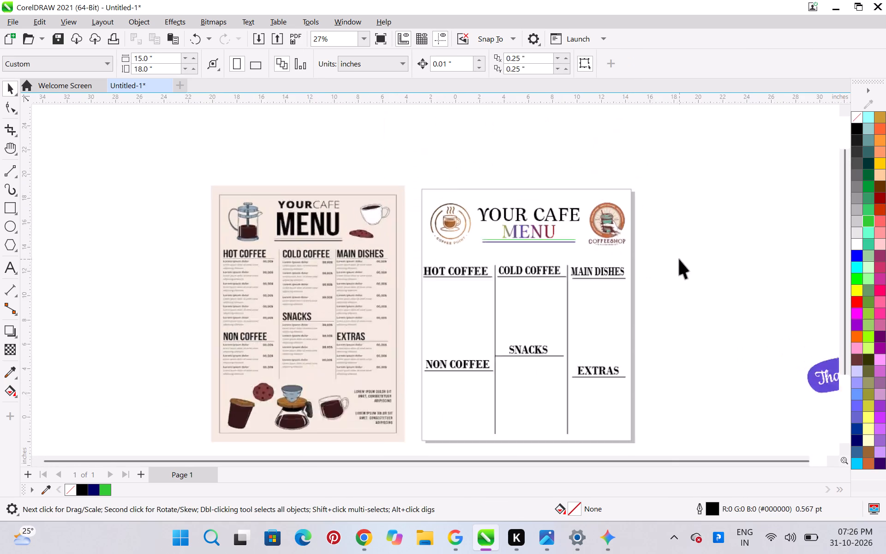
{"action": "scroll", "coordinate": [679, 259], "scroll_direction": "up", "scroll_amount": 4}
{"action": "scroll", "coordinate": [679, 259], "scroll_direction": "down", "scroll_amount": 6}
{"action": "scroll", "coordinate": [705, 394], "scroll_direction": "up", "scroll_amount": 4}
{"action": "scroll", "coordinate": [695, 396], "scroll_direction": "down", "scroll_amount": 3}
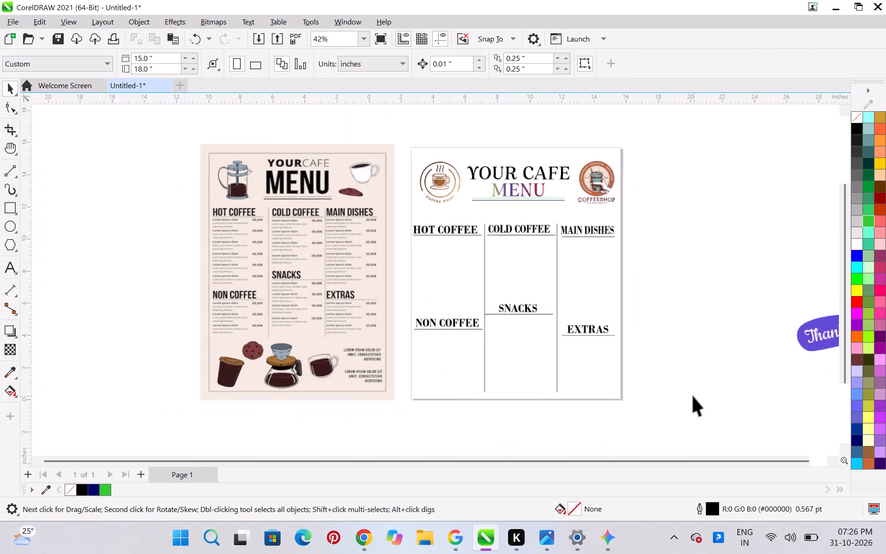
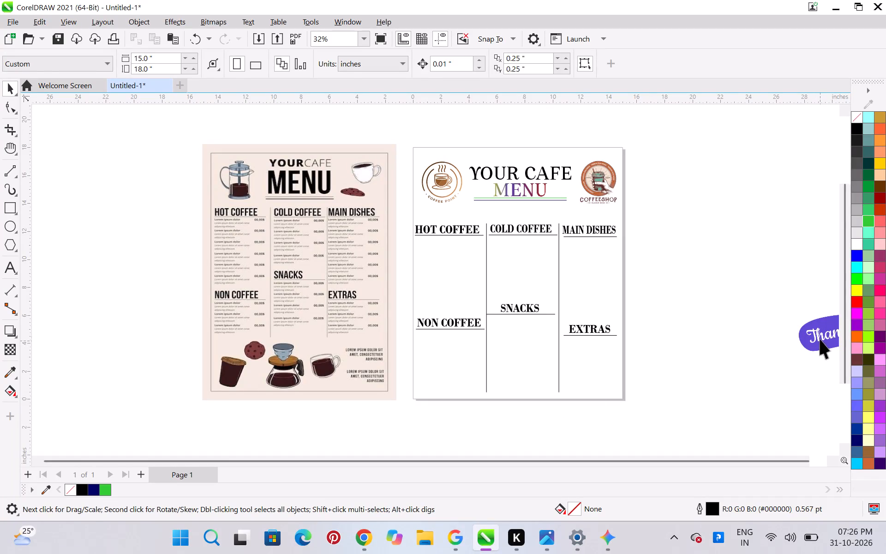
Bring the purple Thanks! badge in just below the menu page and delete it.
{"action": "left_click_drag", "start_coordinate": [821, 333], "coordinate": [577, 424]}
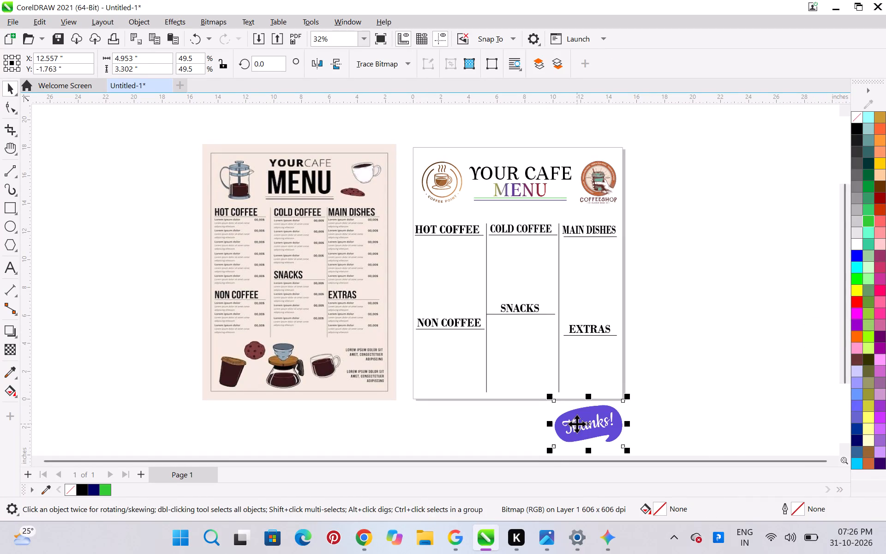
{"action": "left_click", "coordinate": [727, 372]}
{"action": "scroll", "coordinate": [728, 373], "scroll_direction": "down", "scroll_amount": 4}
{"action": "scroll", "coordinate": [696, 434], "scroll_direction": "up", "scroll_amount": 2}
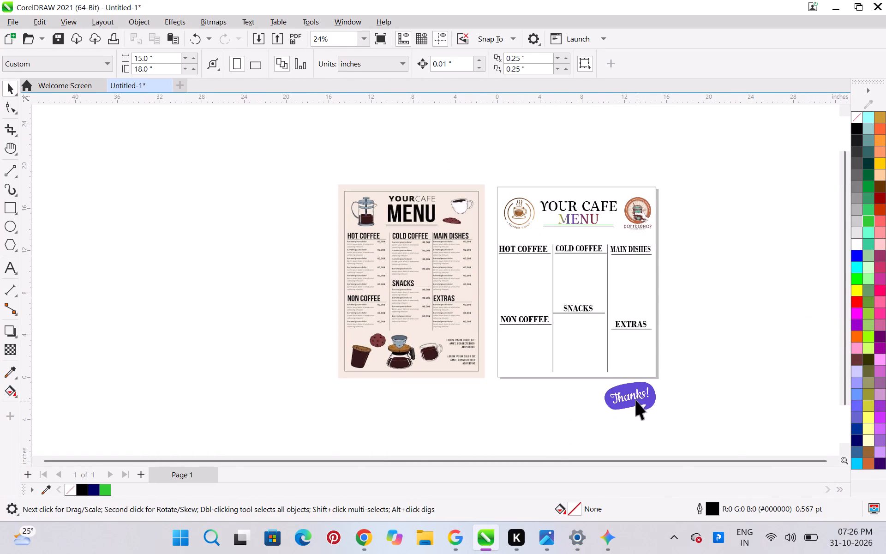
{"action": "left_click", "coordinate": [636, 399]}
{"action": "key", "text": "Delete"}
Set the page height to 20 inches.
{"action": "scroll", "coordinate": [634, 399], "scroll_direction": "up", "scroll_amount": 1}
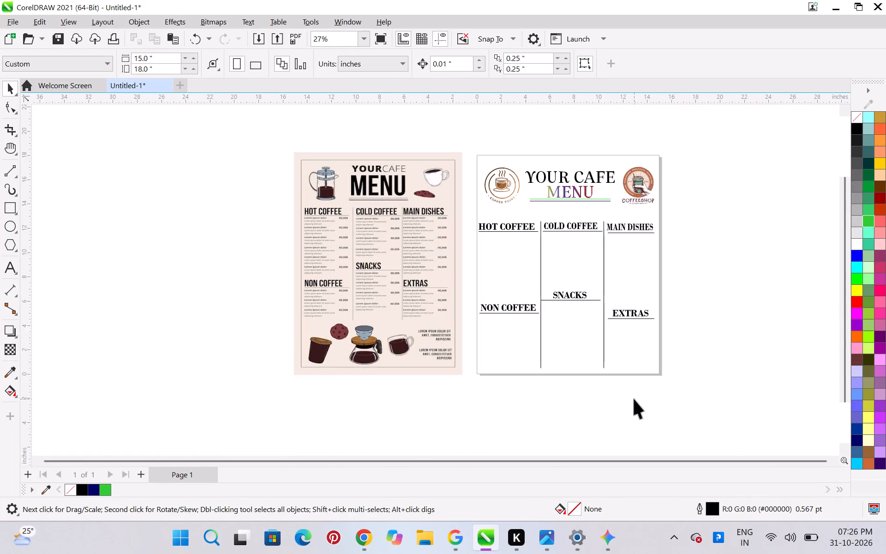
{"action": "scroll", "coordinate": [634, 399], "scroll_direction": "up", "scroll_amount": 4}
{"action": "scroll", "coordinate": [557, 317], "scroll_direction": "up", "scroll_amount": 1}
{"action": "scroll", "coordinate": [558, 317], "scroll_direction": "down", "scroll_amount": 3}
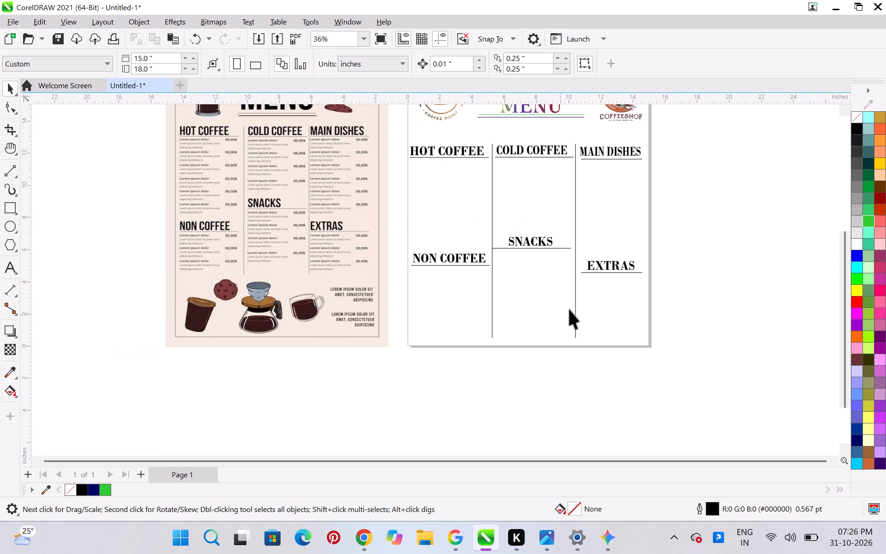
{"action": "scroll", "coordinate": [643, 307], "scroll_direction": "up", "scroll_amount": 3}
{"action": "scroll", "coordinate": [643, 308], "scroll_direction": "down", "scroll_amount": 4}
{"action": "scroll", "coordinate": [498, 213], "scroll_direction": "down", "scroll_amount": 3}
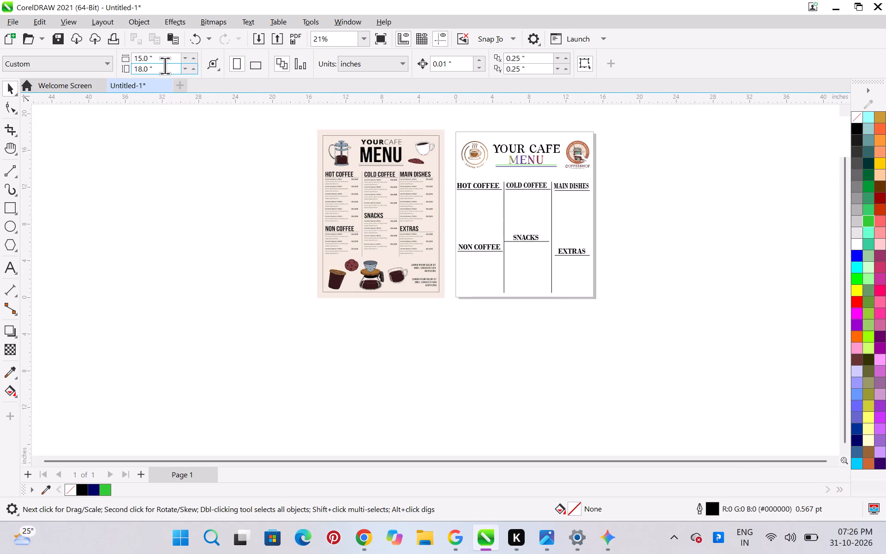
{"action": "left_click_drag", "start_coordinate": [165, 65], "coordinate": [112, 61]}
{"action": "type", "text": "20"}
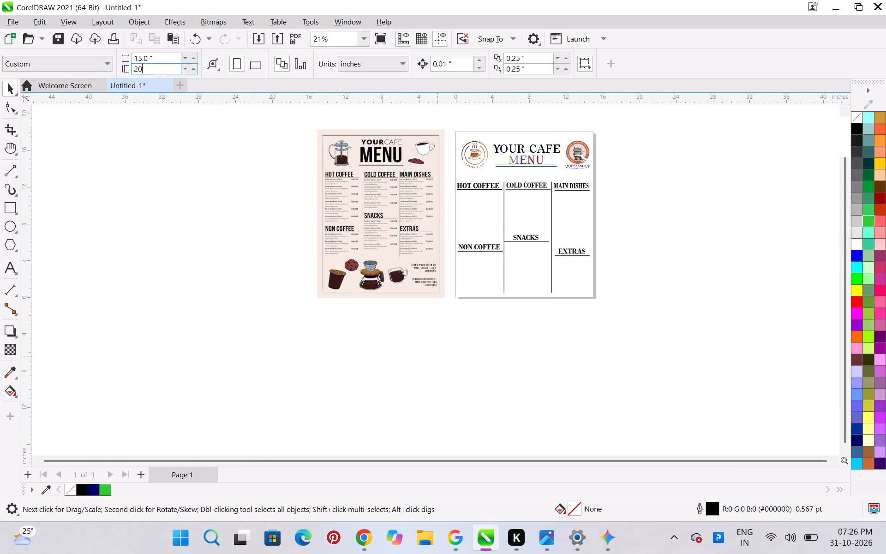
{"action": "key", "text": "Return"}
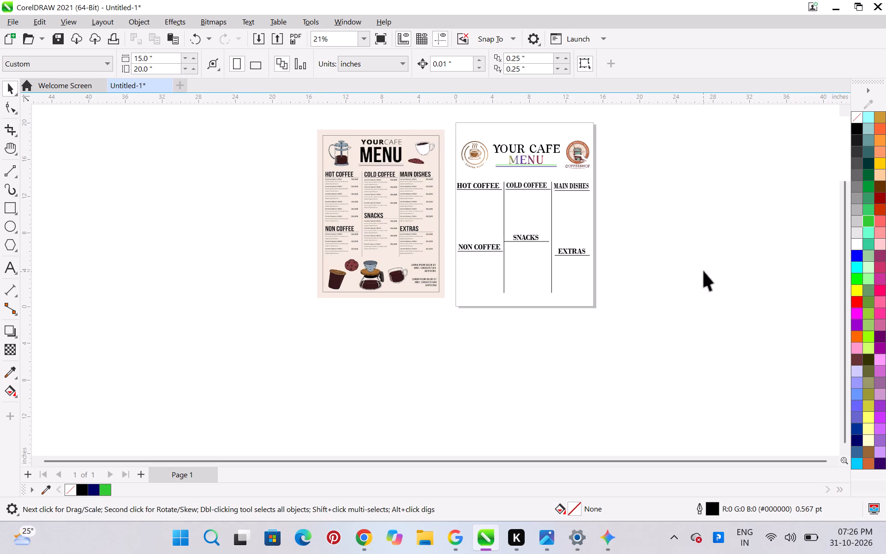
Move all the menu artwork on the page slightly upward together, towards the page's top edge.
{"action": "scroll", "coordinate": [698, 281], "scroll_direction": "down", "scroll_amount": 3}
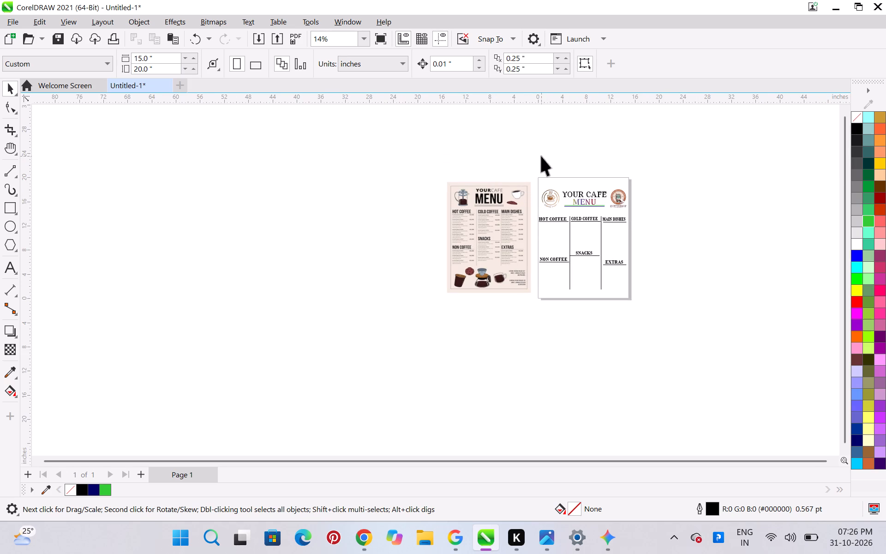
{"action": "left_click_drag", "start_coordinate": [532, 157], "coordinate": [643, 309]}
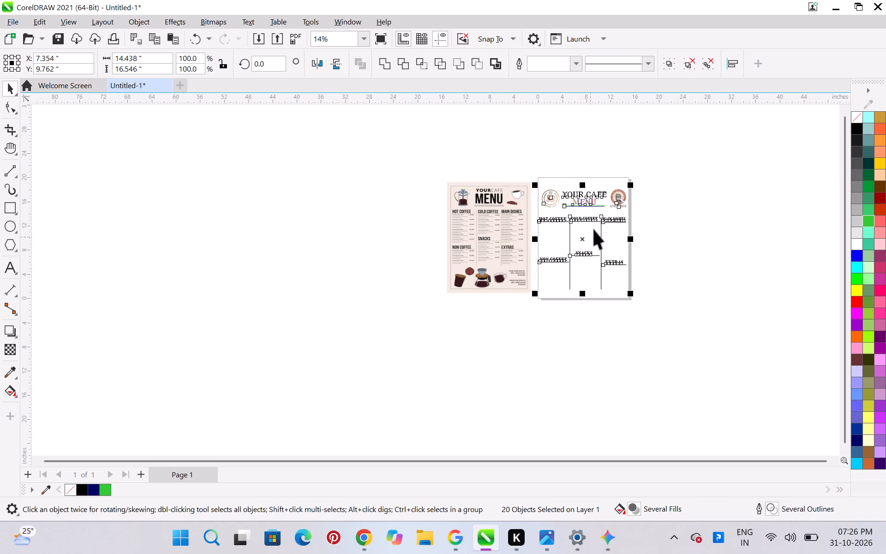
{"action": "left_click_drag", "start_coordinate": [594, 217], "coordinate": [594, 209]}
{"action": "left_click", "coordinate": [690, 241]}
Move the reference menu image farther left of the page, centred at about X -13.24 and Y 9.88 inches.
{"action": "scroll", "coordinate": [653, 235], "scroll_direction": "down", "scroll_amount": 3}
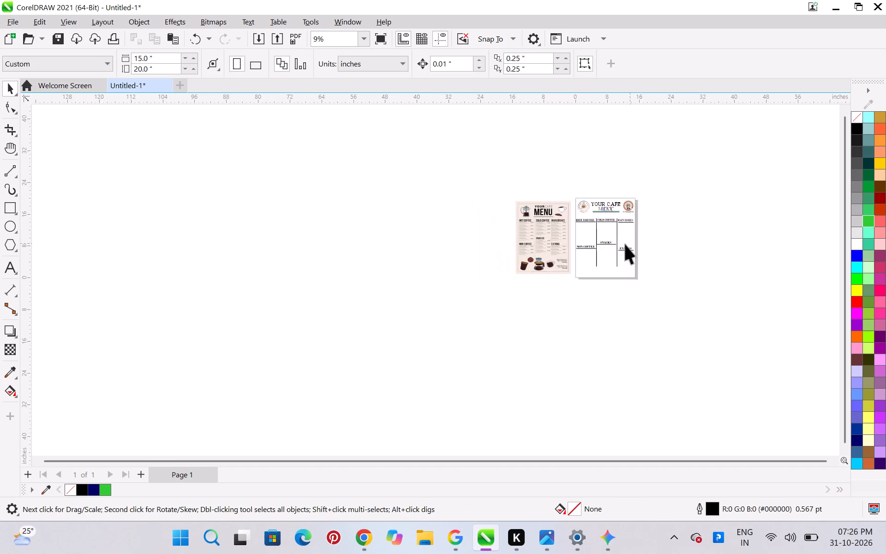
{"action": "scroll", "coordinate": [635, 222], "scroll_direction": "up", "scroll_amount": 8}
{"action": "scroll", "coordinate": [652, 266], "scroll_direction": "down", "scroll_amount": 1}
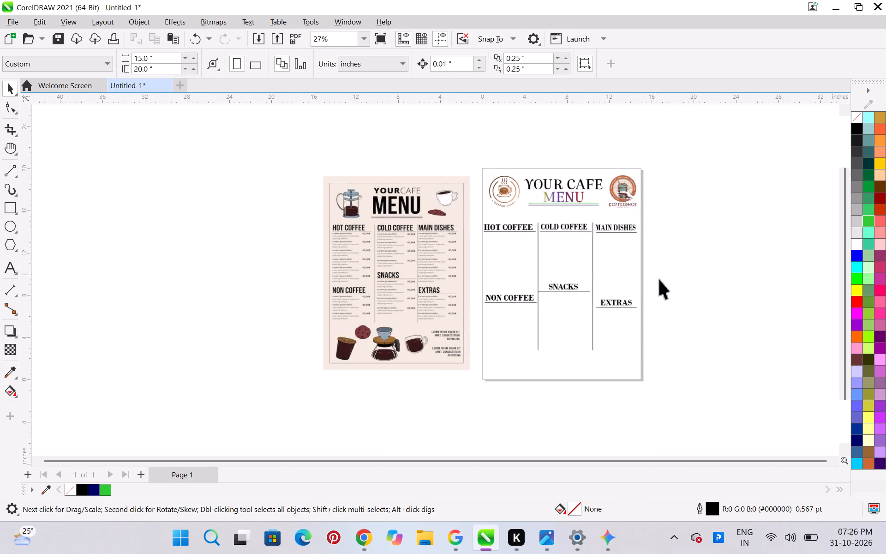
{"action": "scroll", "coordinate": [688, 312], "scroll_direction": "up", "scroll_amount": 2}
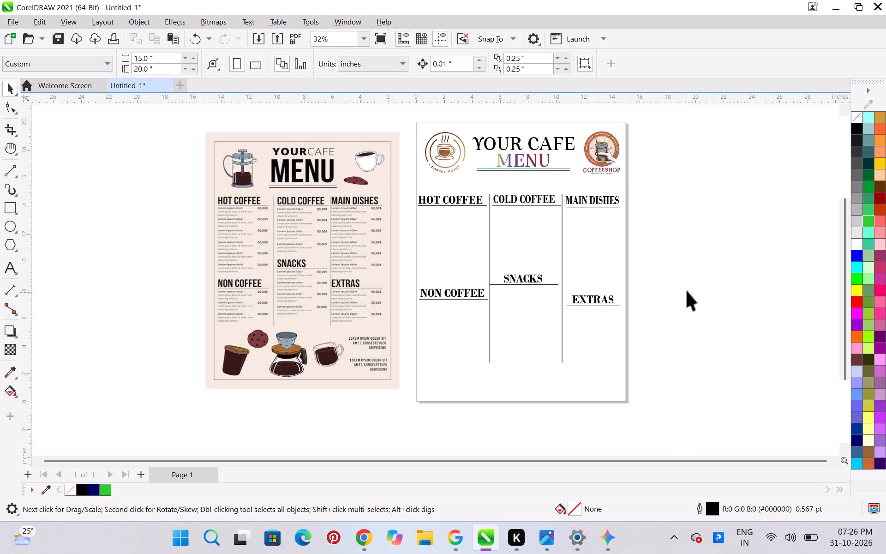
{"action": "left_click_drag", "start_coordinate": [329, 225], "coordinate": [257, 228]}
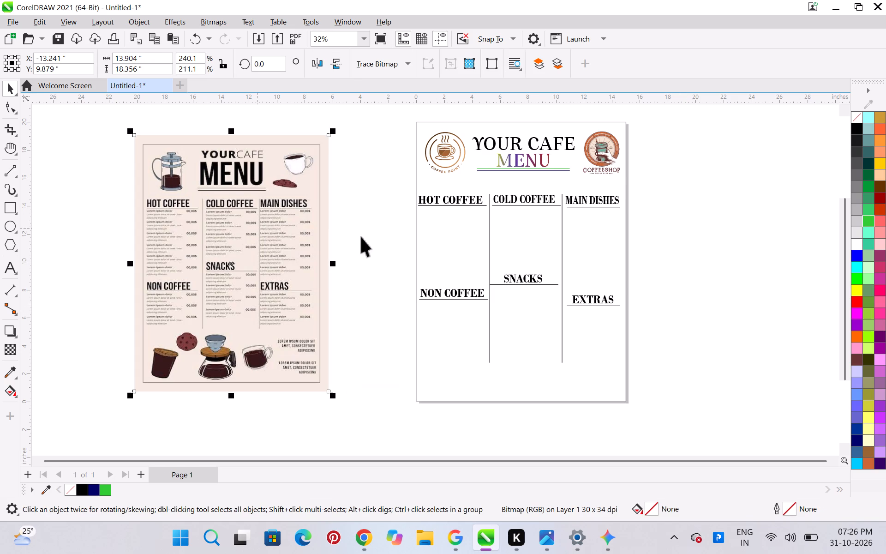
{"action": "left_click", "coordinate": [664, 256]}
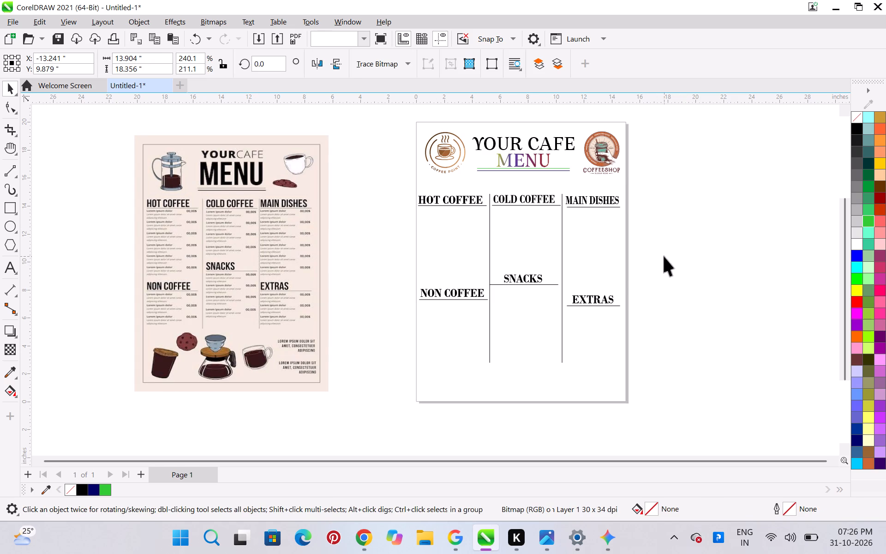
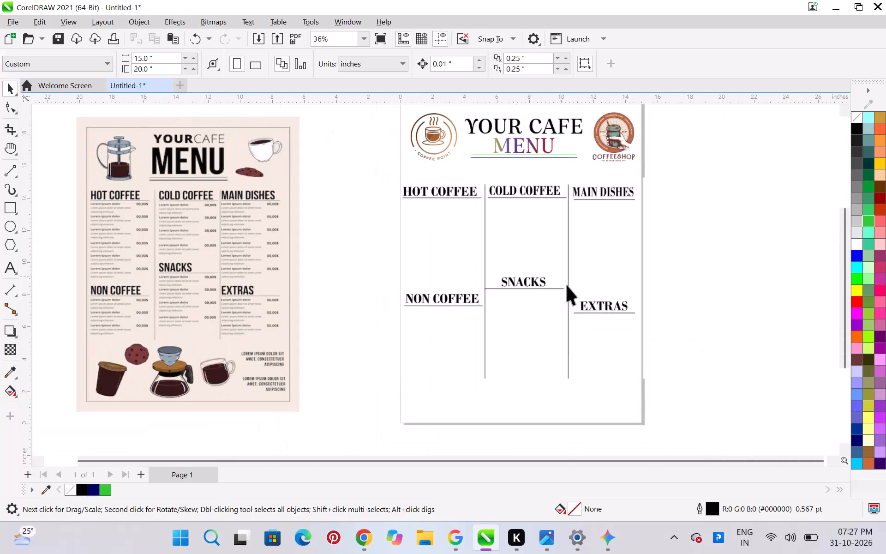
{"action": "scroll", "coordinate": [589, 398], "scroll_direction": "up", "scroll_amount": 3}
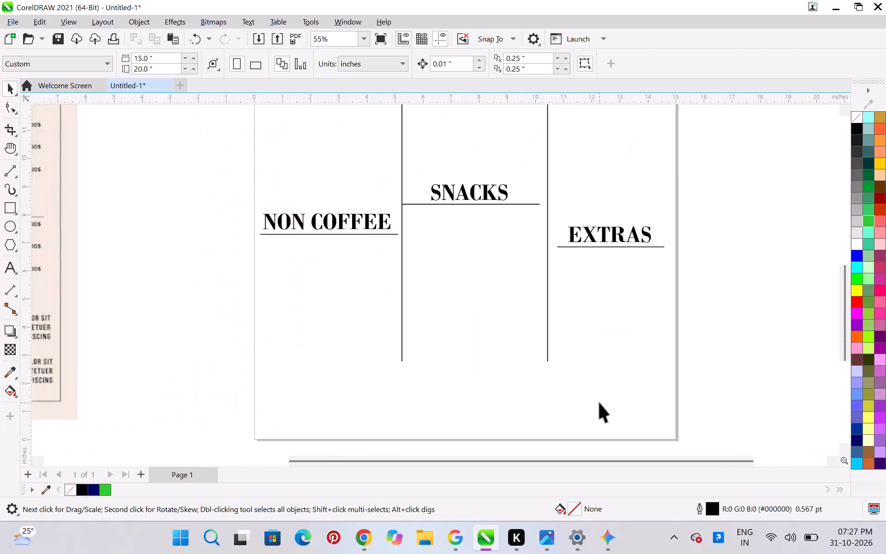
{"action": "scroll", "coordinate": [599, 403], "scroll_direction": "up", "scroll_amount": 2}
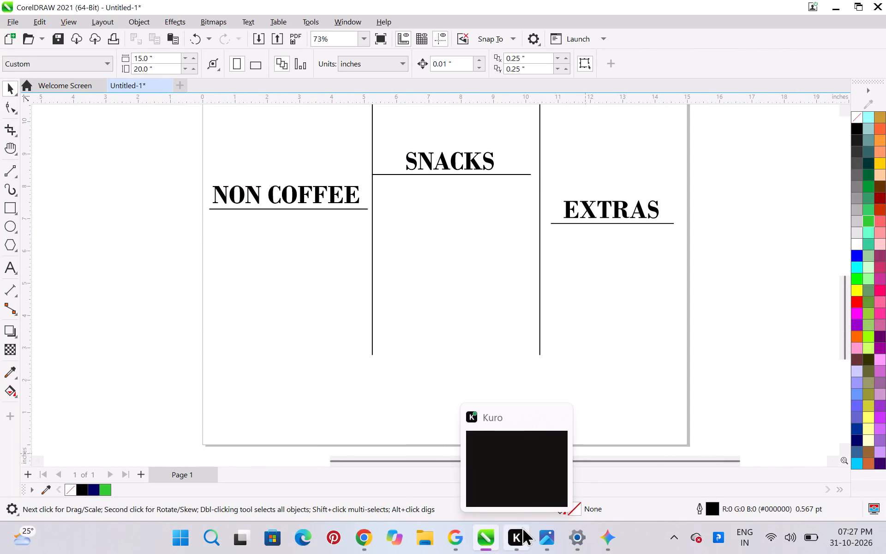
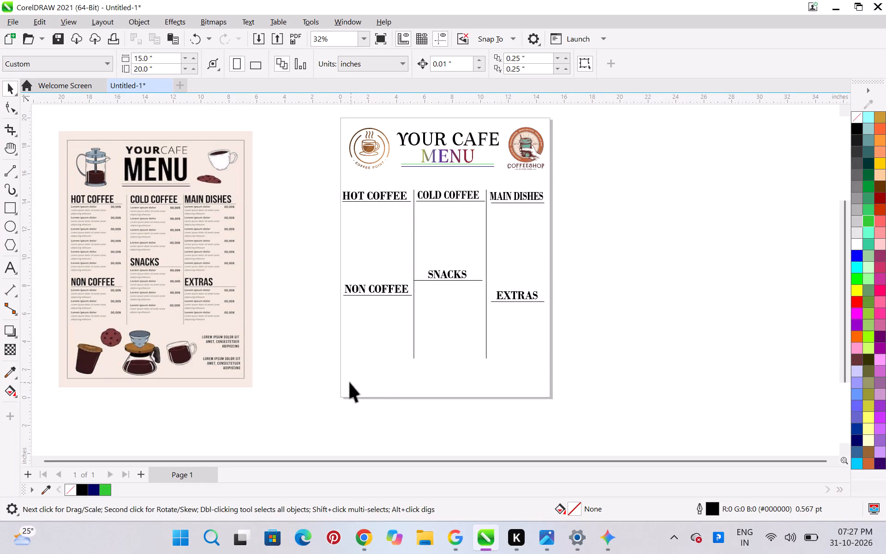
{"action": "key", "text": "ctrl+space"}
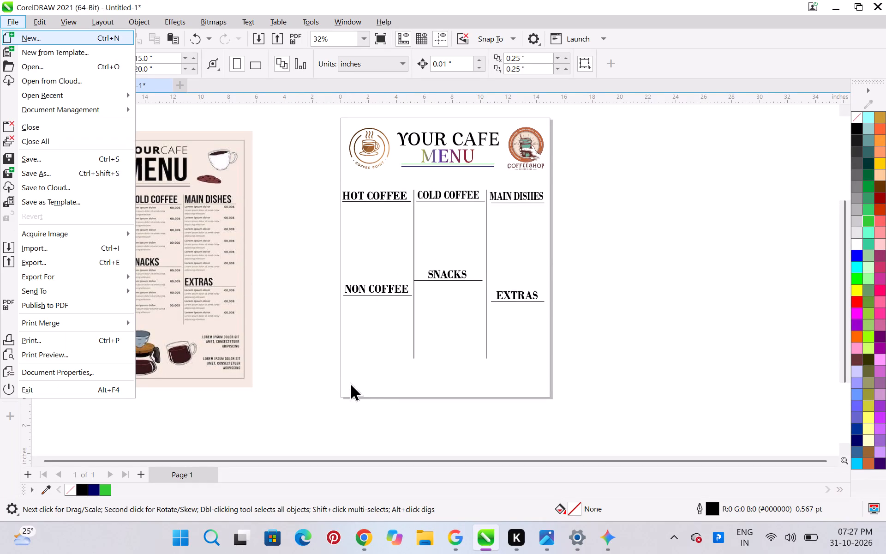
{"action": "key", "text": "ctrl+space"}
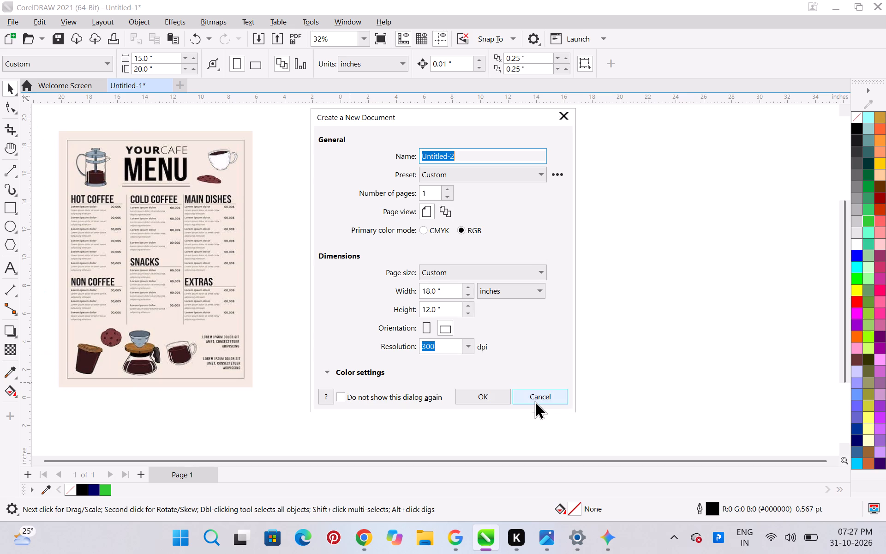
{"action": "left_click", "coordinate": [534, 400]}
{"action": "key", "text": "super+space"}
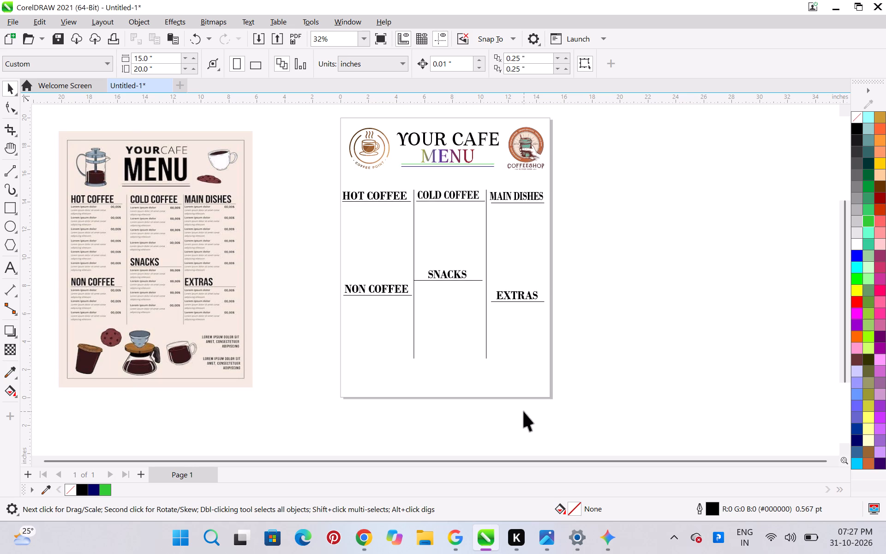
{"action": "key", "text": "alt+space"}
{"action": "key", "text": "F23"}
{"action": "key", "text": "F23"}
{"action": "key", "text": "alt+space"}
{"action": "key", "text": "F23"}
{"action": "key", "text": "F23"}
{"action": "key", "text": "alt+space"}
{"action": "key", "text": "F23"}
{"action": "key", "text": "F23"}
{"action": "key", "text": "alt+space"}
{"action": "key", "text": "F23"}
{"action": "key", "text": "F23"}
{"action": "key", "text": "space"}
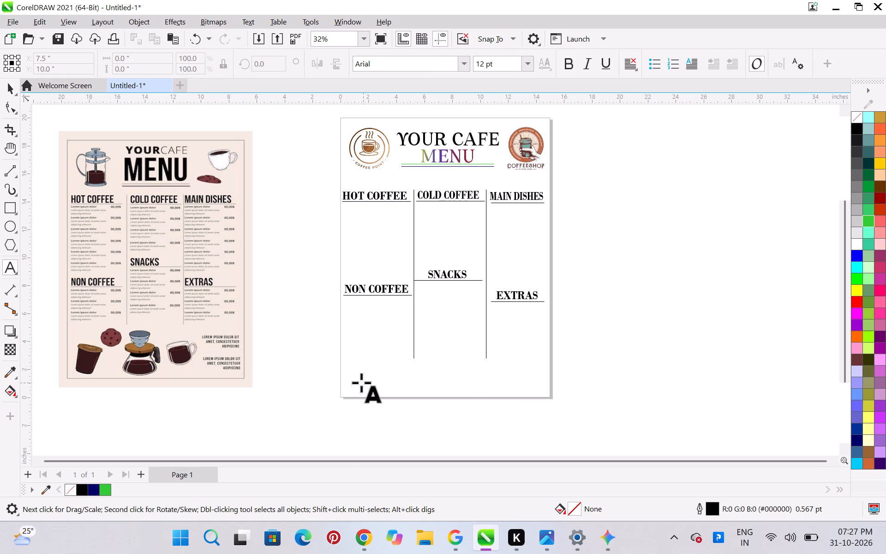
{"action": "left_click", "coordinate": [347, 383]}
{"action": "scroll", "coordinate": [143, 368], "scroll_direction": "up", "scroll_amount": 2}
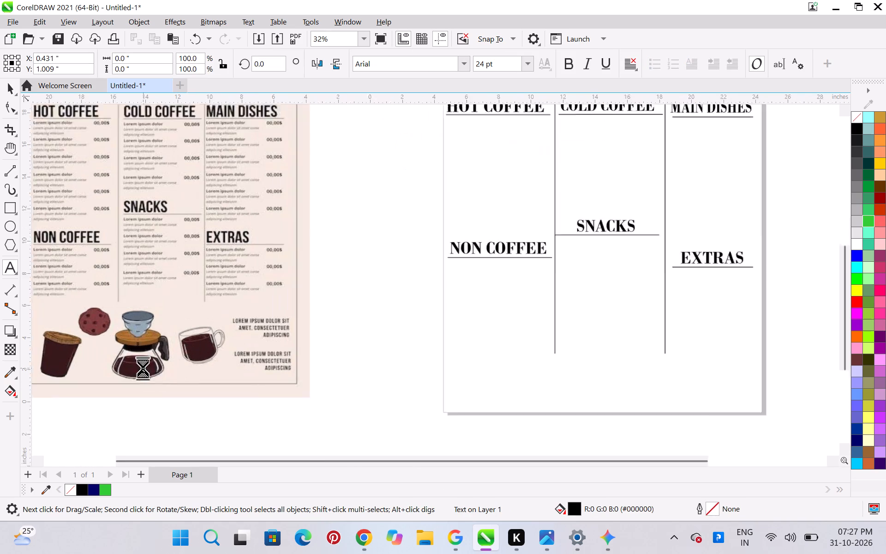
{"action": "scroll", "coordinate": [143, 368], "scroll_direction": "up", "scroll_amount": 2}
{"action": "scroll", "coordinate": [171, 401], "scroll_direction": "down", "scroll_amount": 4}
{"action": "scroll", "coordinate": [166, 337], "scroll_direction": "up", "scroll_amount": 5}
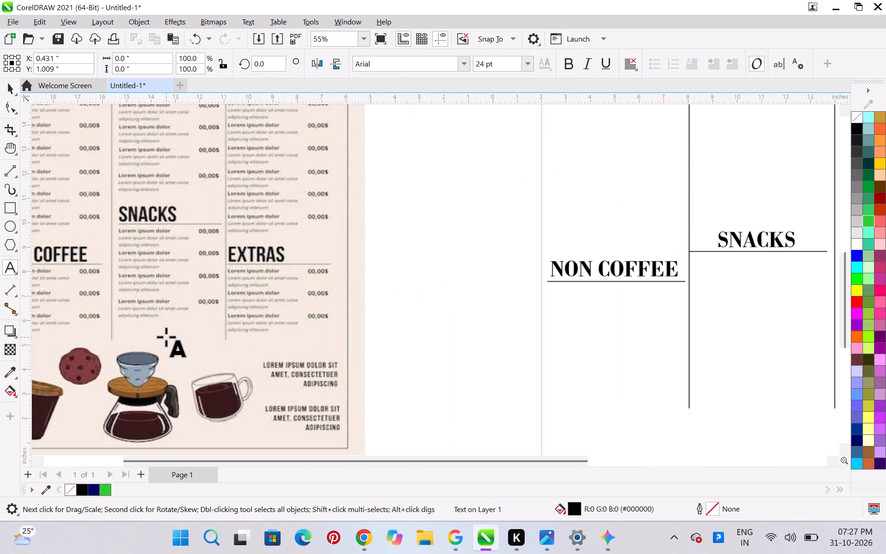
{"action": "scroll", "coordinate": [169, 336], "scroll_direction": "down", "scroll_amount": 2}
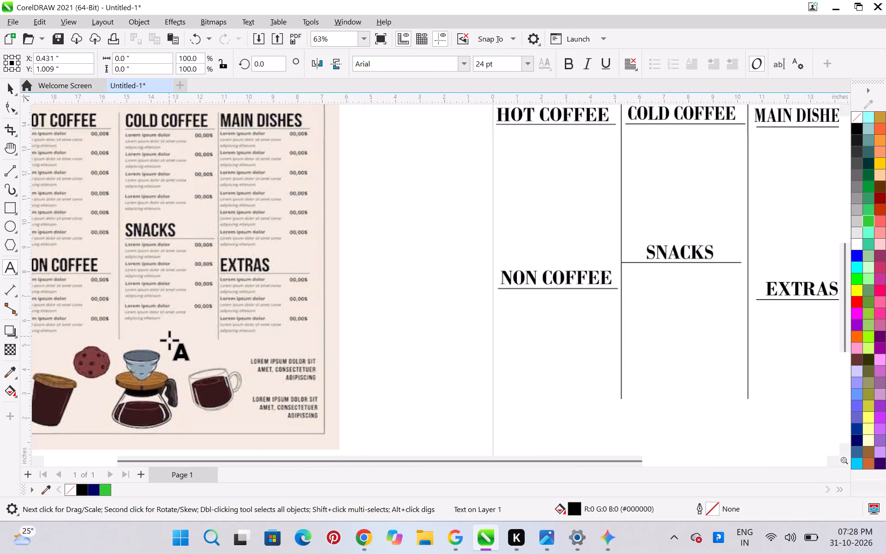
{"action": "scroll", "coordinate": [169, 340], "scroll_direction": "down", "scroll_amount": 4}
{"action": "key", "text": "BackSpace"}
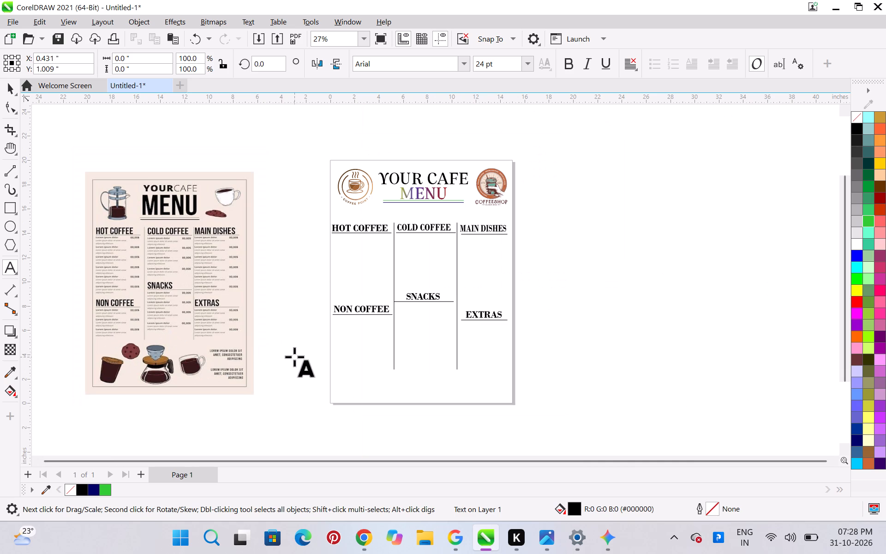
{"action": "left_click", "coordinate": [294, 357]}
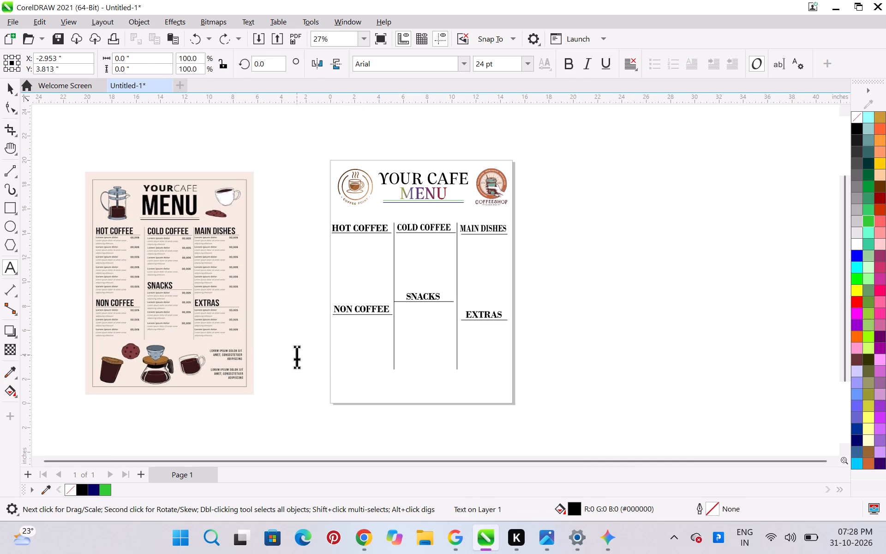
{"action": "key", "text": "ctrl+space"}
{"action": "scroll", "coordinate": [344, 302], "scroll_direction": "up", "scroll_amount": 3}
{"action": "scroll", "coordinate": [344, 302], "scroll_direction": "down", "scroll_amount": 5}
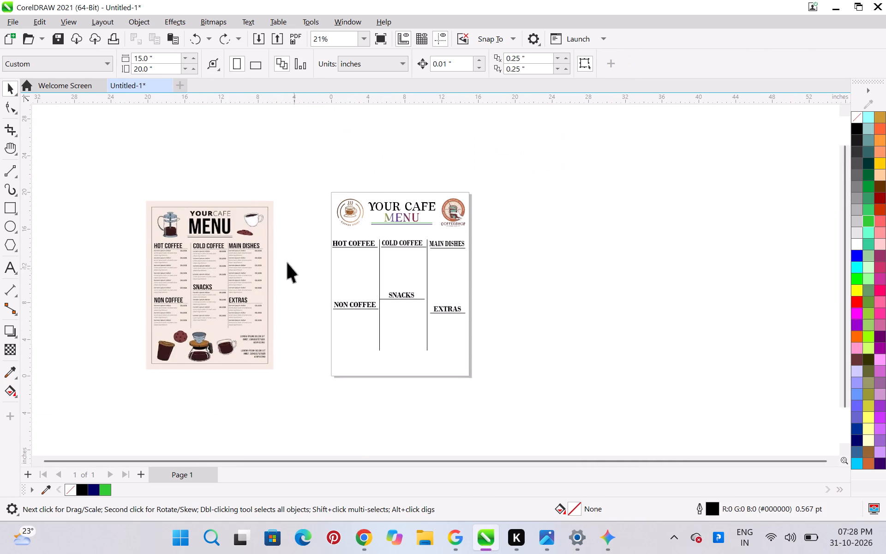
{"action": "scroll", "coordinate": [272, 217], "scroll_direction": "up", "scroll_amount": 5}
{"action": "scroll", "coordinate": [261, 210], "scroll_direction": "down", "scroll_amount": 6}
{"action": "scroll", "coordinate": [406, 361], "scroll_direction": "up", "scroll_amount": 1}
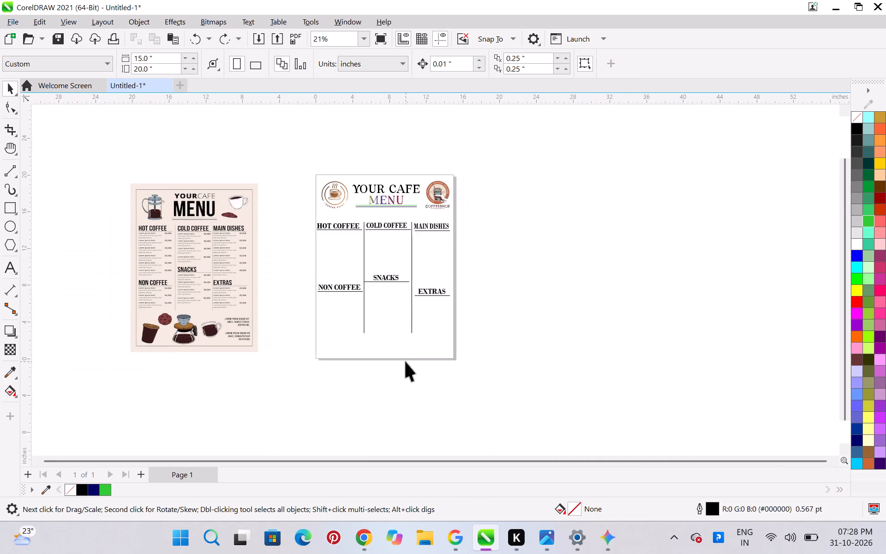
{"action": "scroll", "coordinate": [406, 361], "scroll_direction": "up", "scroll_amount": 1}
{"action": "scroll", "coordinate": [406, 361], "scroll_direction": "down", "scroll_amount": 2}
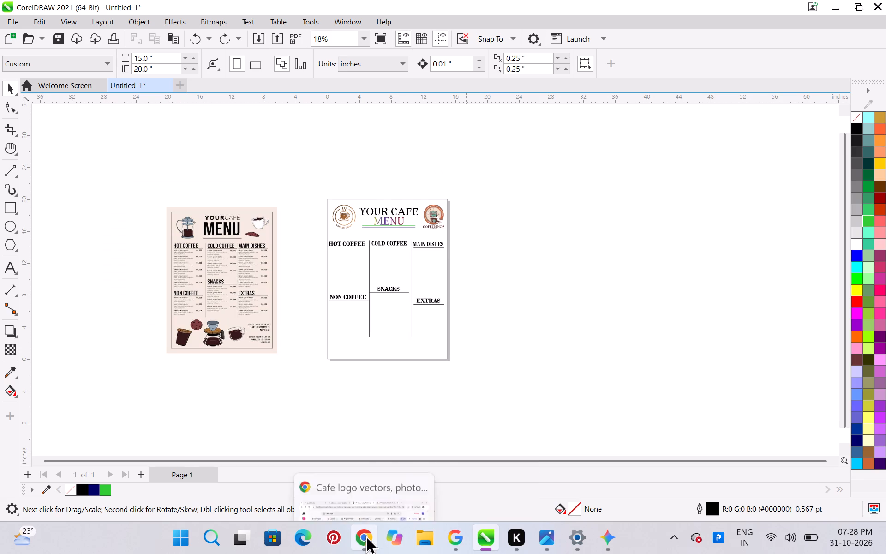
Switch to Chrome and copy the Coffee House flyer template image from the coffee menu design search results.
{"action": "left_click", "coordinate": [365, 535]}
{"action": "scroll", "coordinate": [535, 365], "scroll_direction": "down", "scroll_amount": 5}
{"action": "scroll", "coordinate": [538, 371], "scroll_direction": "up", "scroll_amount": 6}
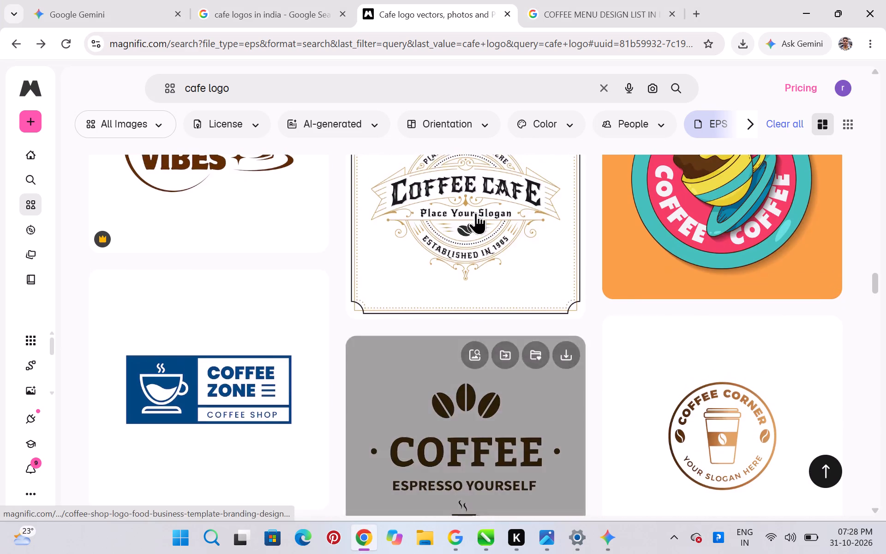
{"action": "left_click", "coordinate": [601, 21]}
{"action": "scroll", "coordinate": [573, 122], "scroll_direction": "down", "scroll_amount": 4}
{"action": "scroll", "coordinate": [565, 360], "scroll_direction": "down", "scroll_amount": 2}
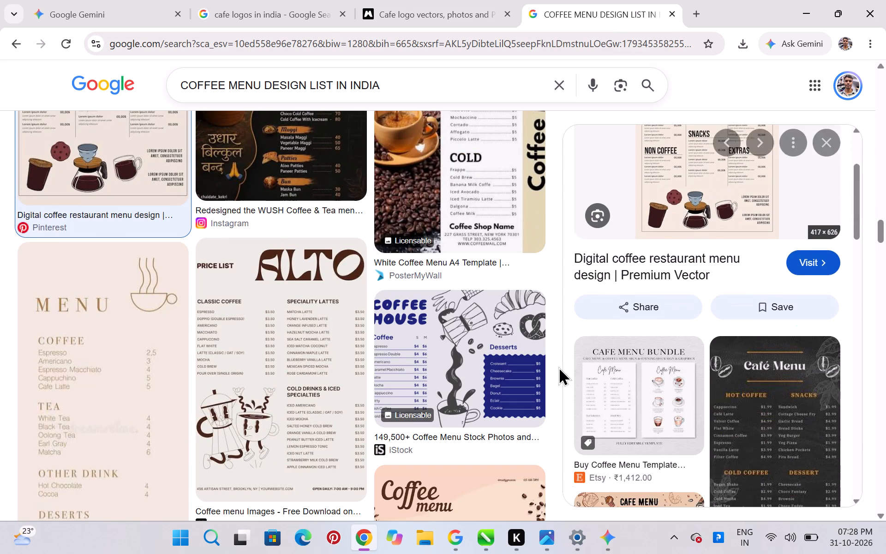
{"action": "scroll", "coordinate": [578, 388], "scroll_direction": "down", "scroll_amount": 3}
{"action": "scroll", "coordinate": [627, 384], "scroll_direction": "down", "scroll_amount": 6}
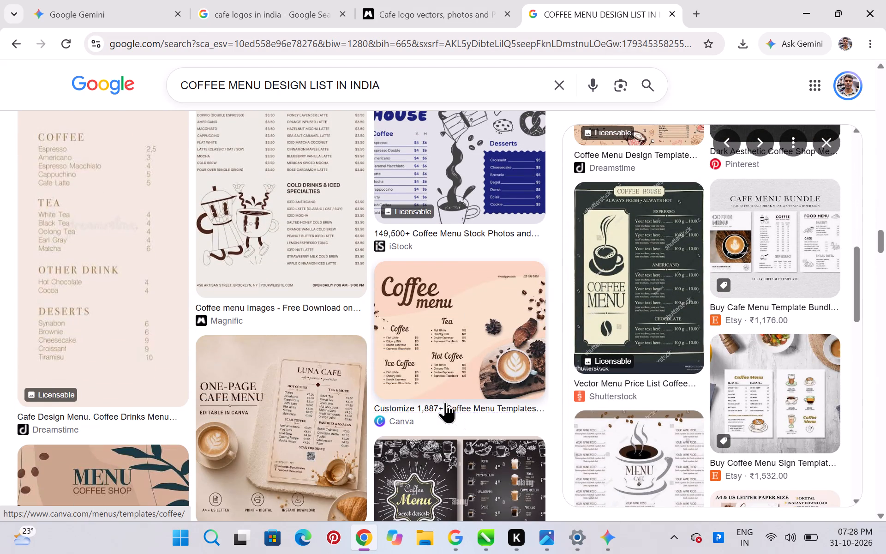
{"action": "scroll", "coordinate": [444, 402], "scroll_direction": "down", "scroll_amount": 3}
{"action": "scroll", "coordinate": [222, 355], "scroll_direction": "down", "scroll_amount": 3}
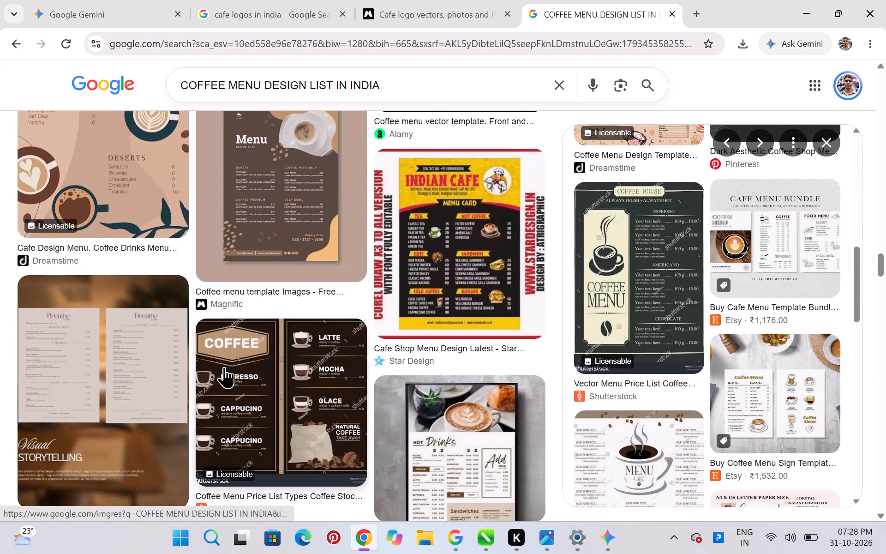
{"action": "scroll", "coordinate": [224, 367], "scroll_direction": "down", "scroll_amount": 2}
{"action": "scroll", "coordinate": [551, 397], "scroll_direction": "down", "scroll_amount": 5}
{"action": "scroll", "coordinate": [434, 381], "scroll_direction": "down", "scroll_amount": 1}
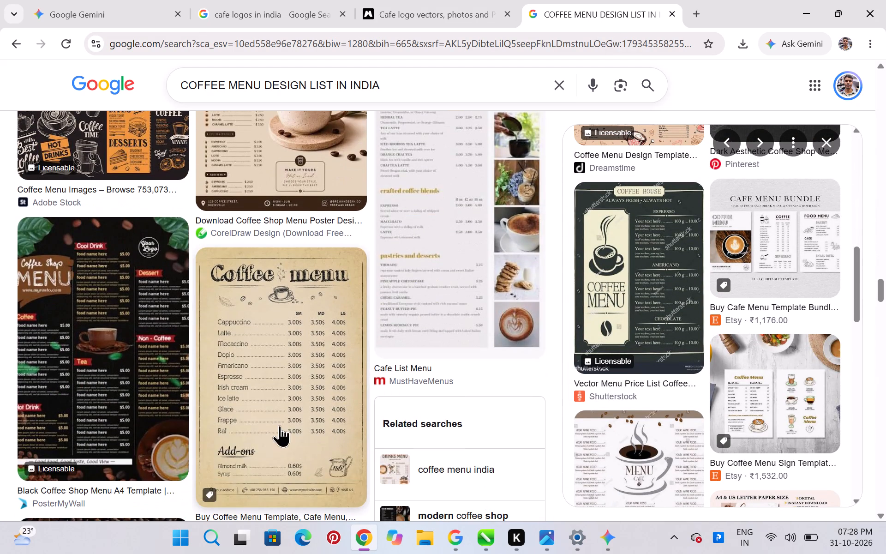
{"action": "scroll", "coordinate": [256, 395], "scroll_direction": "down", "scroll_amount": 5}
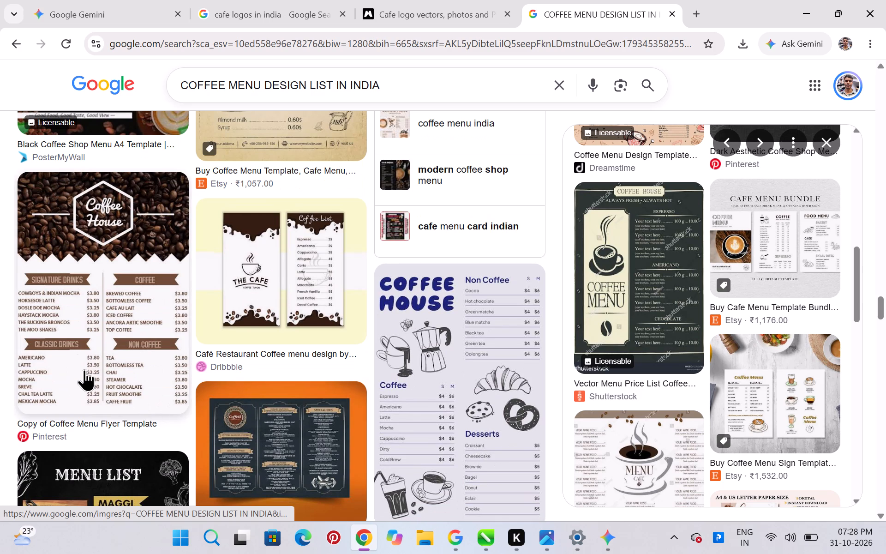
{"action": "right_click", "coordinate": [83, 330]}
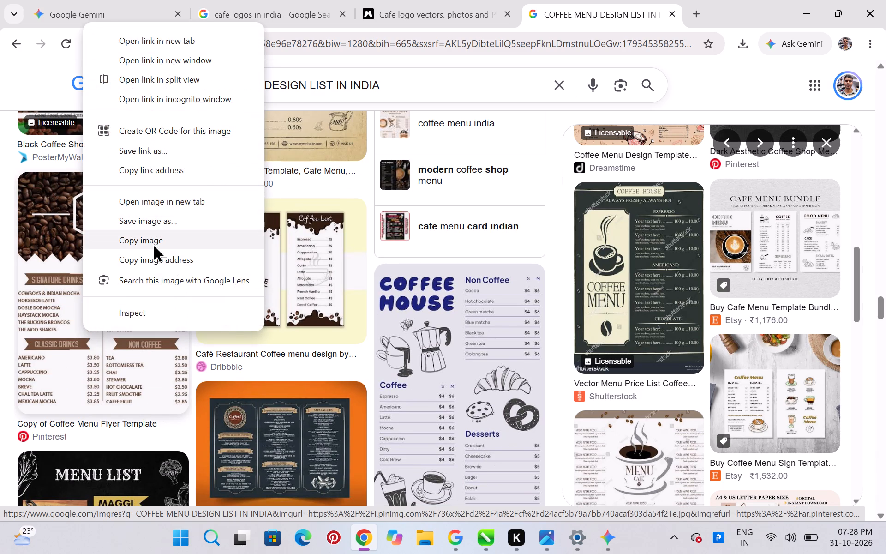
{"action": "left_click", "coordinate": [153, 243]}
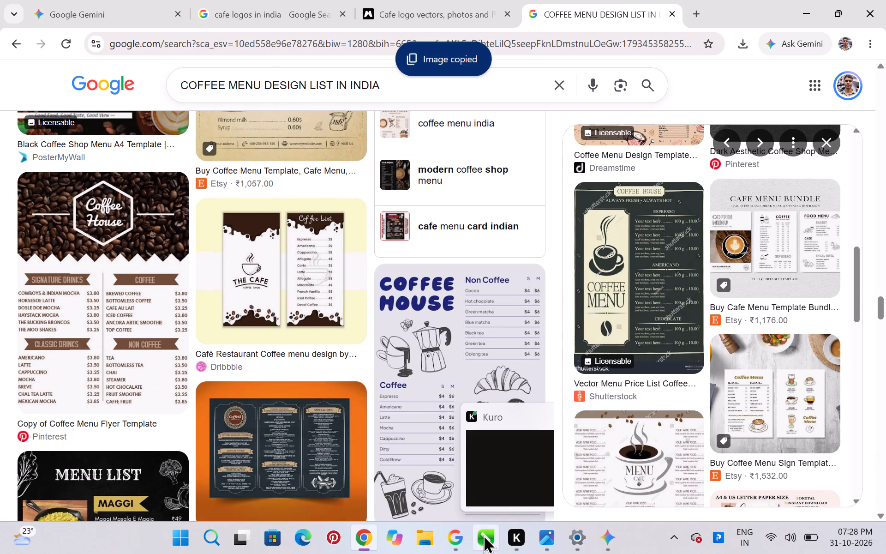
Return to CorelDRAW and move the beige reference menu image well clear of the page on its right side.
{"action": "left_click", "coordinate": [483, 535]}
{"action": "left_click", "coordinate": [238, 298]}
{"action": "left_click_drag", "start_coordinate": [238, 298], "coordinate": [682, 297]}
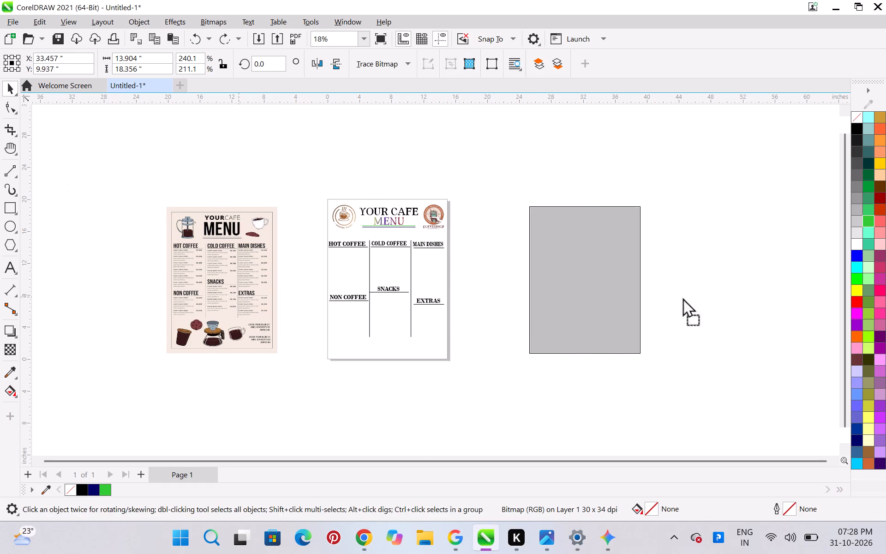
{"action": "left_click_drag", "start_coordinate": [682, 297], "coordinate": [786, 286]}
{"action": "left_click", "coordinate": [142, 208]}
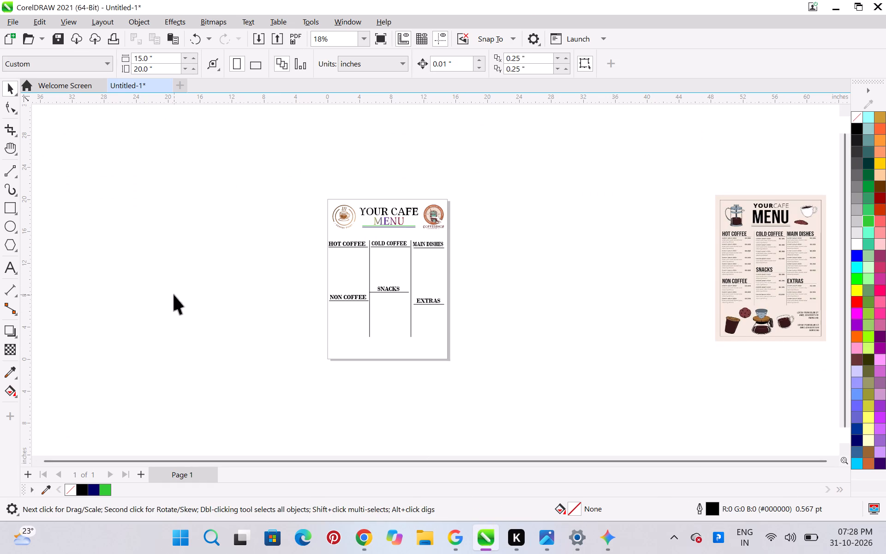
Paste the copied Coffee House menu image and place it left of the page at about X -16.3 in, Y 10.2 in.
{"action": "key", "text": "ctrl+v"}
{"action": "left_click_drag", "start_coordinate": [383, 283], "coordinate": [193, 281]}
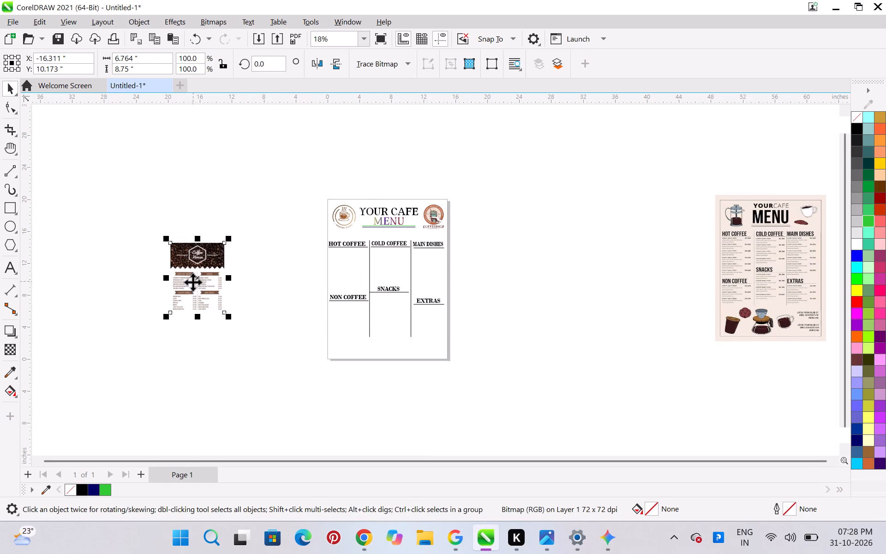
Stretch the Coffee House menu image to about 16.5 in wide and 19.6 in high.
{"action": "scroll", "coordinate": [146, 327], "scroll_direction": "up", "scroll_amount": 2}
{"action": "left_click_drag", "start_coordinate": [215, 314], "coordinate": [210, 337]}
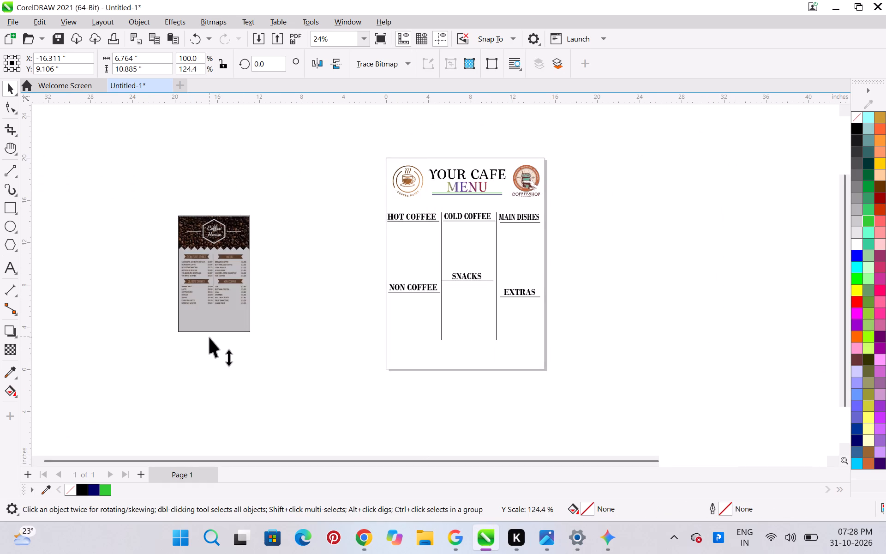
{"action": "left_click_drag", "start_coordinate": [210, 337], "coordinate": [211, 352]}
{"action": "left_click_drag", "start_coordinate": [254, 281], "coordinate": [335, 302]}
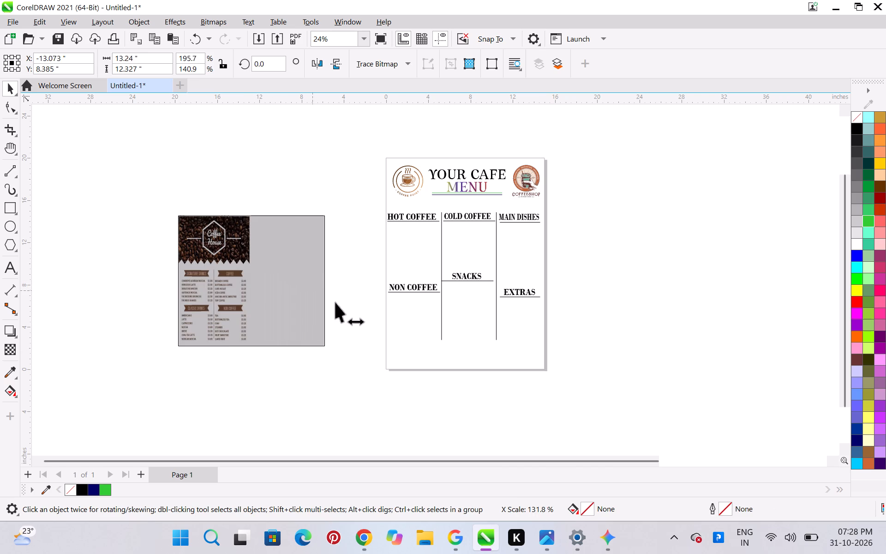
{"action": "left_click_drag", "start_coordinate": [335, 302], "coordinate": [356, 311]}
{"action": "left_click_drag", "start_coordinate": [265, 212], "coordinate": [268, 194]}
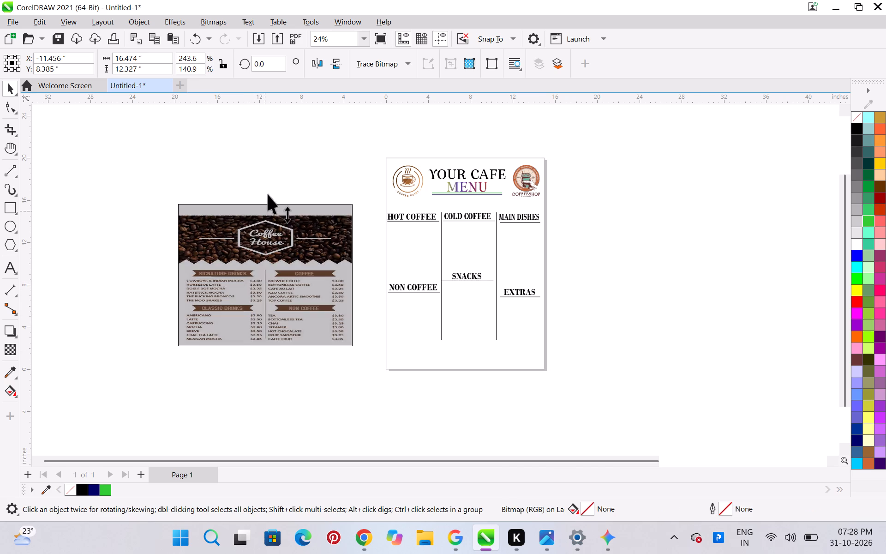
{"action": "left_click_drag", "start_coordinate": [268, 194], "coordinate": [268, 135]}
{"action": "scroll", "coordinate": [258, 339], "scroll_direction": "up", "scroll_amount": 5}
{"action": "scroll", "coordinate": [258, 339], "scroll_direction": "down", "scroll_amount": 6}
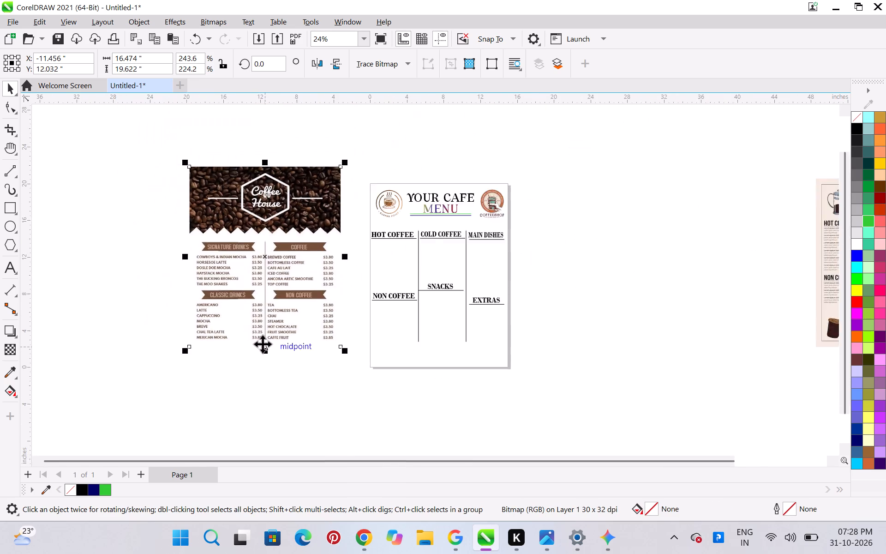
Move the enlarged Coffee House image close to the page's left edge, centred at about X -10.1 in, Y 12.3 in.
{"action": "scroll", "coordinate": [263, 344], "scroll_direction": "up", "scroll_amount": 5}
{"action": "scroll", "coordinate": [263, 344], "scroll_direction": "down", "scroll_amount": 5}
{"action": "scroll", "coordinate": [419, 254], "scroll_direction": "up", "scroll_amount": 5}
{"action": "scroll", "coordinate": [422, 266], "scroll_direction": "down", "scroll_amount": 2}
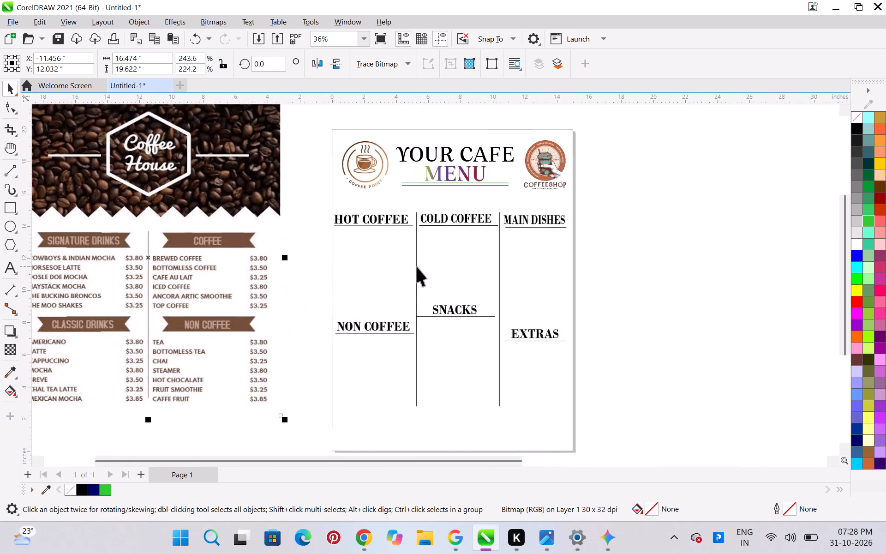
{"action": "scroll", "coordinate": [311, 256], "scroll_direction": "up", "scroll_amount": 3}
{"action": "scroll", "coordinate": [310, 258], "scroll_direction": "down", "scroll_amount": 2}
{"action": "left_click_drag", "start_coordinate": [219, 275], "coordinate": [251, 271]}
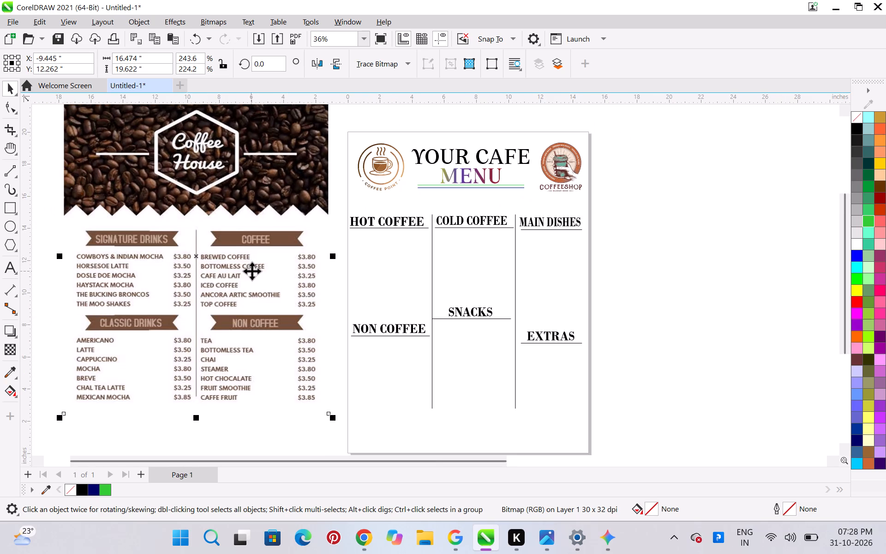
{"action": "scroll", "coordinate": [363, 311], "scroll_direction": "up", "scroll_amount": 1}
{"action": "scroll", "coordinate": [211, 327], "scroll_direction": "down", "scroll_amount": 2}
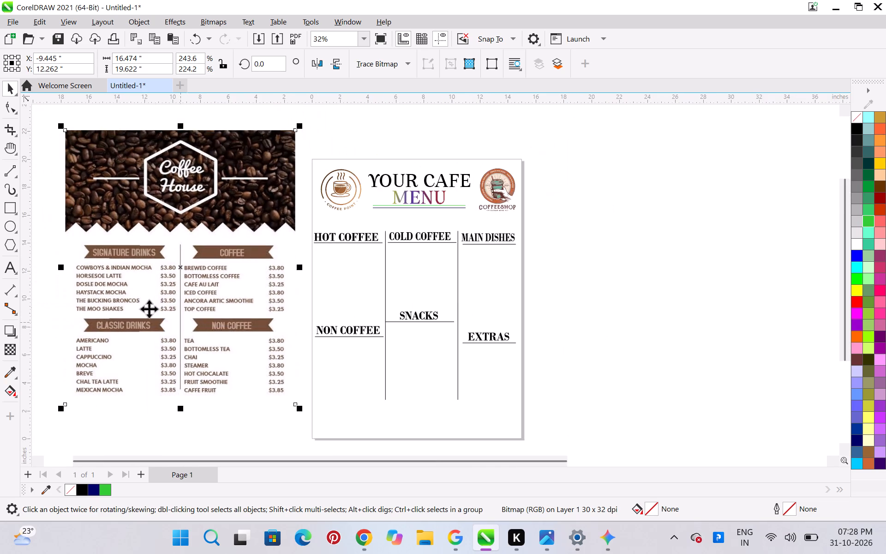
{"action": "scroll", "coordinate": [96, 312], "scroll_direction": "up", "scroll_amount": 4}
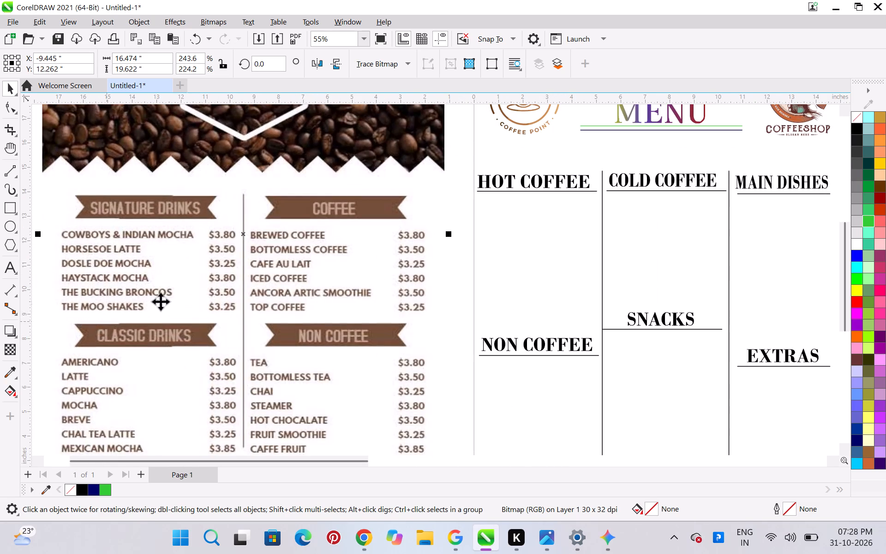
{"action": "scroll", "coordinate": [451, 304], "scroll_direction": "down", "scroll_amount": 1}
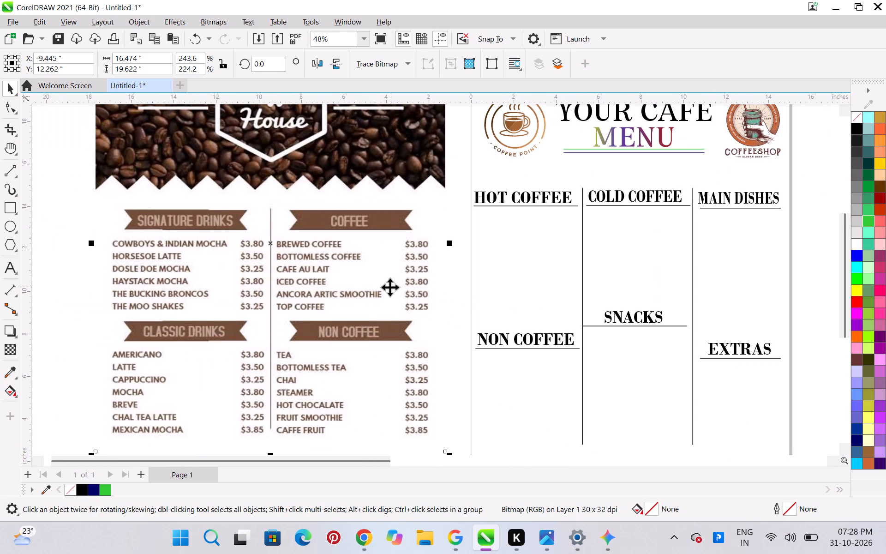
{"action": "left_click_drag", "start_coordinate": [389, 287], "coordinate": [376, 286]}
{"action": "left_click", "coordinate": [454, 334]}
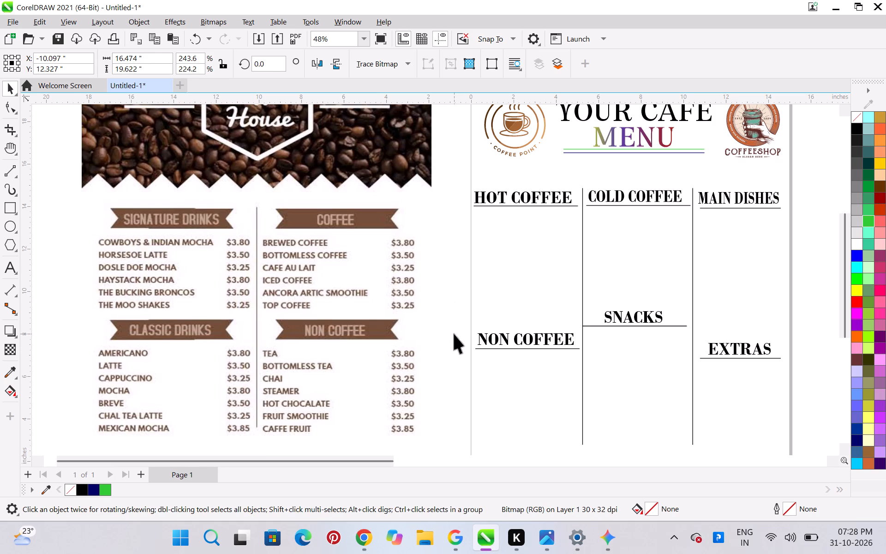
Move the Coffee House menu image farther left of the page, centred at about X -15.0 in, Y 12.7 in.
{"action": "scroll", "coordinate": [448, 268], "scroll_direction": "down", "scroll_amount": 3}
{"action": "scroll", "coordinate": [755, 254], "scroll_direction": "up", "scroll_amount": 2}
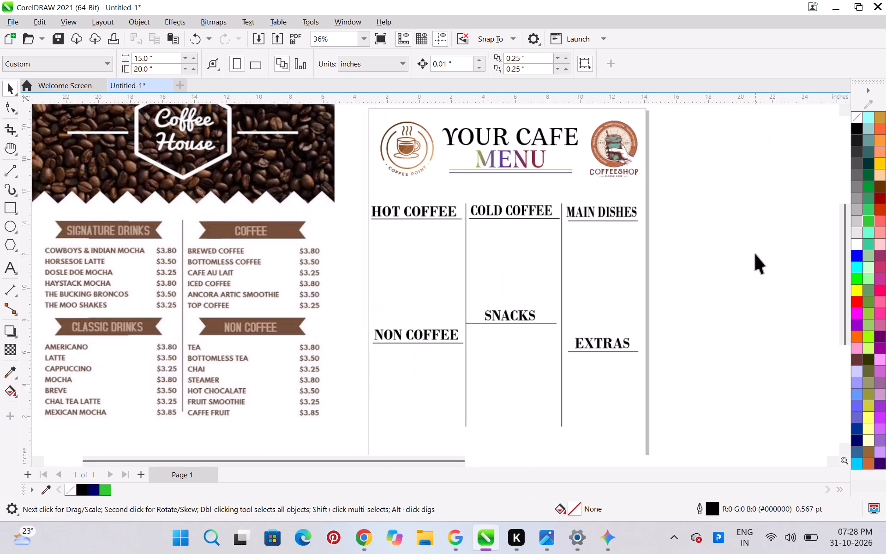
{"action": "scroll", "coordinate": [755, 254], "scroll_direction": "down", "scroll_amount": 2}
{"action": "scroll", "coordinate": [748, 273], "scroll_direction": "up", "scroll_amount": 2}
{"action": "scroll", "coordinate": [742, 280], "scroll_direction": "down", "scroll_amount": 2}
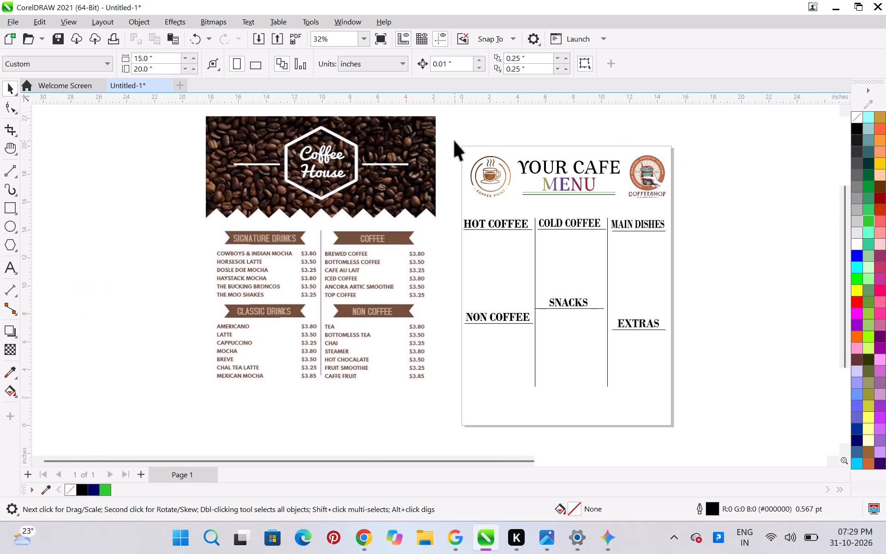
{"action": "scroll", "coordinate": [473, 136], "scroll_direction": "down", "scroll_amount": 3}
{"action": "scroll", "coordinate": [466, 149], "scroll_direction": "up", "scroll_amount": 3}
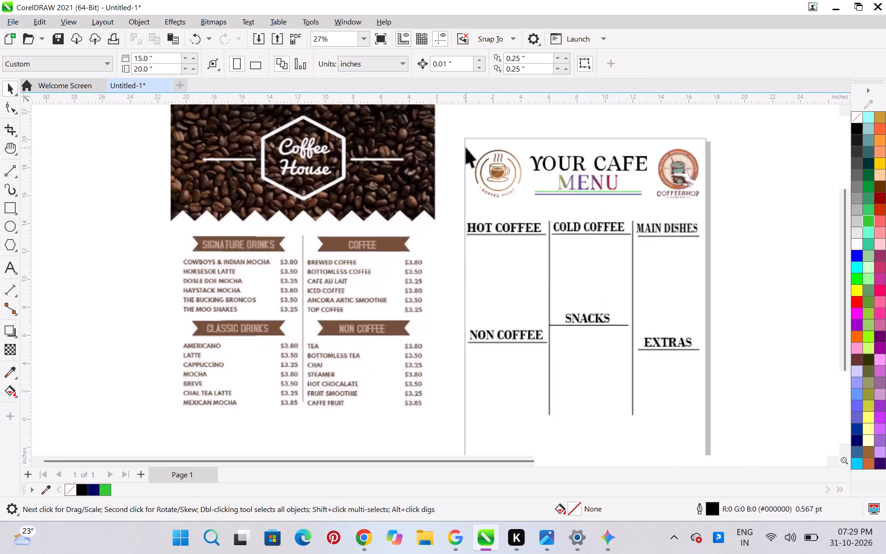
{"action": "scroll", "coordinate": [466, 148], "scroll_direction": "up", "scroll_amount": 3}
{"action": "scroll", "coordinate": [466, 148], "scroll_direction": "down", "scroll_amount": 6}
{"action": "left_click_drag", "start_coordinate": [375, 189], "coordinate": [330, 186]}
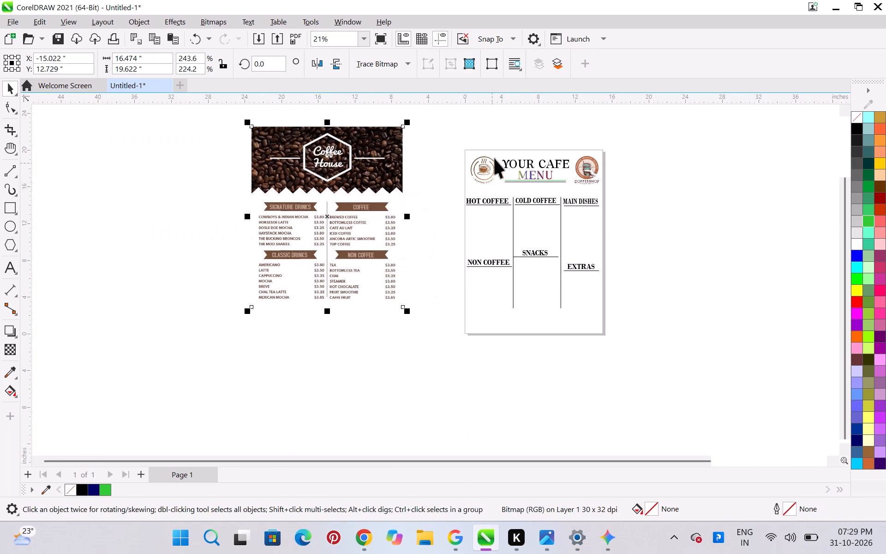
{"action": "scroll", "coordinate": [512, 141], "scroll_direction": "up", "scroll_amount": 3}
{"action": "left_click_drag", "start_coordinate": [419, 131], "coordinate": [420, 152]}
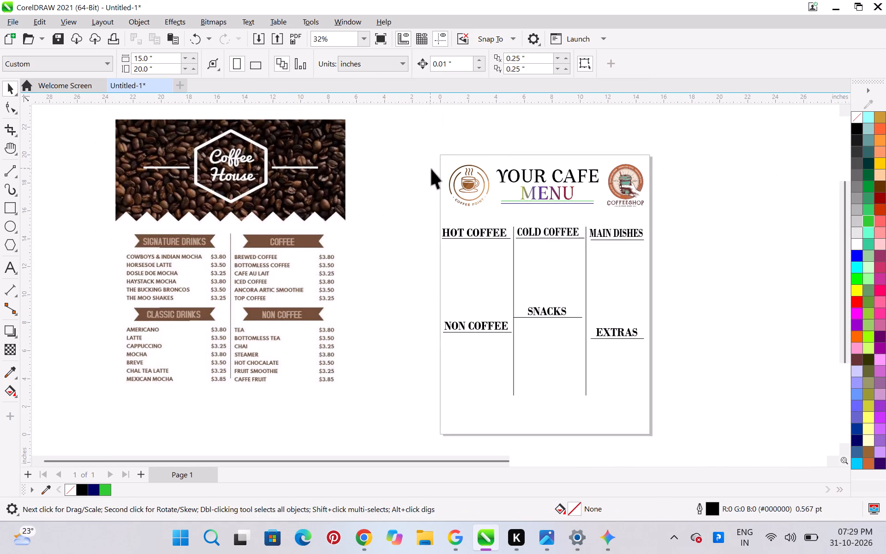
Open the Google assistant over the drawing and share the CorelDRAW window with it.
{"action": "key", "text": "alt+space"}
{"action": "key", "text": "F23"}
{"action": "key", "text": "F23"}
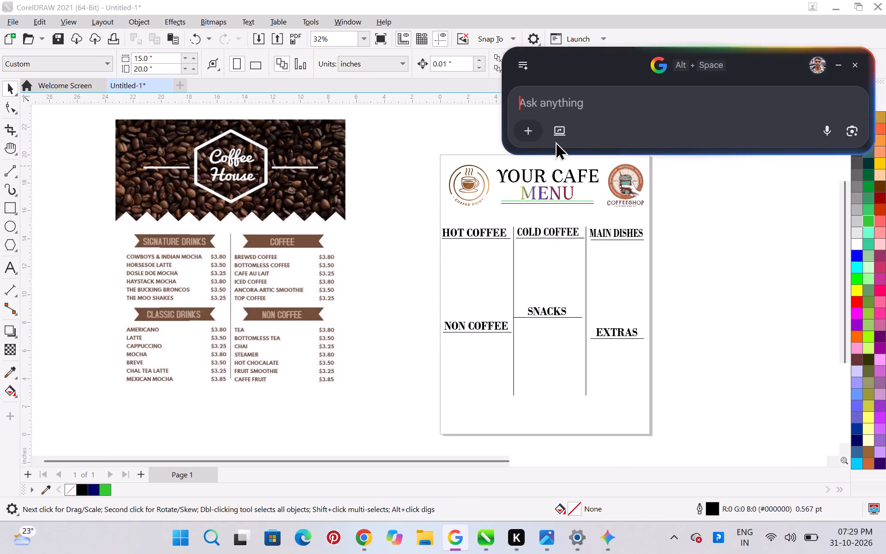
{"action": "left_click", "coordinate": [556, 139]}
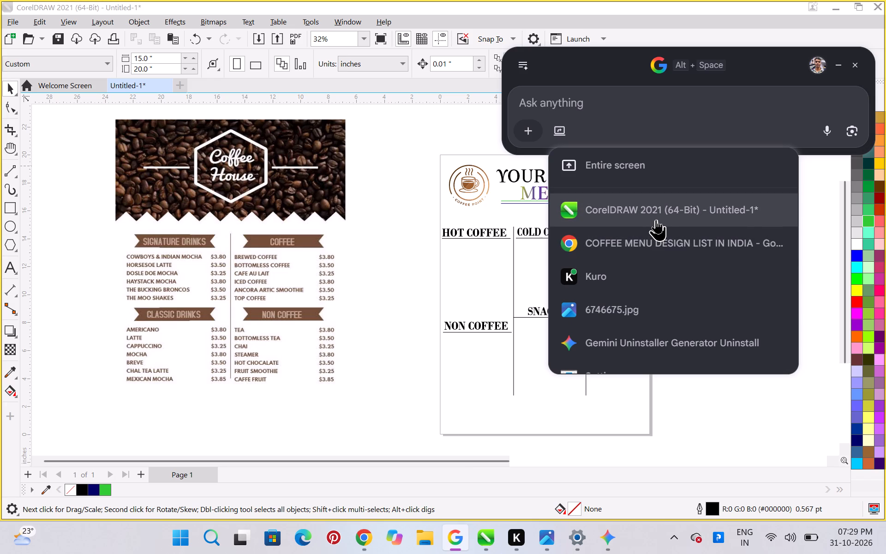
{"action": "left_click", "coordinate": [653, 212]}
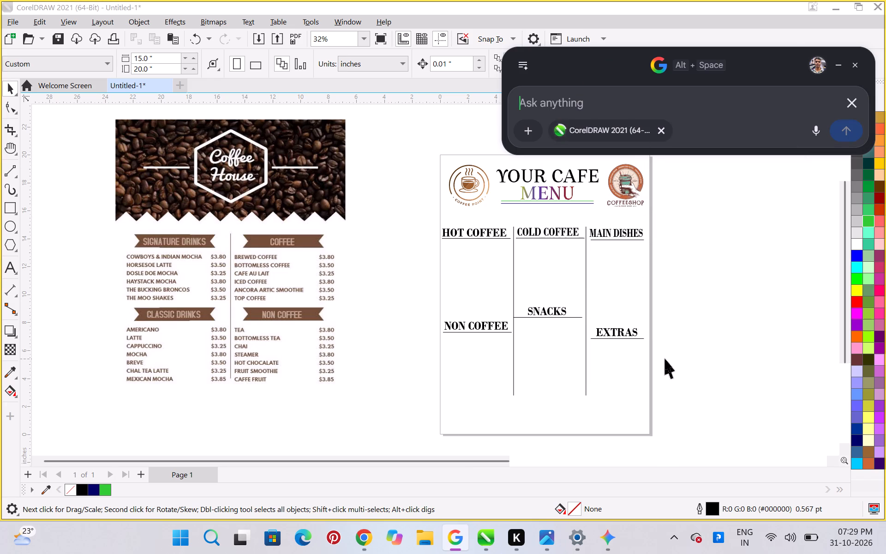
Send the prompt "YE JO YOUR MENU COFFEE KA LIST BANA RAHA HU HOT COFFEE,COLD COFFEE AUR ETC JO HAI USME KYA LIKHANA HAI LIKH KAR DO".
{"action": "type", "text": "YE"}
{"action": "key", "text": "space"}
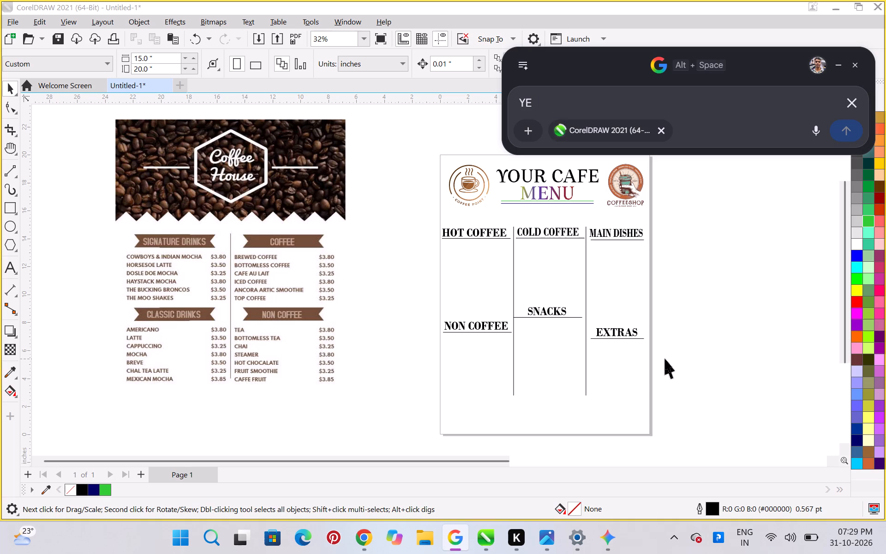
{"action": "type", "text": "JO"}
{"action": "key", "text": "space"}
{"action": "type", "text": "YOUR"}
{"action": "key", "text": "space"}
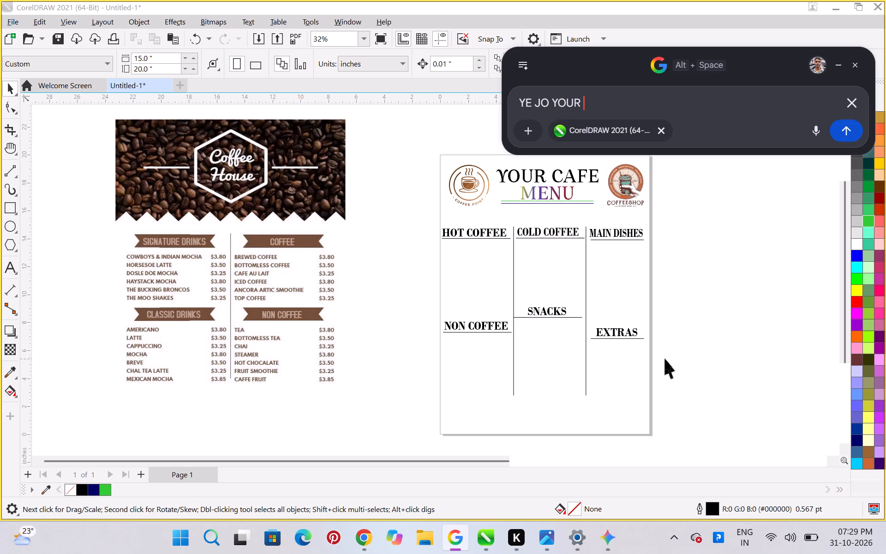
{"action": "type", "text": "MENU"}
{"action": "key", "text": "space"}
{"action": "type", "text": "COFFEE"}
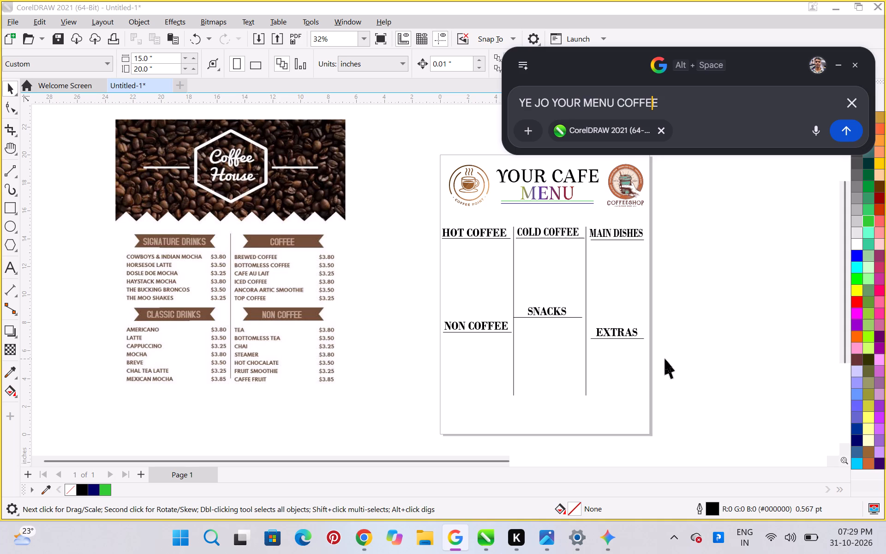
{"action": "key", "text": "space"}
{"action": "type", "text": "KA LIST"}
{"action": "key", "text": "space"}
{"action": "type", "text": "BANA"}
{"action": "key", "text": "space"}
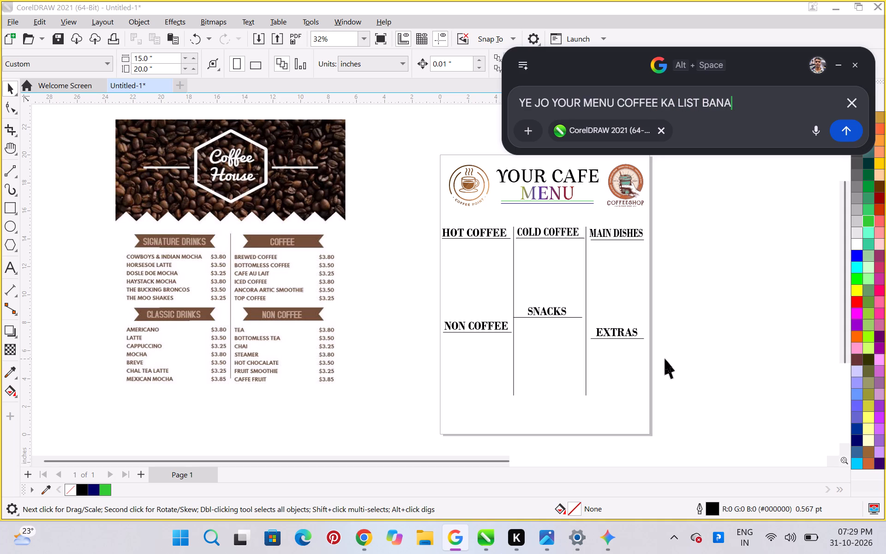
{"action": "type", "text": "RA"}
{"action": "type", "text": "HA HU"}
{"action": "key", "text": "space"}
{"action": "key", "text": "h"}
{"action": "type", "text": "OT COFFEE"}
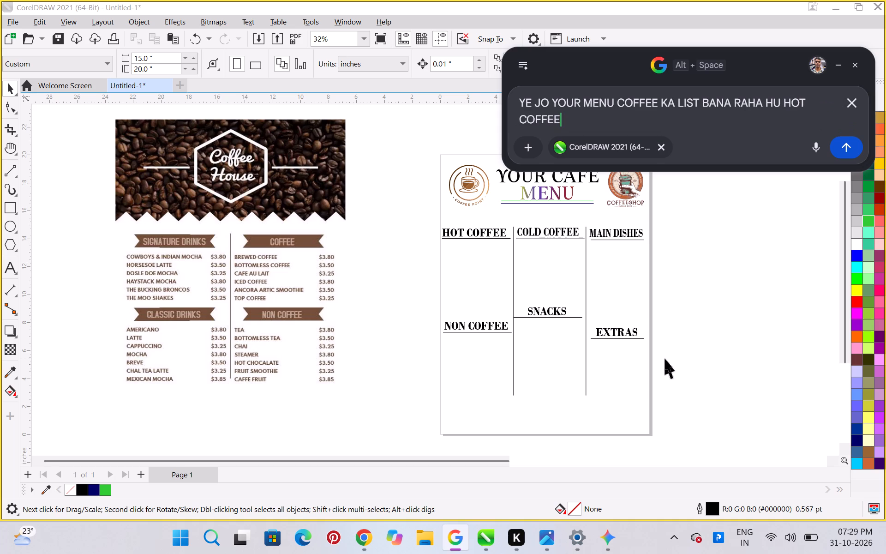
{"action": "key", "text": "comma"}
{"action": "type", "text": "COLD COFF"}
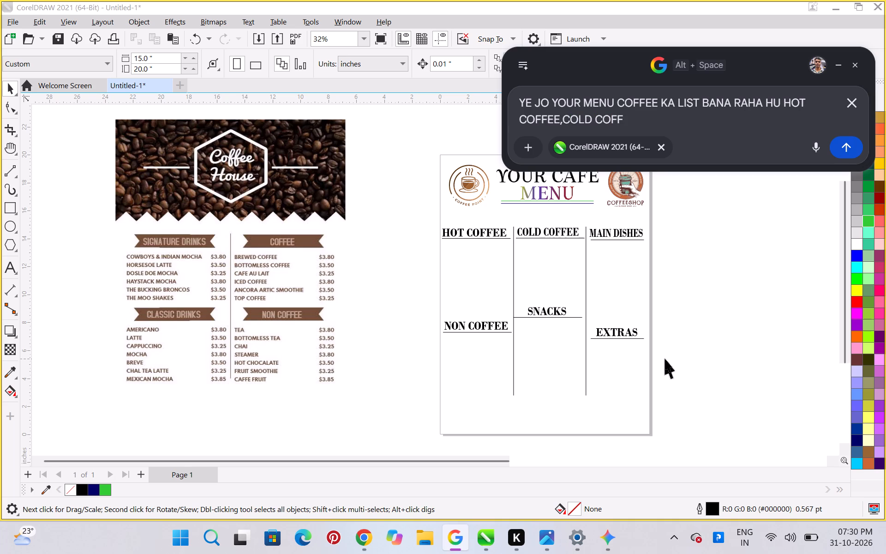
{"action": "type", "text": "EE"}
{"action": "key", "text": "space"}
{"action": "key", "text": "a"}
{"action": "type", "text": "UE"}
{"action": "key", "text": "space"}
{"action": "key", "text": "BackSpace"}
{"action": "key", "text": "BackSpace"}
{"action": "type", "text": "R E"}
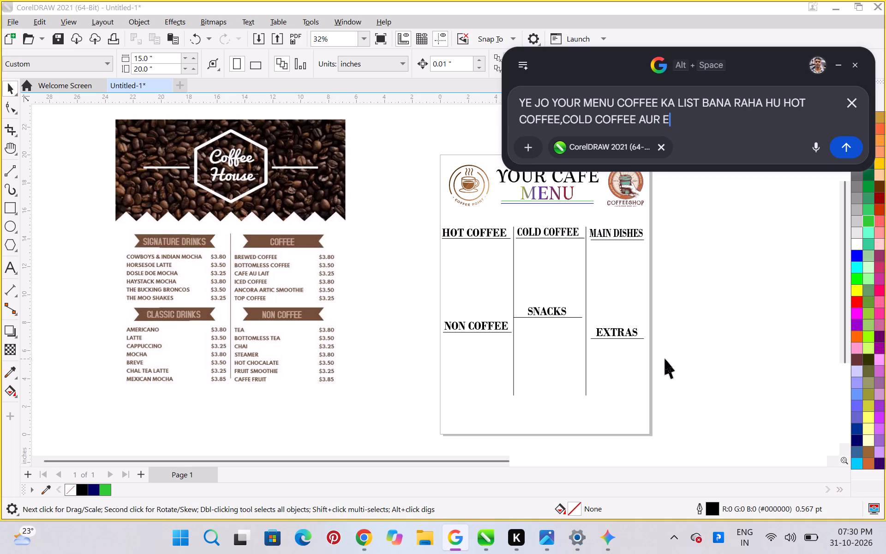
{"action": "type", "text": "TC"}
{"action": "key", "text": "space"}
{"action": "type", "text": "JO HAI USME KYA LI"}
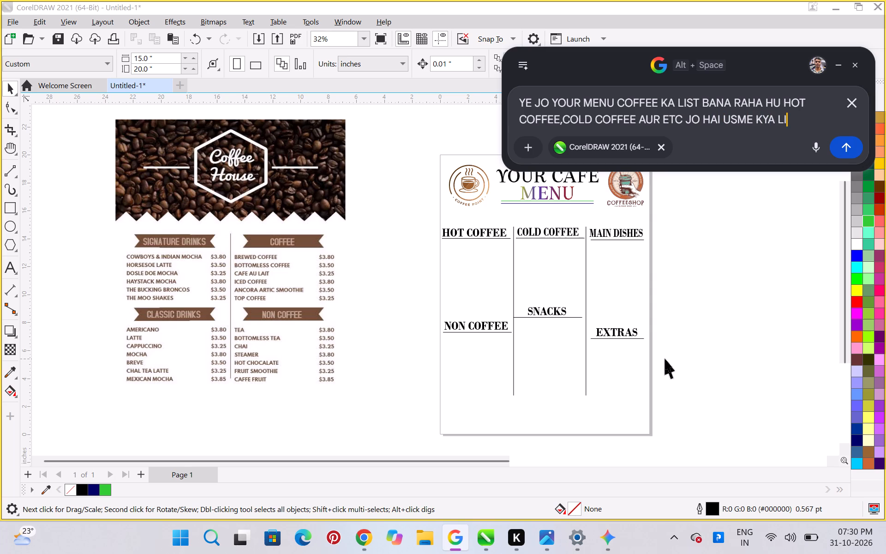
{"action": "type", "text": "KHA"}
{"action": "type", "text": "NA HAI"}
{"action": "key", "text": "space"}
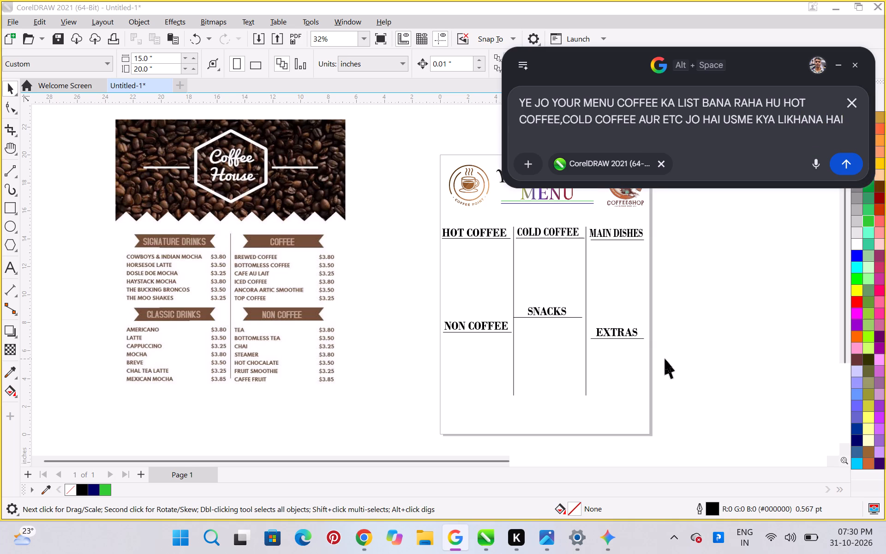
{"action": "type", "text": "LI"}
{"action": "type", "text": "KH KA"}
{"action": "type", "text": "R"}
{"action": "key", "text": "space"}
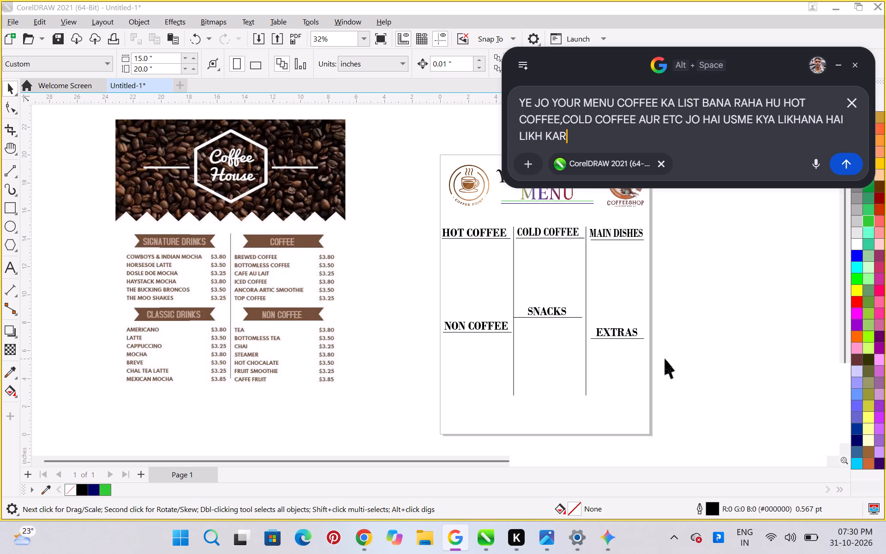
{"action": "type", "text": "DO"}
{"action": "key", "text": "Return"}
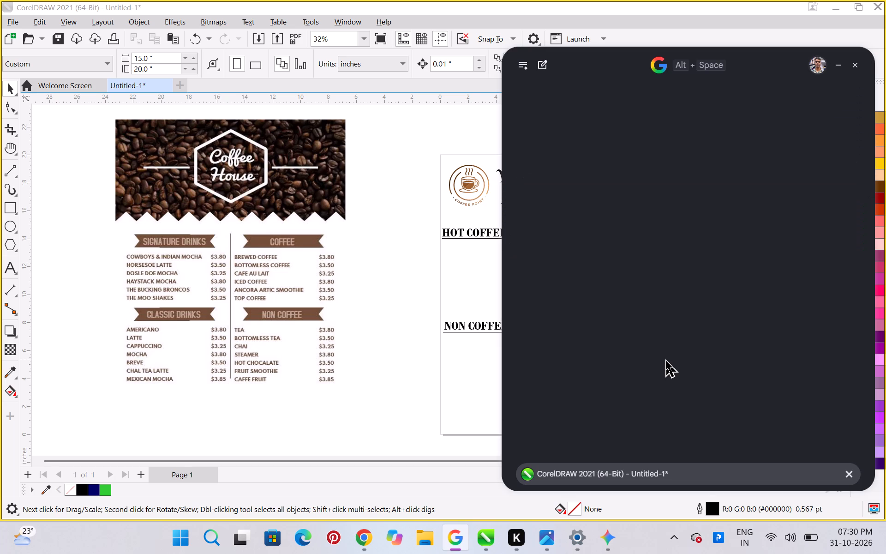
Check the Google assistant's reply for items to list under the menu headings, and return to CorelDRAW.
{"action": "scroll", "coordinate": [659, 345], "scroll_direction": "down", "scroll_amount": 1}
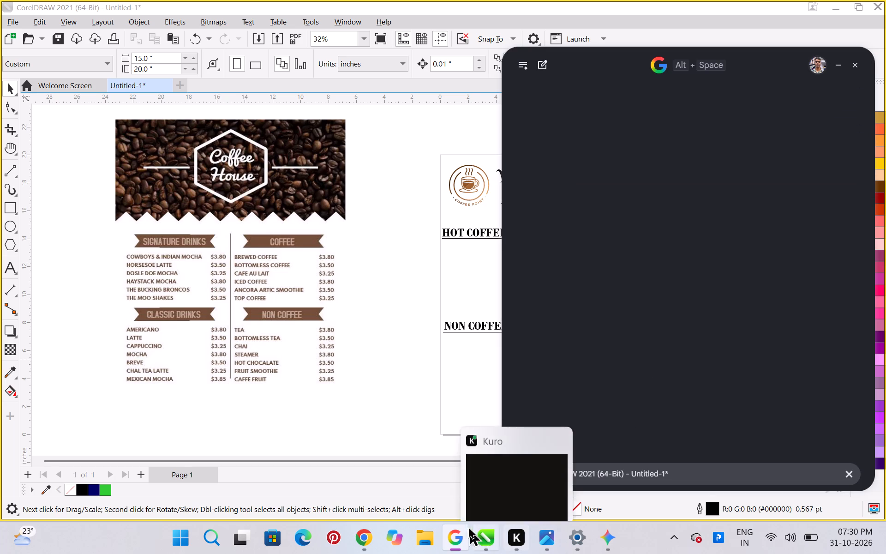
{"action": "left_click", "coordinate": [447, 378]}
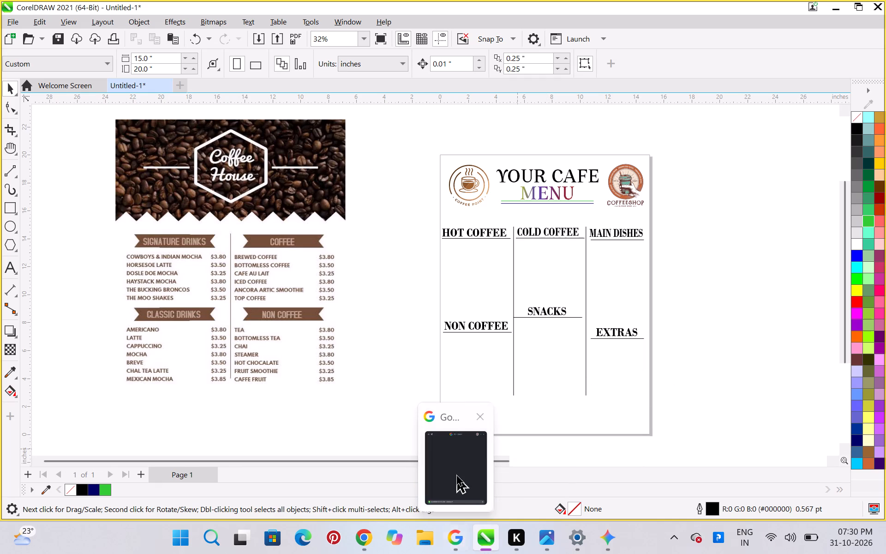
{"action": "left_click", "coordinate": [456, 474]}
{"action": "scroll", "coordinate": [694, 348], "scroll_direction": "down", "scroll_amount": 5}
{"action": "scroll", "coordinate": [694, 348], "scroll_direction": "up", "scroll_amount": 4}
{"action": "scroll", "coordinate": [694, 360], "scroll_direction": "down", "scroll_amount": 3}
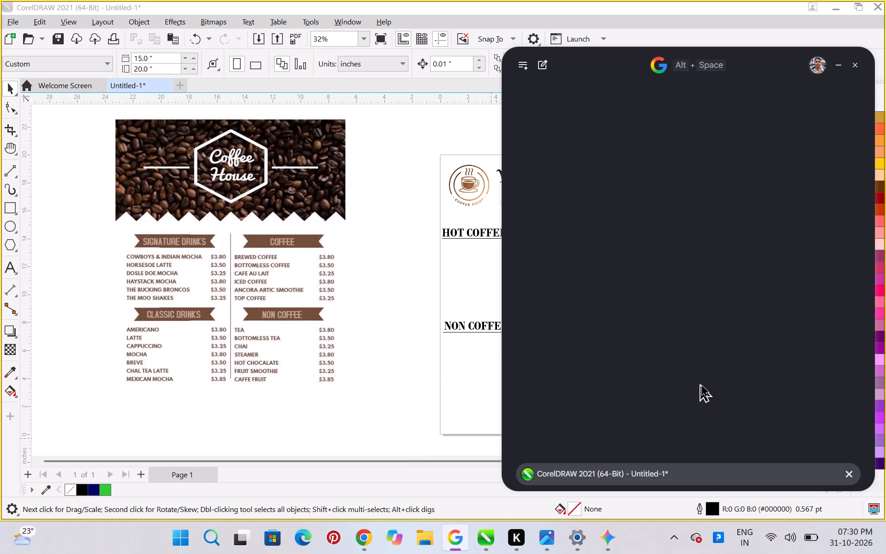
{"action": "left_click", "coordinate": [753, 323]}
{"action": "left_click", "coordinate": [399, 385]}
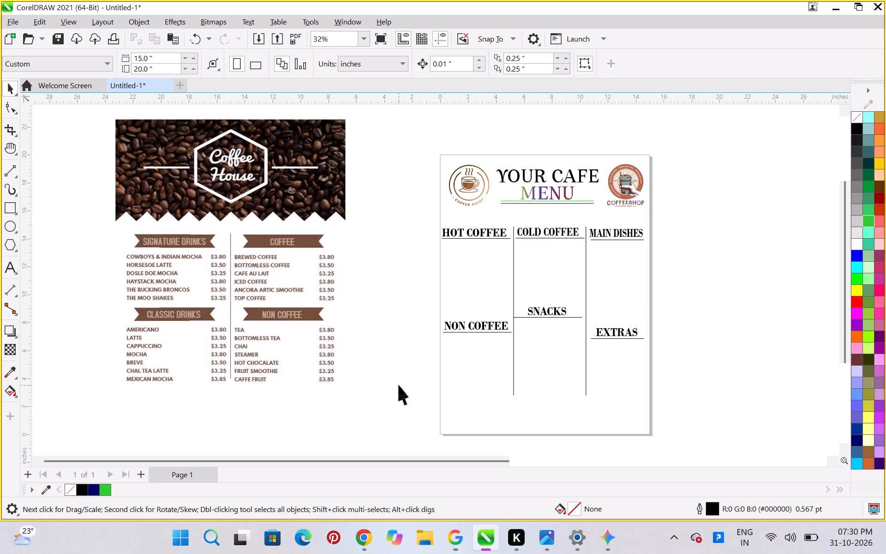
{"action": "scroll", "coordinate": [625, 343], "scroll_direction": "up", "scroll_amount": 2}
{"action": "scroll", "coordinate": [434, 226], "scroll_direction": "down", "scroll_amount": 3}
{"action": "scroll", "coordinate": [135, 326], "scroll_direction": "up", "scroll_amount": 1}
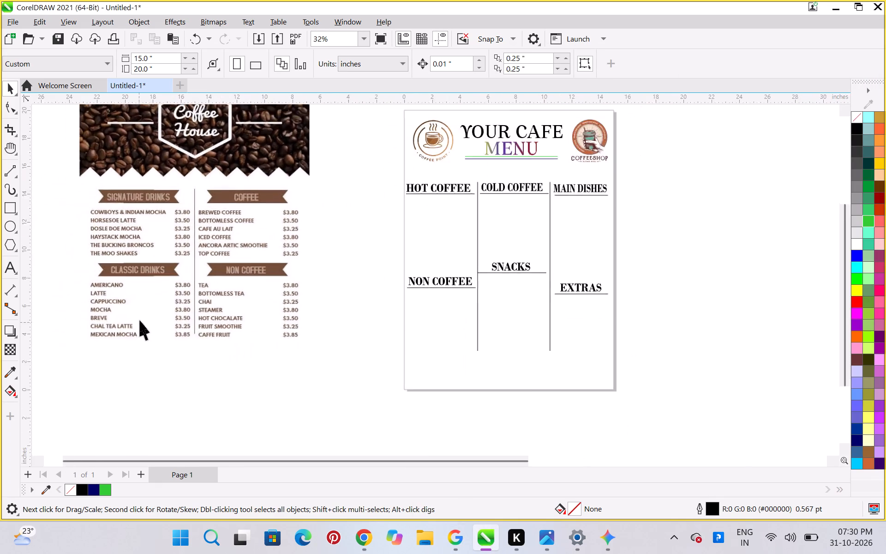
Examine the Coffee House item lists beside the empty sections of the menu page for items to copy.
{"action": "scroll", "coordinate": [140, 320], "scroll_direction": "up", "scroll_amount": 1}
{"action": "scroll", "coordinate": [224, 280], "scroll_direction": "down", "scroll_amount": 3}
{"action": "scroll", "coordinate": [472, 261], "scroll_direction": "up", "scroll_amount": 2}
{"action": "scroll", "coordinate": [471, 254], "scroll_direction": "down", "scroll_amount": 2}
{"action": "scroll", "coordinate": [227, 234], "scroll_direction": "up", "scroll_amount": 3}
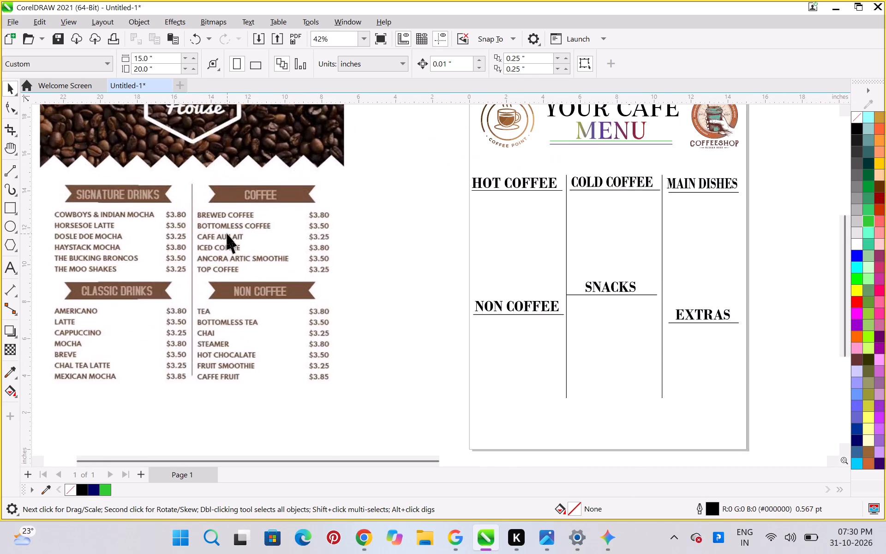
{"action": "scroll", "coordinate": [227, 234], "scroll_direction": "up", "scroll_amount": 3}
{"action": "scroll", "coordinate": [227, 234], "scroll_direction": "down", "scroll_amount": 3}
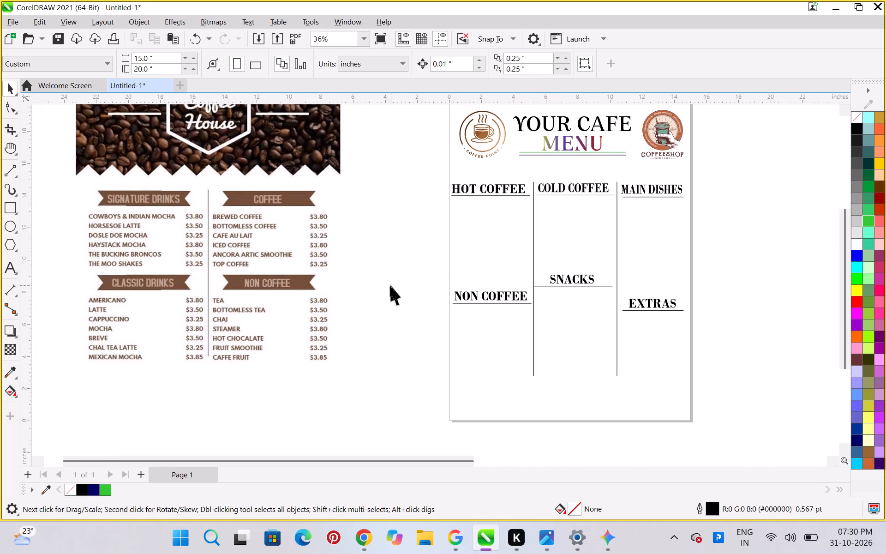
{"action": "scroll", "coordinate": [407, 335], "scroll_direction": "up", "scroll_amount": 1}
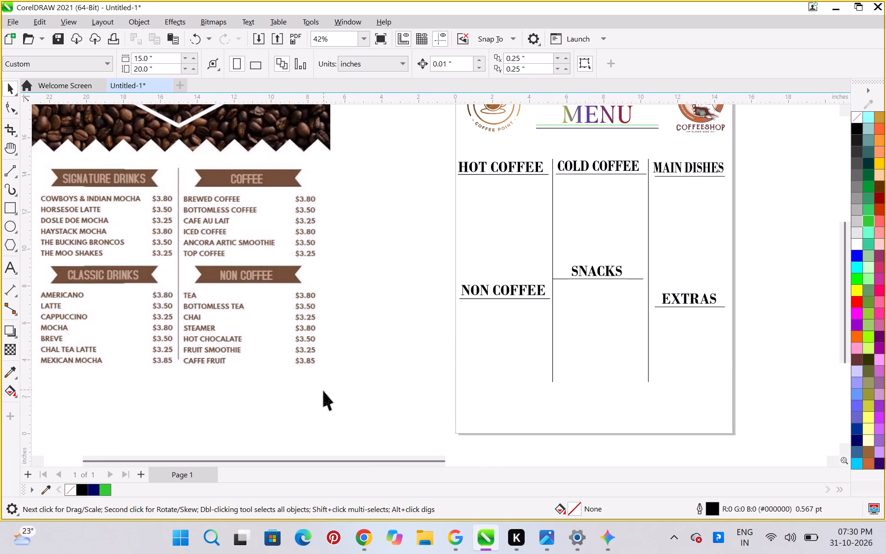
Add the artistic text TEA just below the NON COFFEE heading's underline.
{"action": "key", "text": "space"}
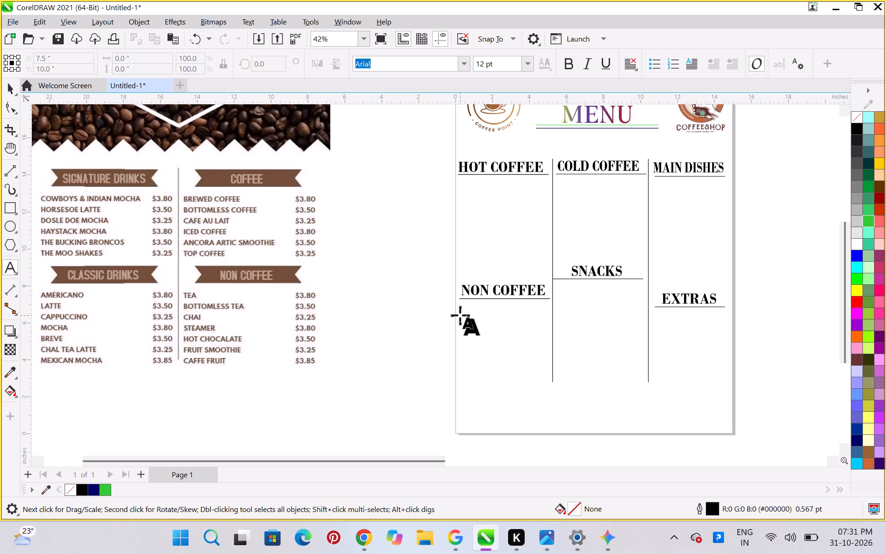
{"action": "left_click", "coordinate": [460, 315]}
{"action": "type", "text": "TREE"}
{"action": "key", "text": "BackSpace"}
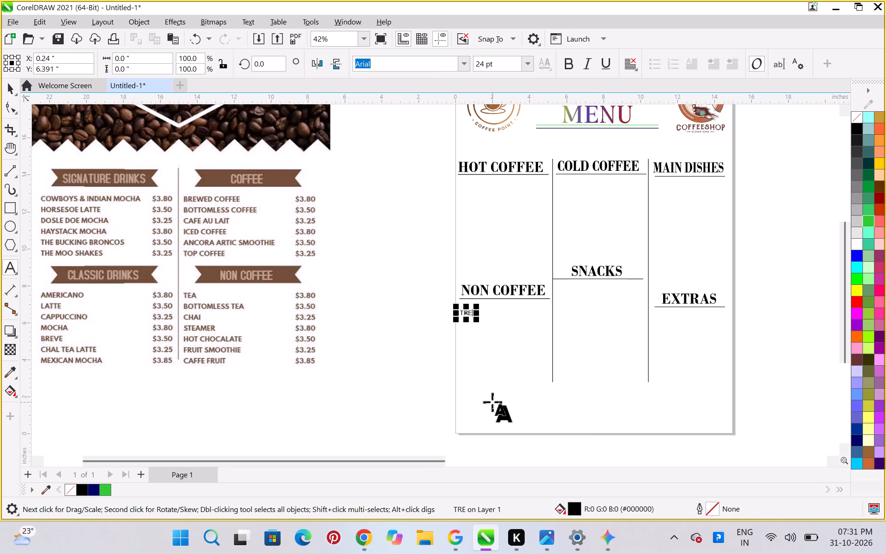
{"action": "key", "text": "BackSpace"}
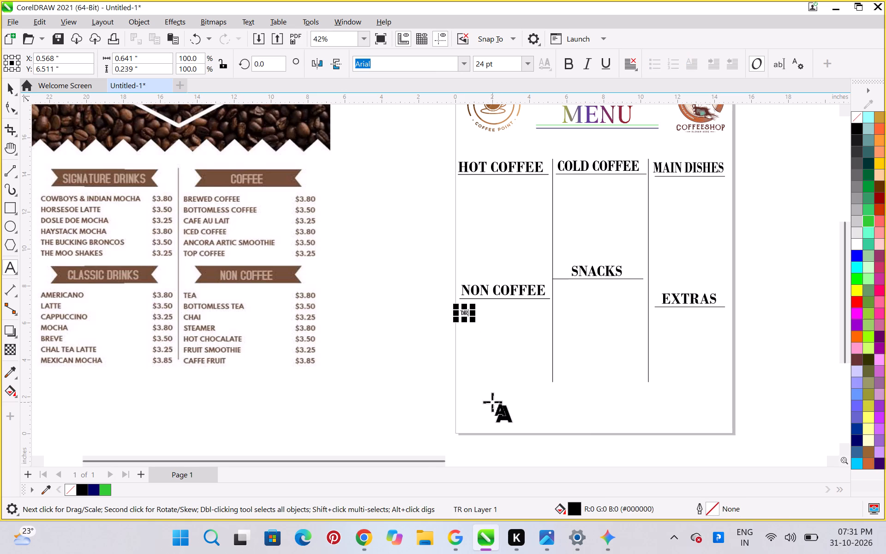
{"action": "key", "text": "a"}
{"action": "key", "text": "space"}
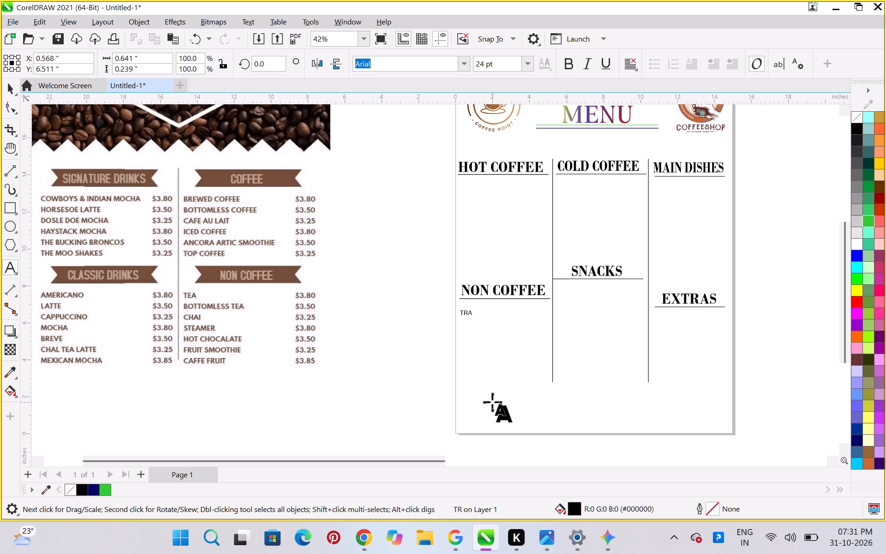
{"action": "key", "text": "BackSpace"}
{"action": "key", "text": "BackSpace"}
{"action": "key", "text": "BackSpace"}
{"action": "type", "text": "EA"}
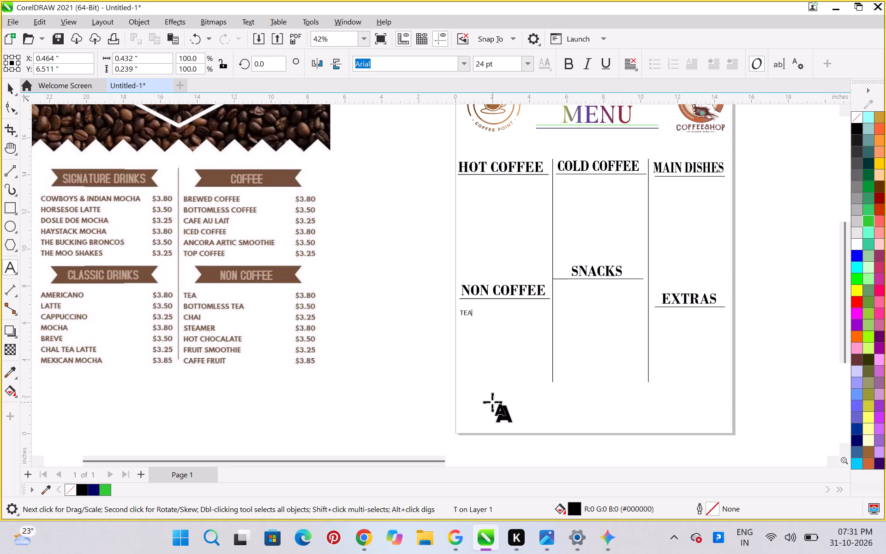
{"action": "key", "text": "ctrl+space"}
{"action": "left_click", "coordinate": [492, 402]}
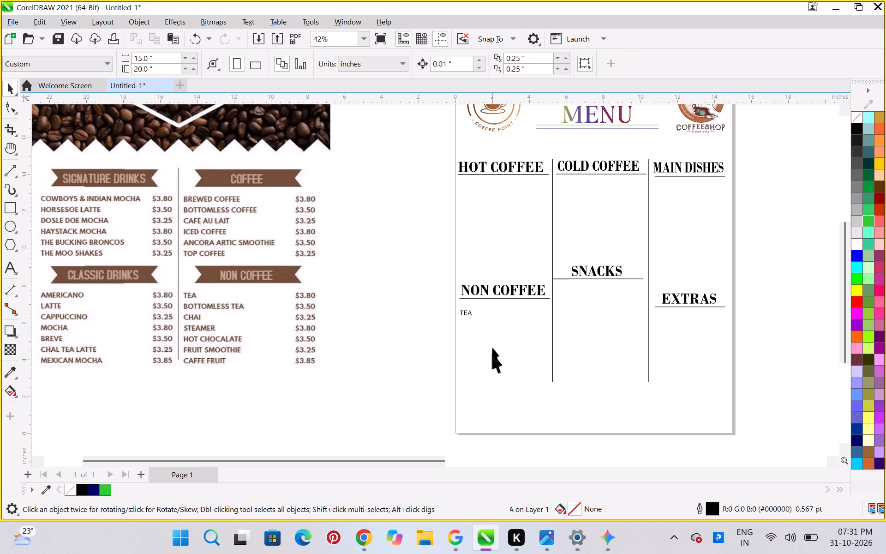
Enlarge the TEA text to about 49 pt, make it bold and set its font to Agency FB.
{"action": "left_click", "coordinate": [471, 312]}
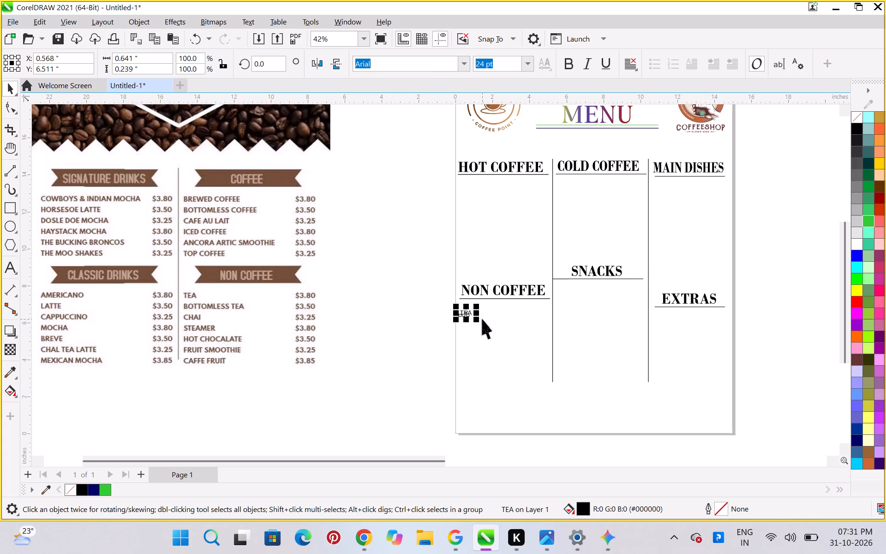
{"action": "left_click_drag", "start_coordinate": [477, 319], "coordinate": [498, 323]}
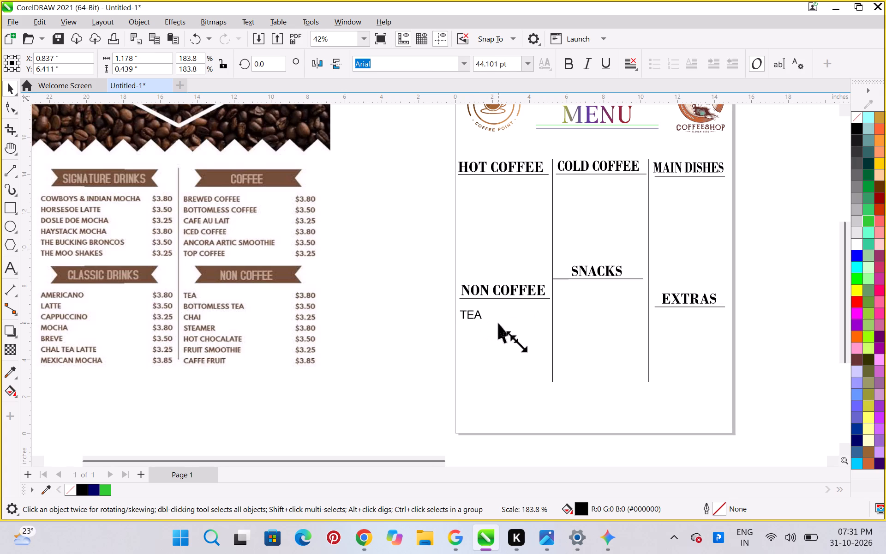
{"action": "left_click_drag", "start_coordinate": [498, 323], "coordinate": [502, 324]}
{"action": "left_click", "coordinate": [570, 61]}
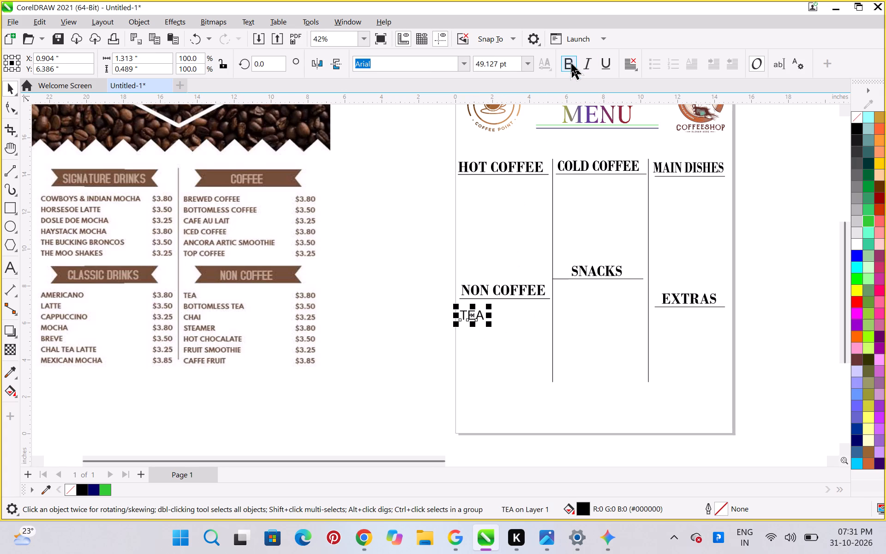
{"action": "left_click", "coordinate": [467, 66]}
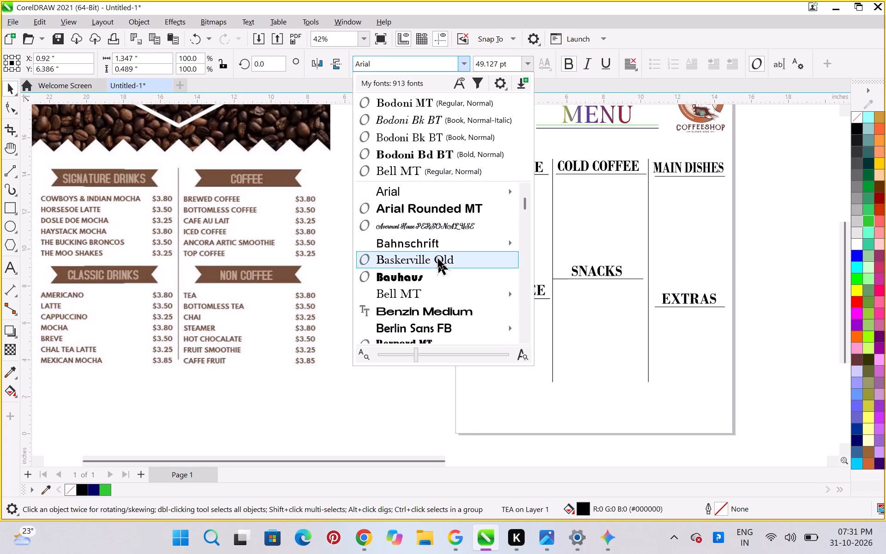
{"action": "scroll", "coordinate": [437, 262], "scroll_direction": "down", "scroll_amount": 1}
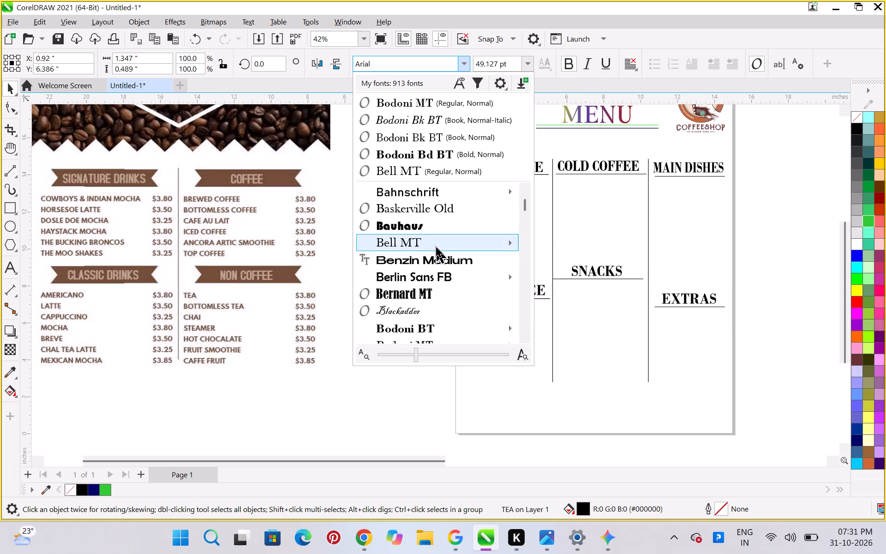
{"action": "scroll", "coordinate": [420, 296], "scroll_direction": "down", "scroll_amount": 1}
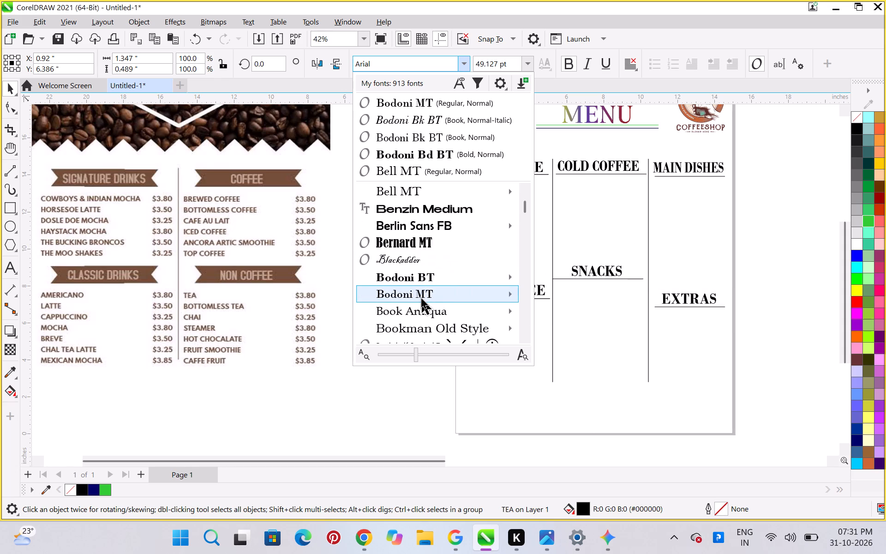
{"action": "scroll", "coordinate": [420, 304], "scroll_direction": "down", "scroll_amount": 2}
{"action": "scroll", "coordinate": [421, 307], "scroll_direction": "up", "scroll_amount": 6}
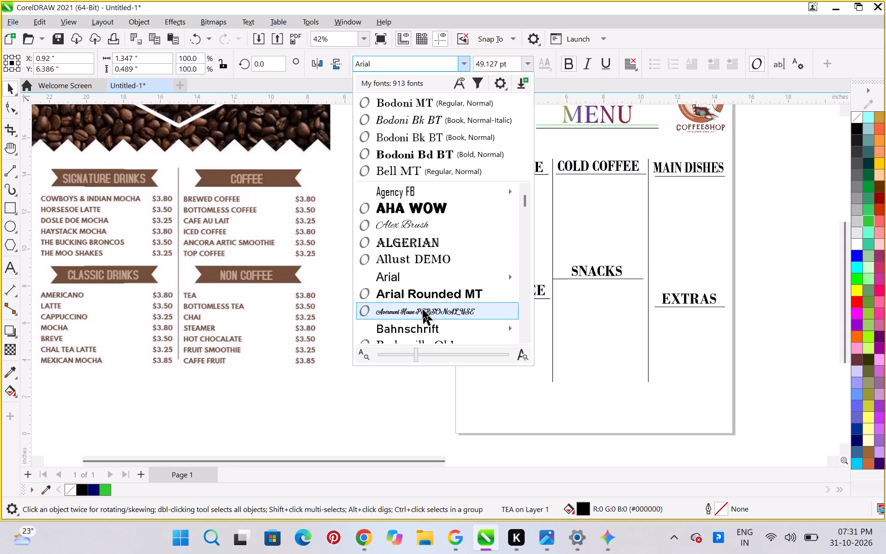
{"action": "scroll", "coordinate": [422, 307], "scroll_direction": "up", "scroll_amount": 3}
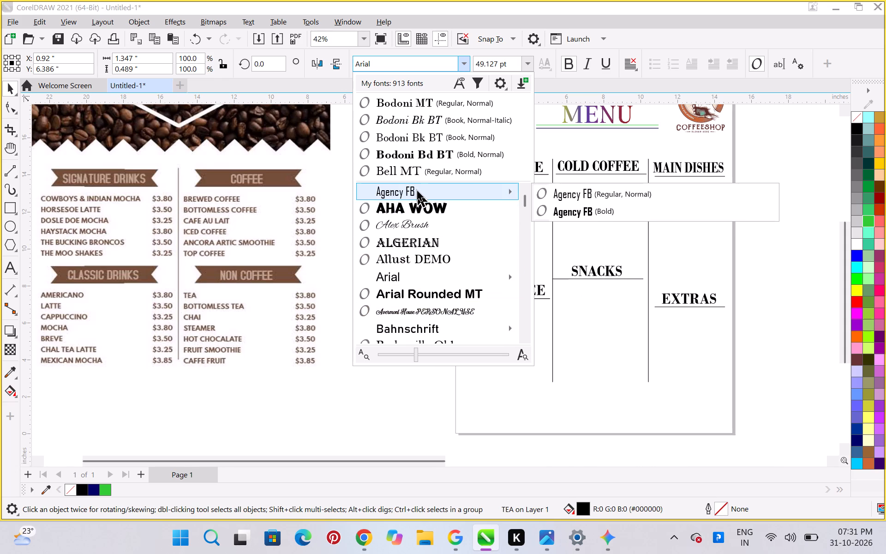
{"action": "left_click", "coordinate": [416, 190]}
{"action": "left_click", "coordinate": [406, 332]}
Place a copy of the TEA text about 1 in below the original under NON COFFEE.
{"action": "left_click", "coordinate": [471, 313]}
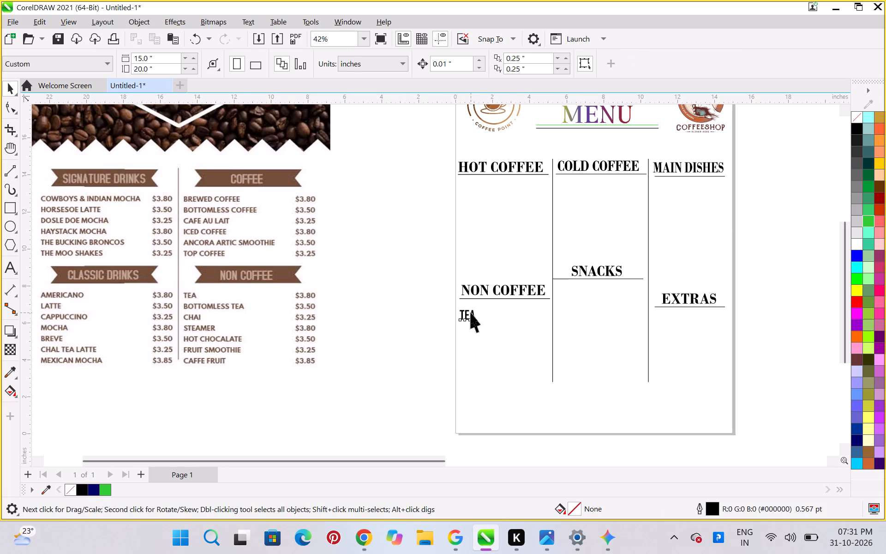
{"action": "left_click", "coordinate": [471, 313]}
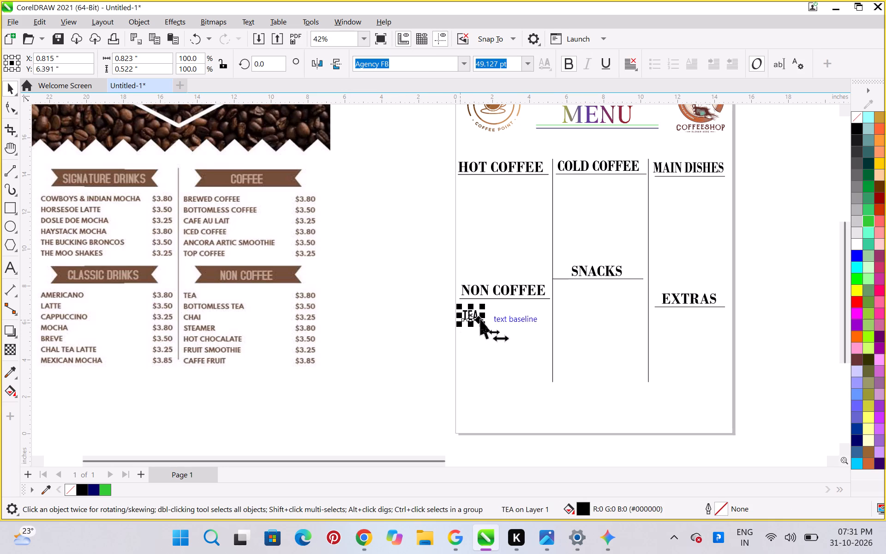
{"action": "left_click_drag", "start_coordinate": [475, 313], "coordinate": [472, 334]}
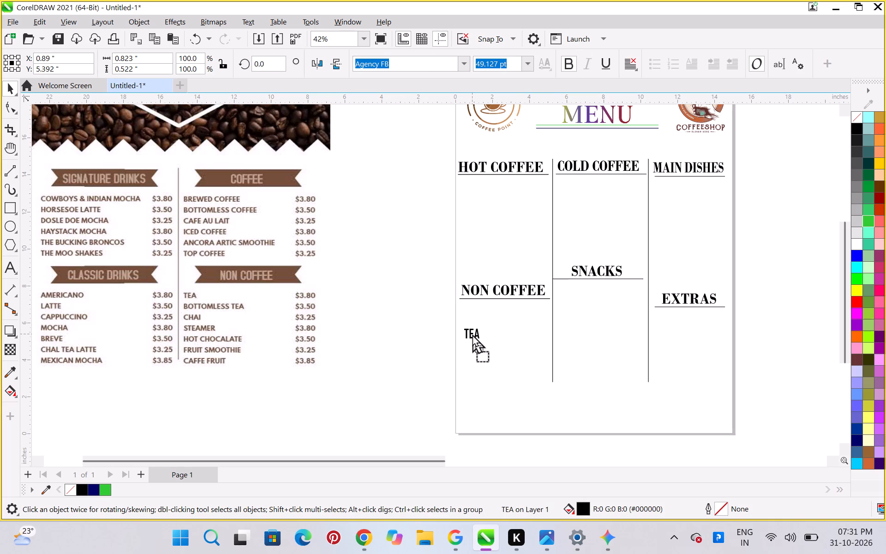
{"action": "left_click_drag", "start_coordinate": [472, 334], "coordinate": [472, 334]}
{"action": "right_click", "coordinate": [472, 334]}
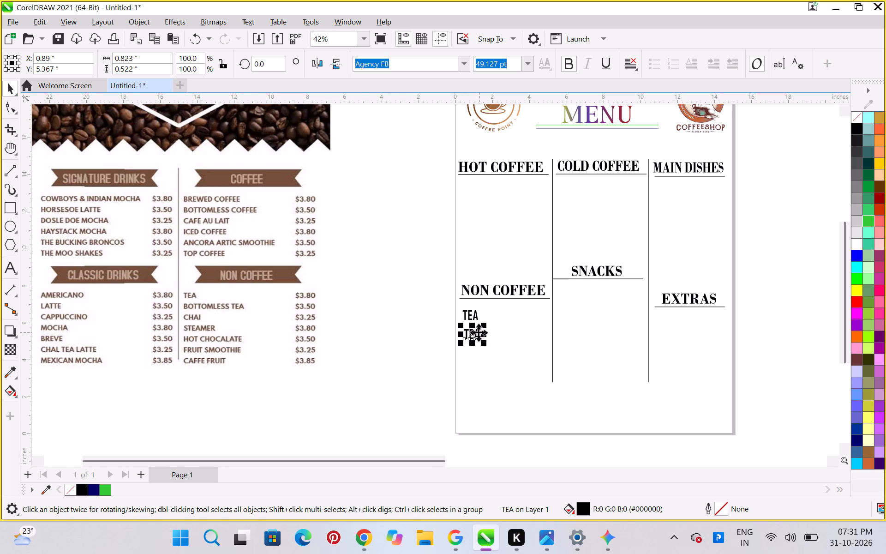
Change the lower TEA copy's wording to BOTTOMLESS TEA.
{"action": "double_click", "coordinate": [478, 332]}
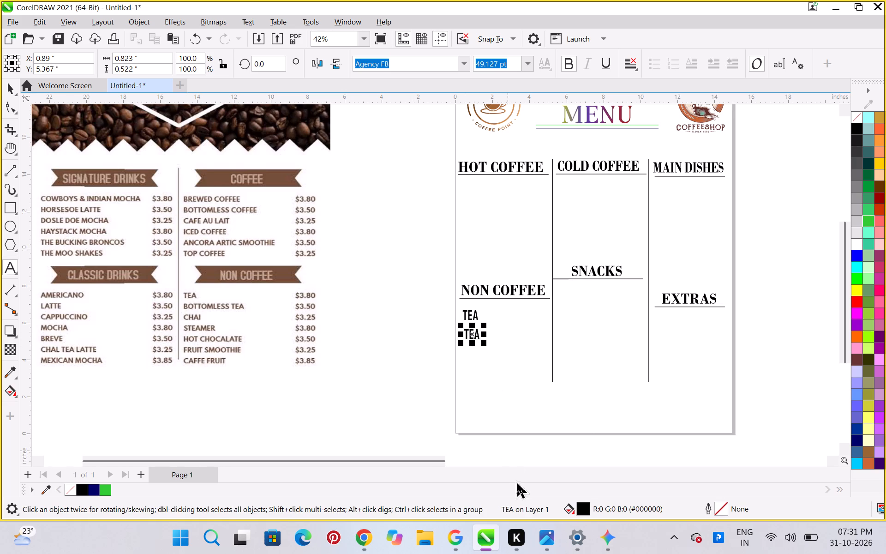
{"action": "key", "text": "ctrl+a"}
{"action": "key", "text": "BackSpace"}
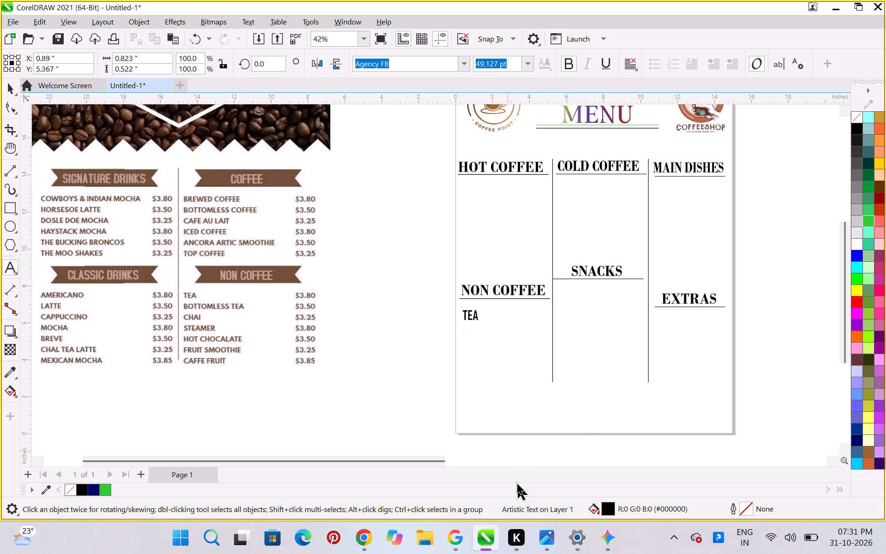
{"action": "type", "text": "BO"}
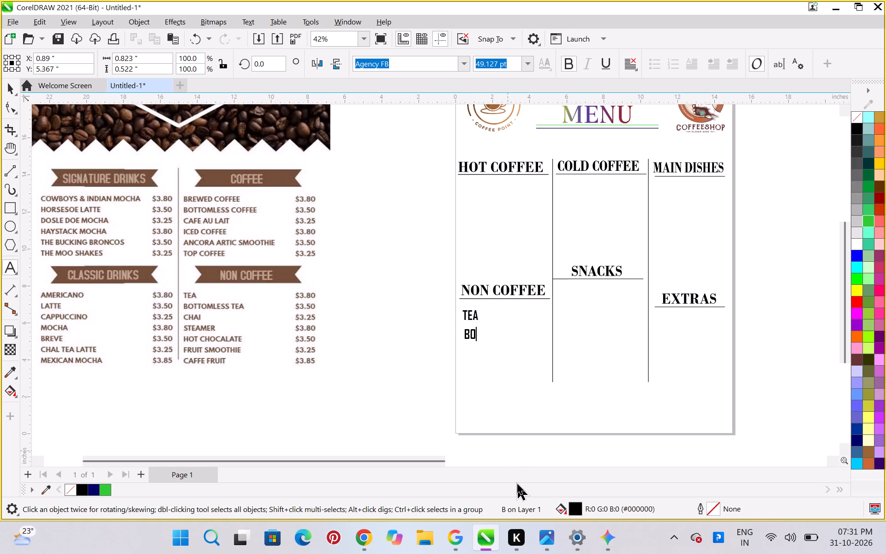
{"action": "type", "text": "TT"}
{"action": "type", "text": "OM"}
{"action": "type", "text": "LESS"}
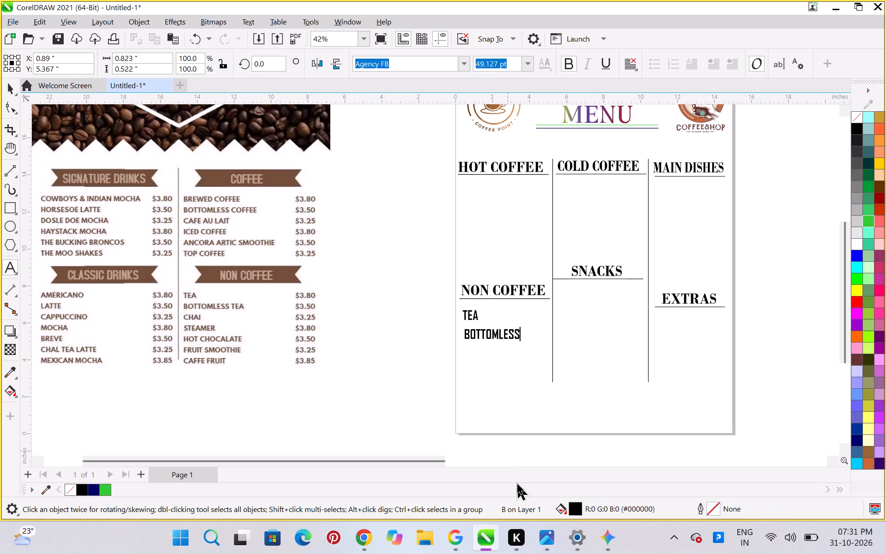
{"action": "key", "text": "space"}
{"action": "type", "text": "TR"}
{"action": "key", "text": "BackSpace"}
{"action": "type", "text": "EA"}
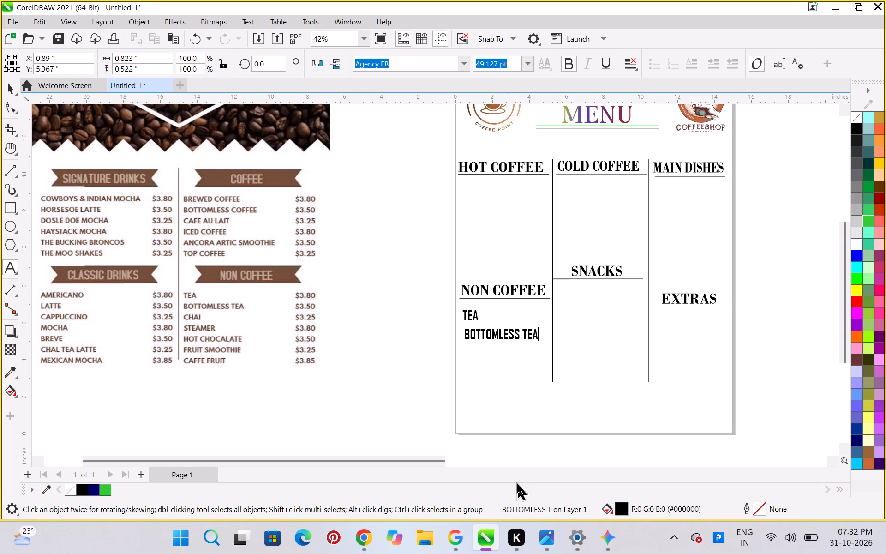
{"action": "key", "text": "ctrl+space"}
{"action": "left_click", "coordinate": [423, 374]}
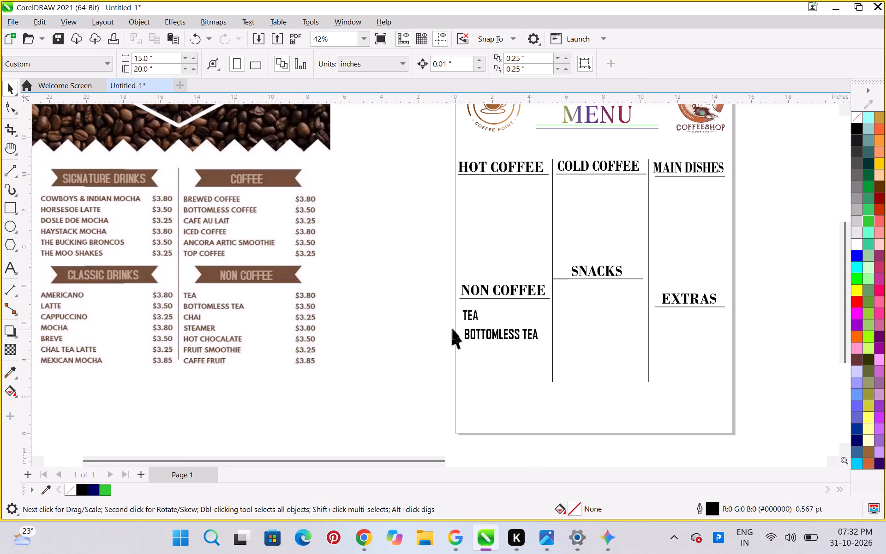
Align the left edges of the TEA and BOTTOMLESS TEA texts, using BOTTOMLESS TEA as the reference.
{"action": "left_click", "coordinate": [467, 314]}
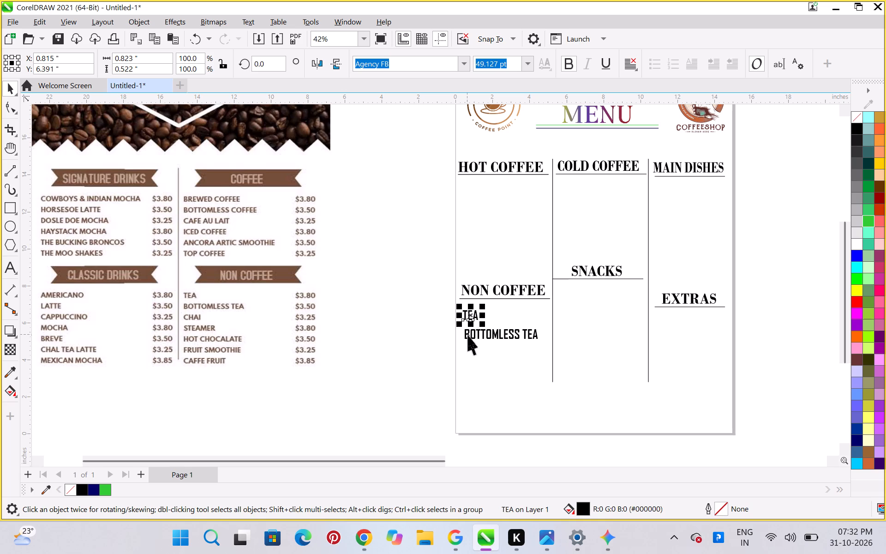
{"action": "left_click", "coordinate": [468, 335], "text": "shift"}
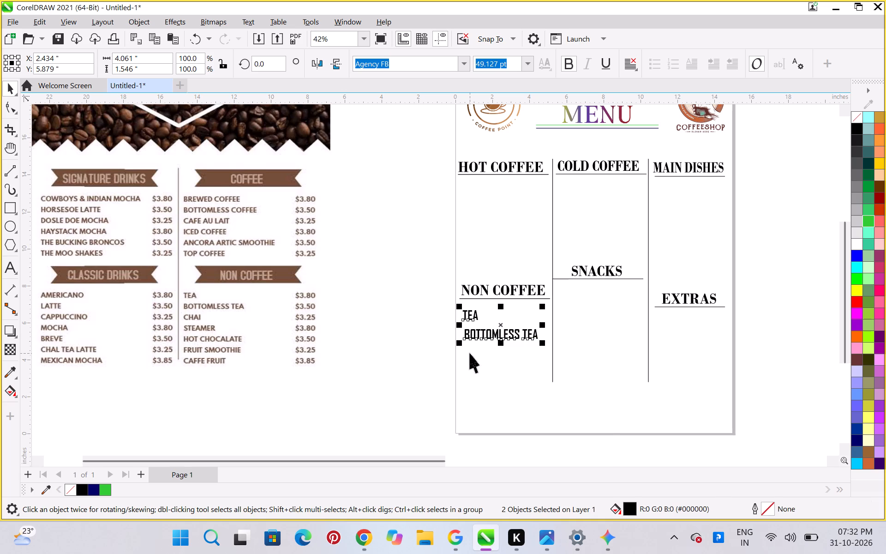
{"action": "key", "text": "ctrl+shift+a"}
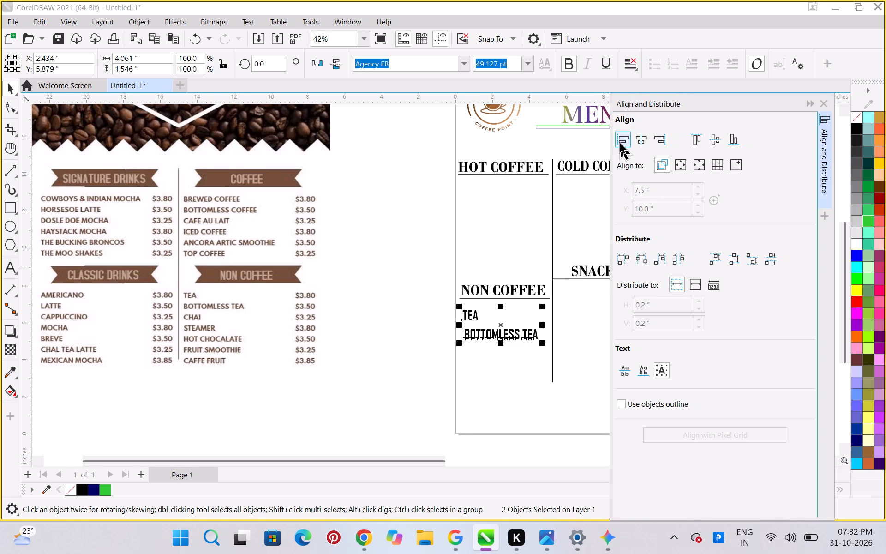
{"action": "left_click", "coordinate": [619, 141]}
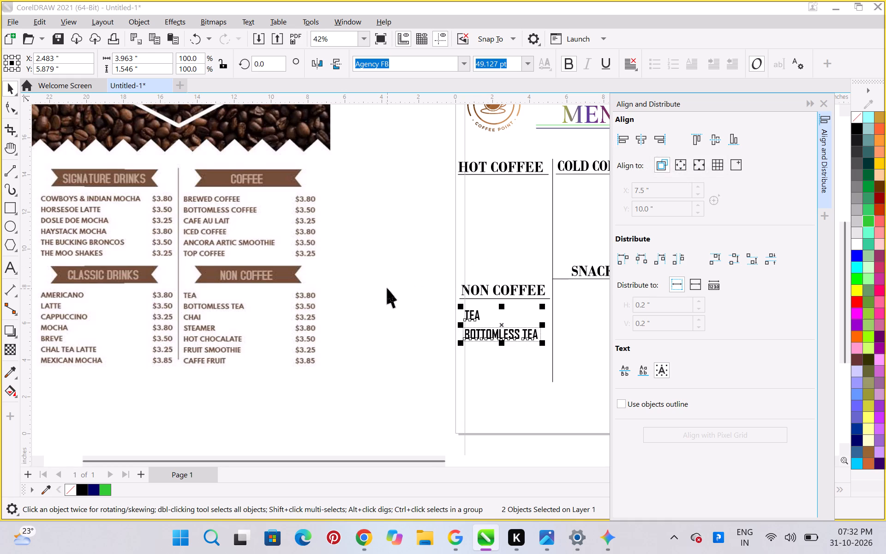
Deselect the aligned texts and close the Align and Distribute docker.
{"action": "left_click", "coordinate": [390, 288]}
{"action": "scroll", "coordinate": [488, 397], "scroll_direction": "down", "scroll_amount": 4}
{"action": "scroll", "coordinate": [524, 386], "scroll_direction": "up", "scroll_amount": 4}
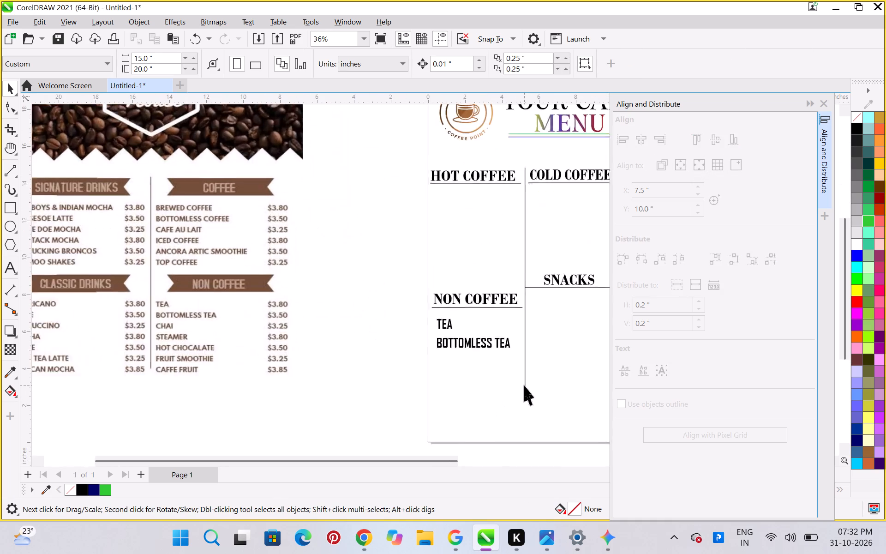
{"action": "scroll", "coordinate": [524, 385], "scroll_direction": "up", "scroll_amount": 1}
{"action": "left_click", "coordinate": [829, 105]}
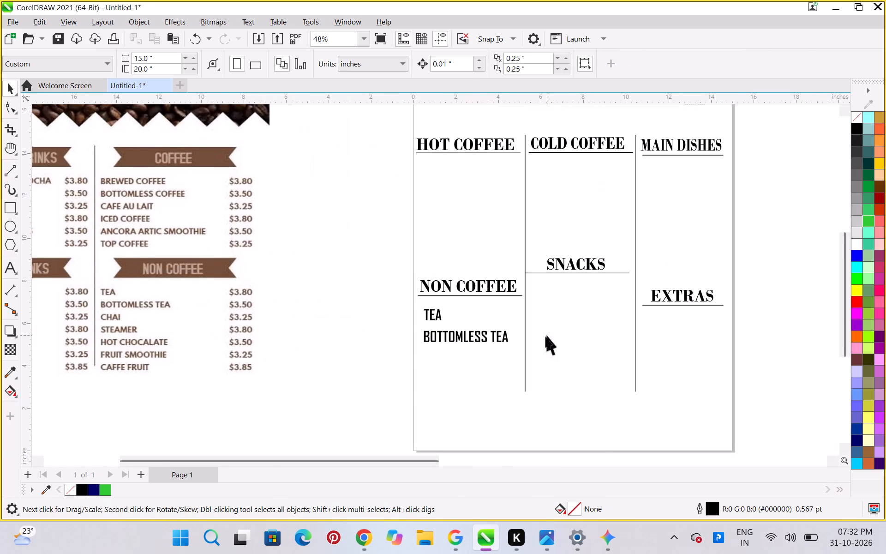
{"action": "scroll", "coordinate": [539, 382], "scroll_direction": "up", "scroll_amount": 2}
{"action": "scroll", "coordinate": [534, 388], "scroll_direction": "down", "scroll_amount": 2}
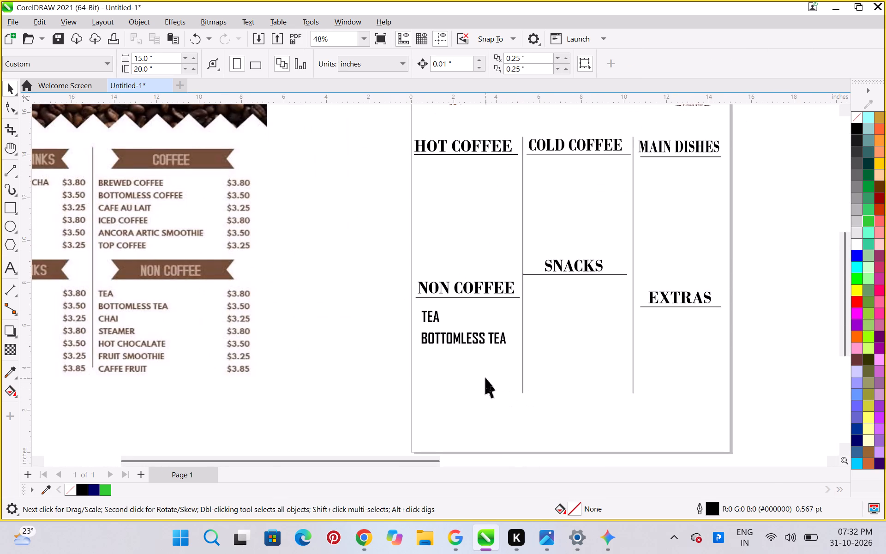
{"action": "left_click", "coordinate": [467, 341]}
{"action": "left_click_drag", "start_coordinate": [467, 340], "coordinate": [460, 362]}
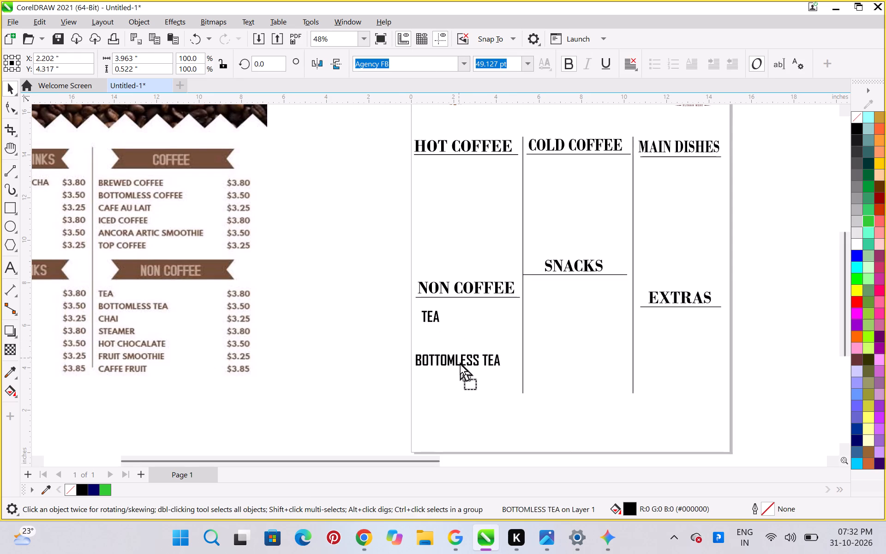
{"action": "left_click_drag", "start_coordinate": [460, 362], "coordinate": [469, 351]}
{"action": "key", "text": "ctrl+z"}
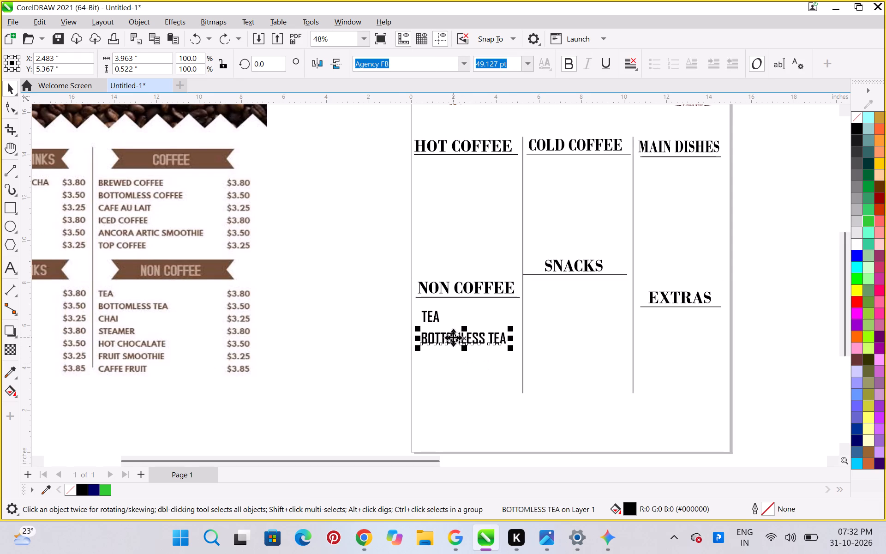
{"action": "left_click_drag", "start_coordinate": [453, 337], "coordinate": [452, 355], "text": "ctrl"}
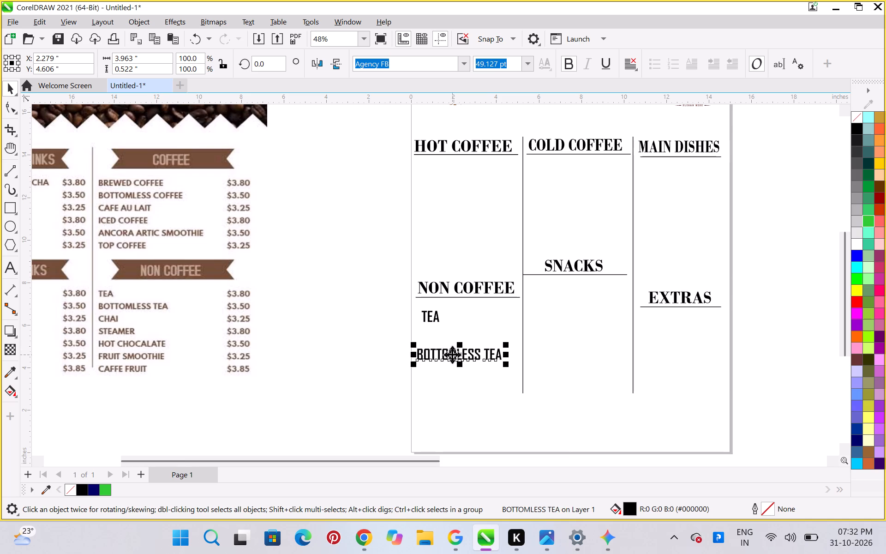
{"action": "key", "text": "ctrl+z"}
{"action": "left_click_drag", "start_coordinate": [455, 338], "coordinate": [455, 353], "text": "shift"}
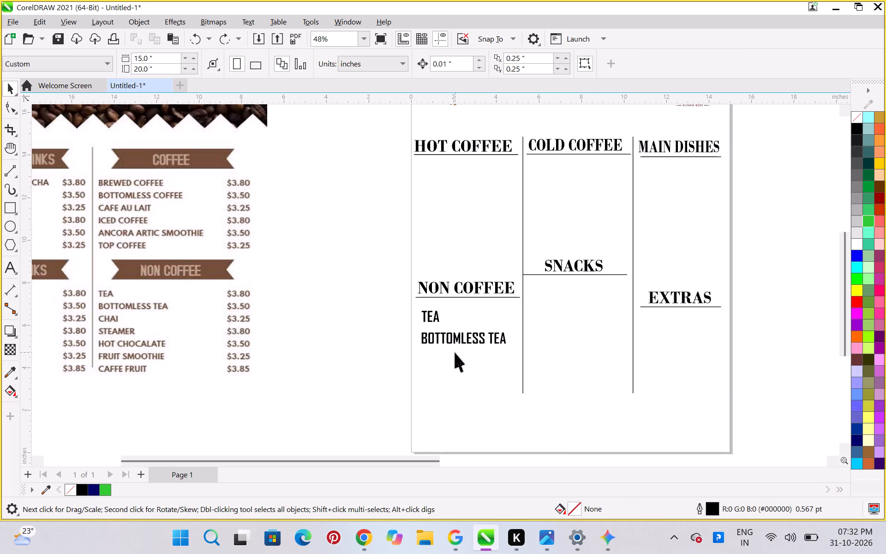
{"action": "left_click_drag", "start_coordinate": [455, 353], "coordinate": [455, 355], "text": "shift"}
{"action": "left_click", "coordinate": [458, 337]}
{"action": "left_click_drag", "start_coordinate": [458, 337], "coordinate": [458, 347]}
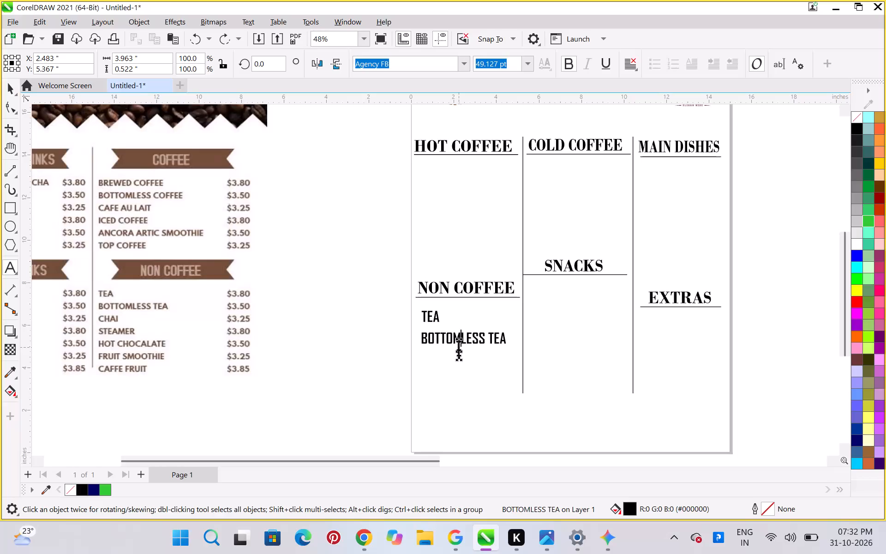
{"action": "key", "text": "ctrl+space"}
Place a copy of the BOTTOMLESS TEA text about 0.8 in straight below the original under NON COFFEE.
{"action": "left_click_drag", "start_coordinate": [459, 336], "coordinate": [459, 353]}
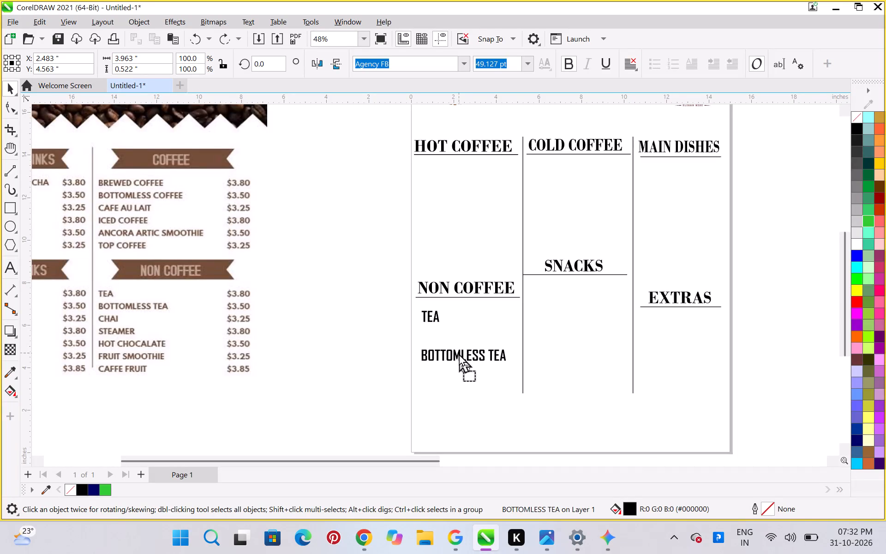
{"action": "left_click_drag", "start_coordinate": [459, 353], "coordinate": [463, 354]}
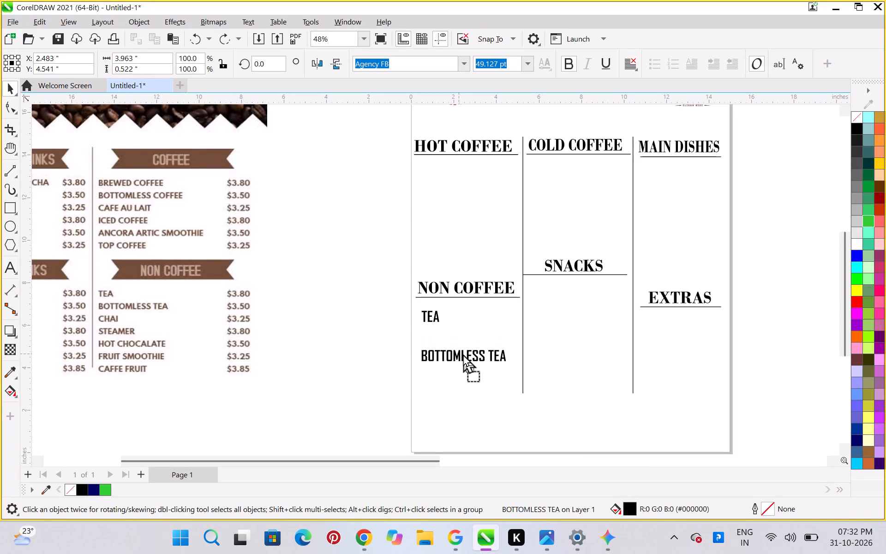
{"action": "left_click_drag", "start_coordinate": [463, 354], "coordinate": [461, 354]}
{"action": "right_click", "coordinate": [461, 354], "text": "shift"}
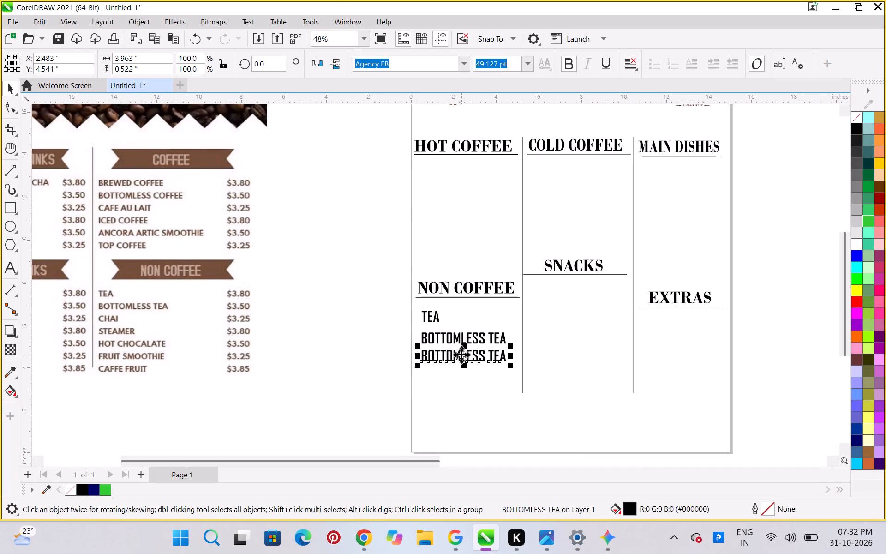
Change the lower BOTTOMLESS TEA copy's wording to CHAI.
{"action": "double_click", "coordinate": [496, 355]}
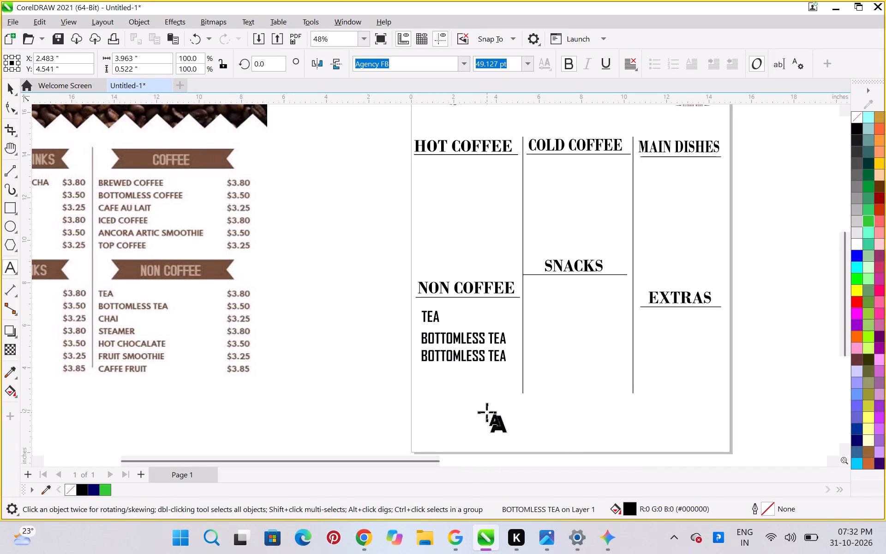
{"action": "key", "text": "ctrl+a"}
{"action": "key", "text": "BackSpace"}
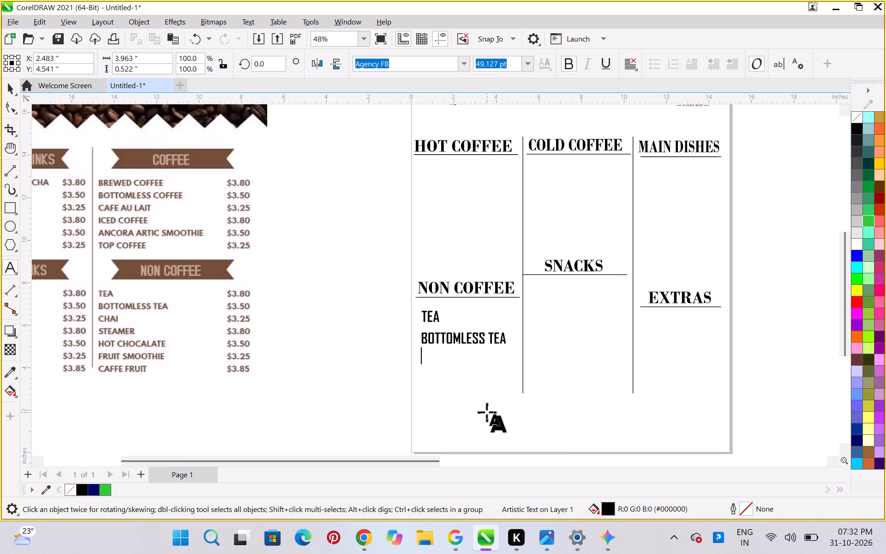
{"action": "type", "text": "CHAI"}
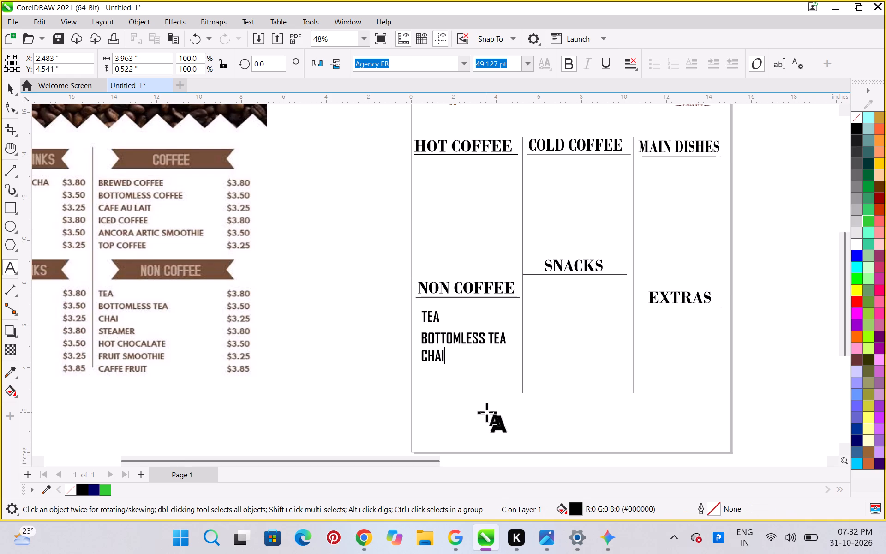
{"action": "key", "text": "ctrl+space"}
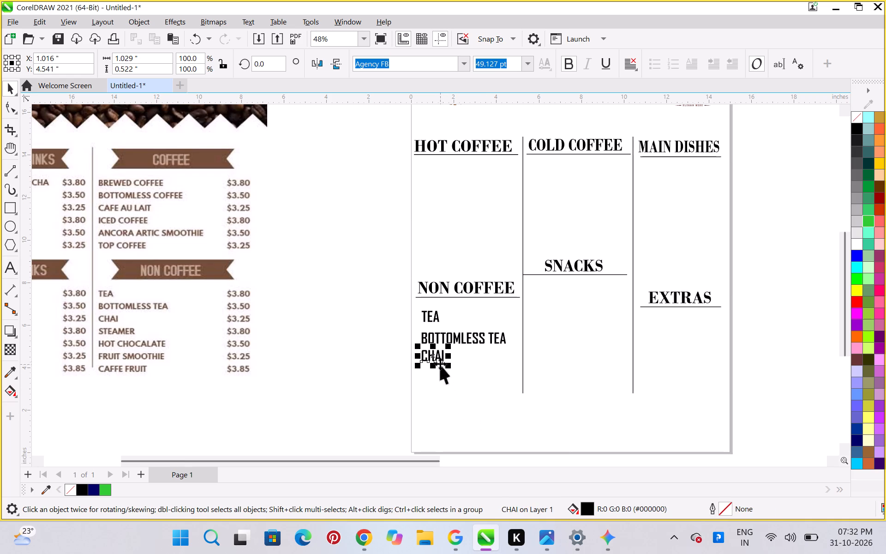
Nudge the CHAI text down by 0.04 in.
{"action": "key", "text": "Down"}
{"action": "key", "text": "Down"}
{"action": "key", "text": "Down"}
{"action": "key", "text": "Down"}
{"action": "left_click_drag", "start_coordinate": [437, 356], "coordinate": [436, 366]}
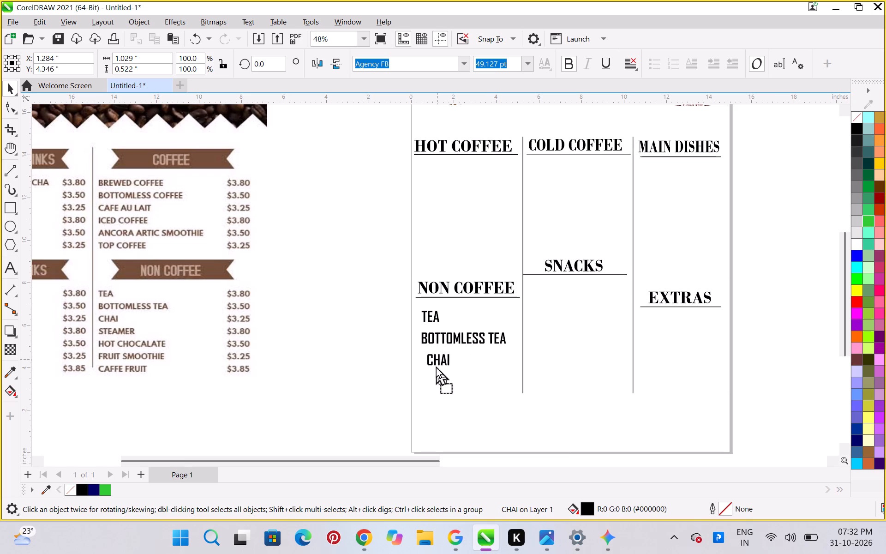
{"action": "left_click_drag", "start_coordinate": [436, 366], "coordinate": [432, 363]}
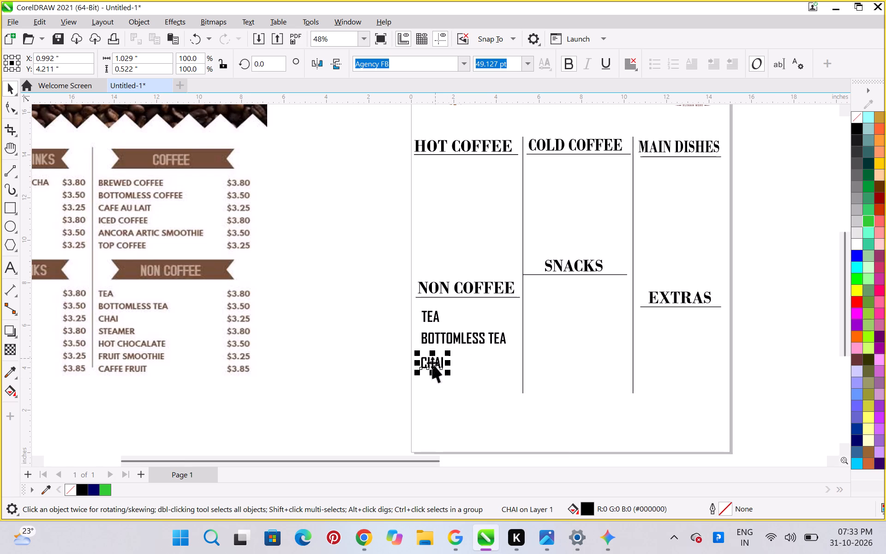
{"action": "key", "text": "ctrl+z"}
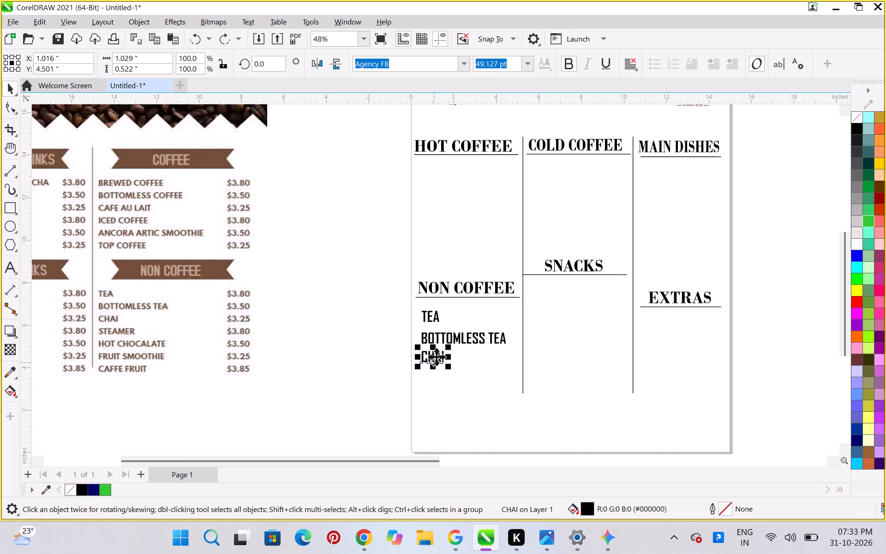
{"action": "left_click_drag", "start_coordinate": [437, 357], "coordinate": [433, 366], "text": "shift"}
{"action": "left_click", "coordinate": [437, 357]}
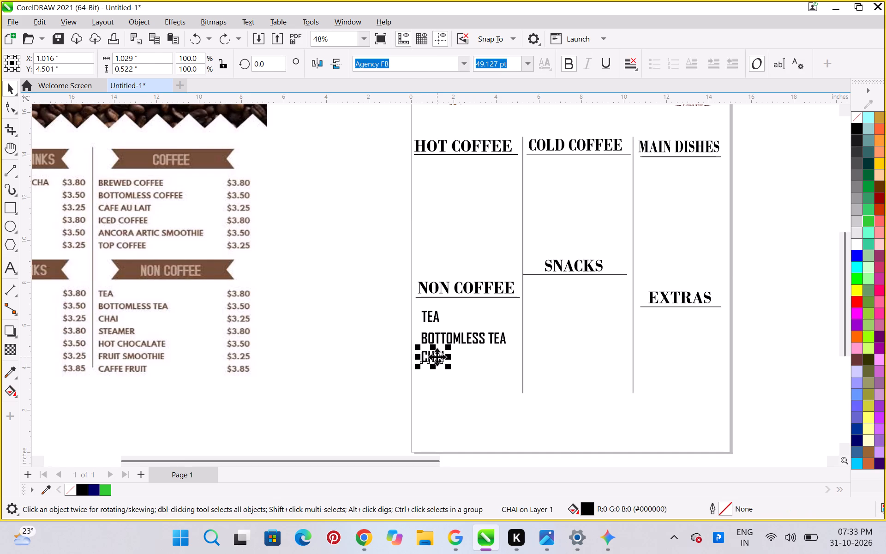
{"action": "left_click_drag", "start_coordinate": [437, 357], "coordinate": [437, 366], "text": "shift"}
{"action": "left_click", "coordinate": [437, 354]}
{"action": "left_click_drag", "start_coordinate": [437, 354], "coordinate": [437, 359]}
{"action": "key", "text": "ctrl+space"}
Place a copy of the CHAI text about 0.77 in straight below the original.
{"action": "left_click_drag", "start_coordinate": [437, 355], "coordinate": [434, 364]}
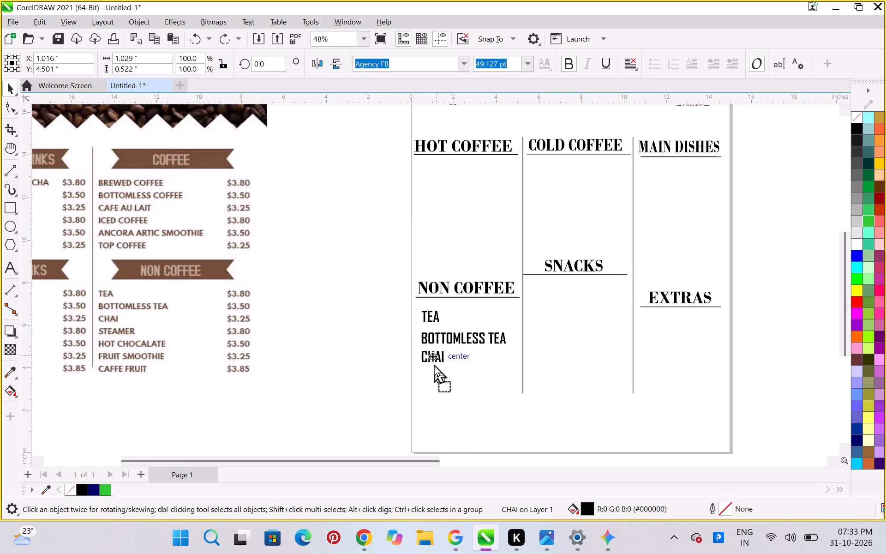
{"action": "left_click_drag", "start_coordinate": [434, 364], "coordinate": [434, 373]}
{"action": "right_click", "coordinate": [434, 373], "text": "shift"}
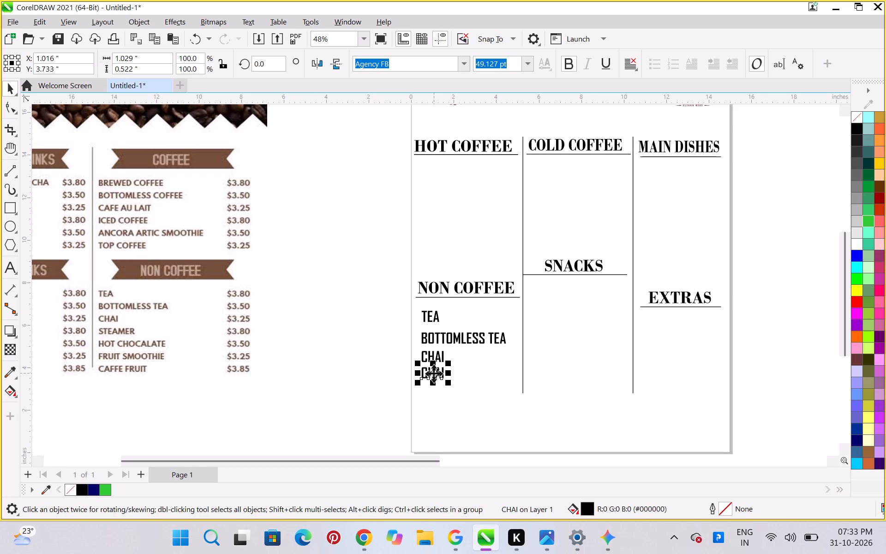
Change the lower CHAI copy's wording to STEAMER and deselect it.
{"action": "double_click", "coordinate": [434, 373]}
{"action": "key", "text": "ctrl+a"}
{"action": "key", "text": "BackSpace"}
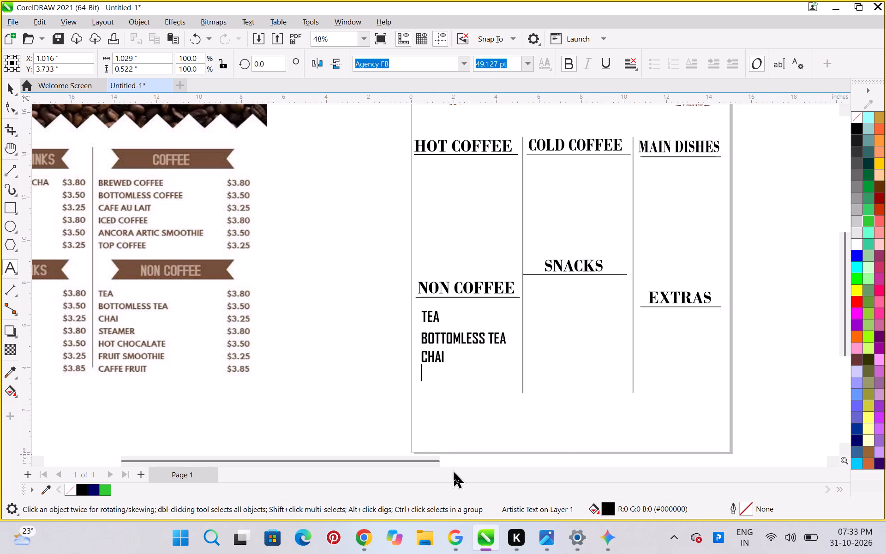
{"action": "type", "text": "ST"}
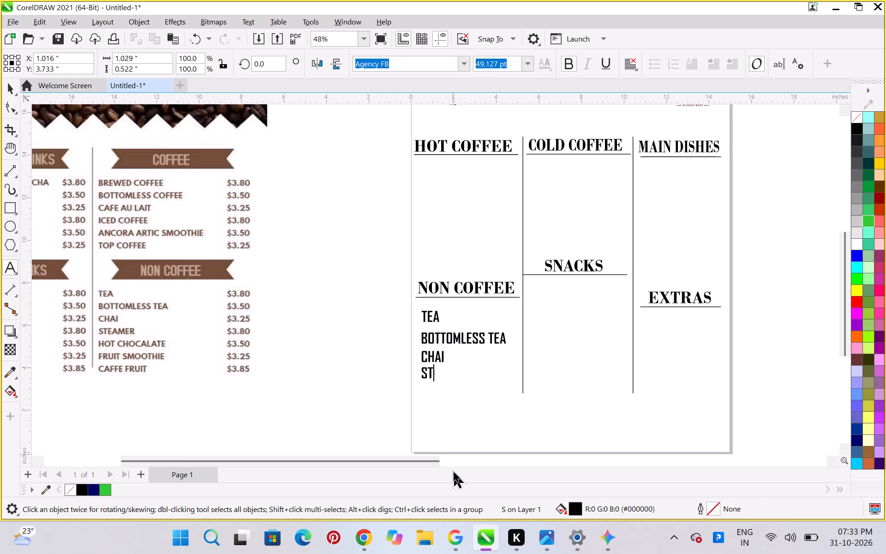
{"action": "key", "text": "e"}
{"action": "type", "text": "AMER"}
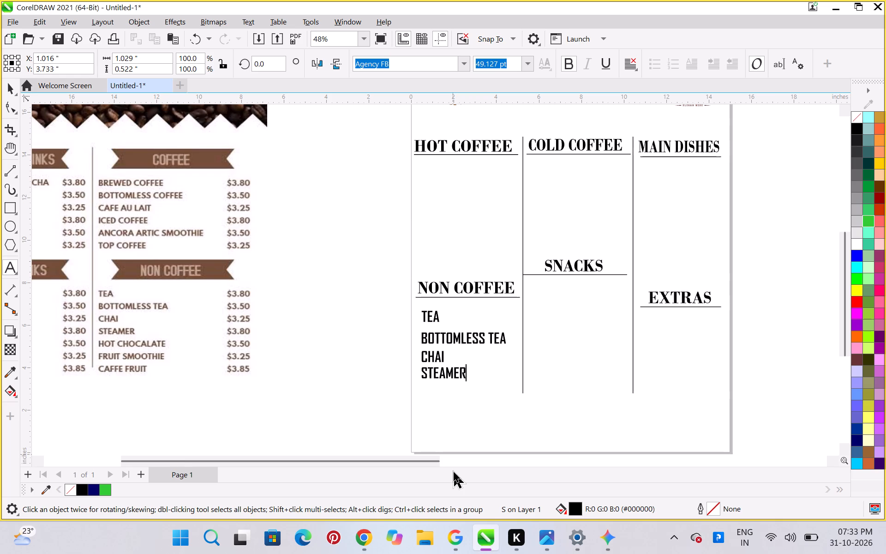
{"action": "scroll", "coordinate": [458, 470], "scroll_direction": "down", "scroll_amount": 6}
{"action": "scroll", "coordinate": [604, 405], "scroll_direction": "down", "scroll_amount": 1}
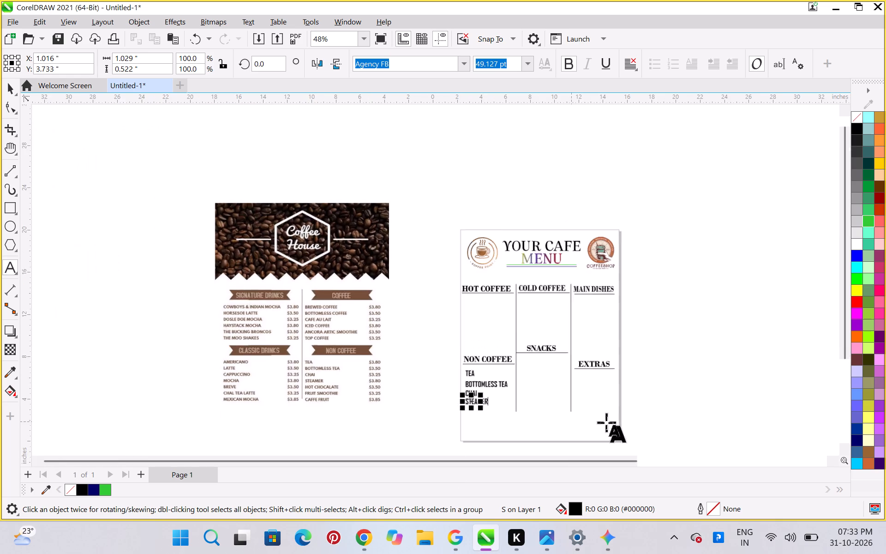
{"action": "scroll", "coordinate": [606, 423], "scroll_direction": "up", "scroll_amount": 4}
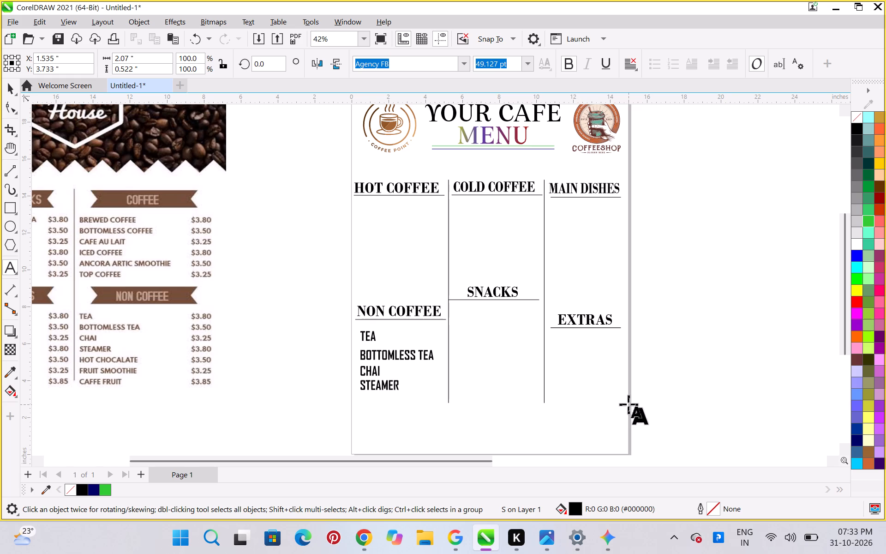
{"action": "key", "text": "ctrl+space"}
{"action": "left_click", "coordinate": [686, 388]}
Place a copy of the STEAMER text about 0.84 in below the original, slightly further left.
{"action": "scroll", "coordinate": [388, 386], "scroll_direction": "down", "scroll_amount": 2}
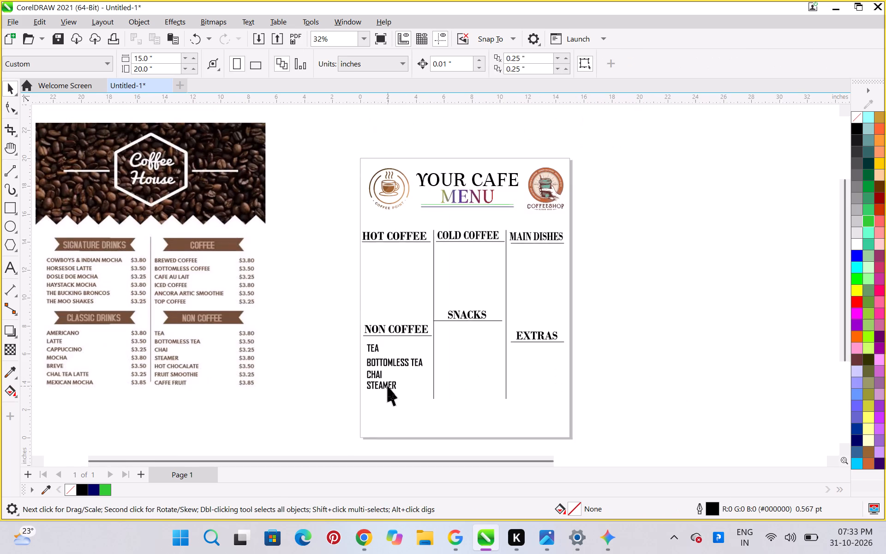
{"action": "scroll", "coordinate": [388, 386], "scroll_direction": "up", "scroll_amount": 3}
{"action": "left_click", "coordinate": [388, 386]}
{"action": "scroll", "coordinate": [389, 393], "scroll_direction": "down", "scroll_amount": 4}
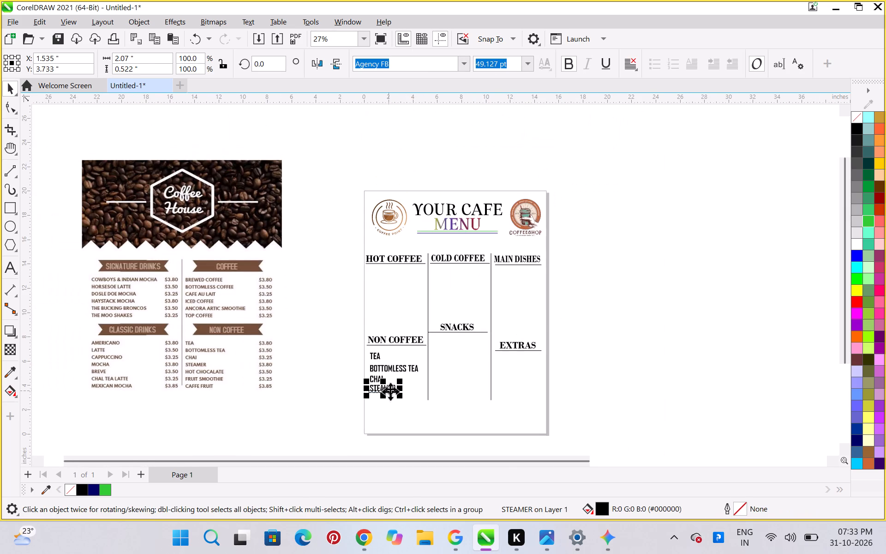
{"action": "scroll", "coordinate": [391, 388], "scroll_direction": "up", "scroll_amount": 6}
{"action": "left_click_drag", "start_coordinate": [391, 388], "coordinate": [387, 409]}
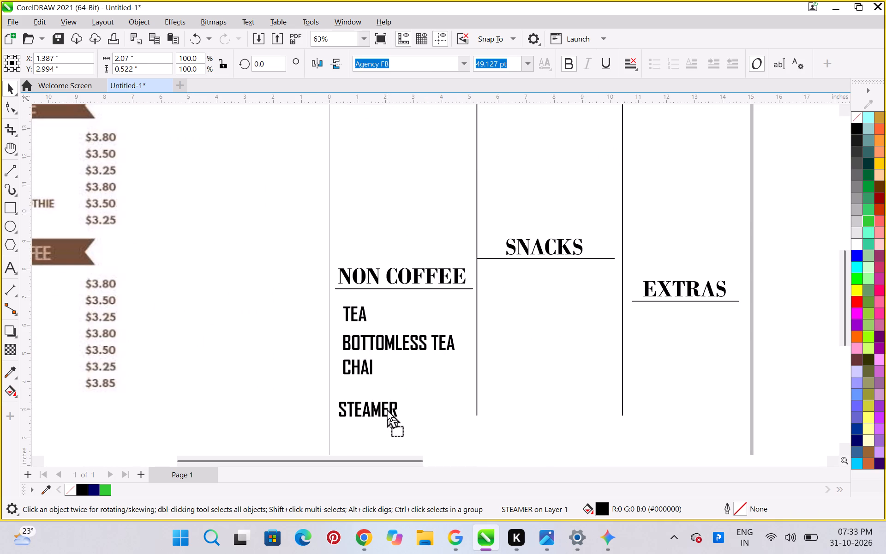
{"action": "left_click_drag", "start_coordinate": [387, 409], "coordinate": [386, 411]}
{"action": "right_click", "coordinate": [386, 411]}
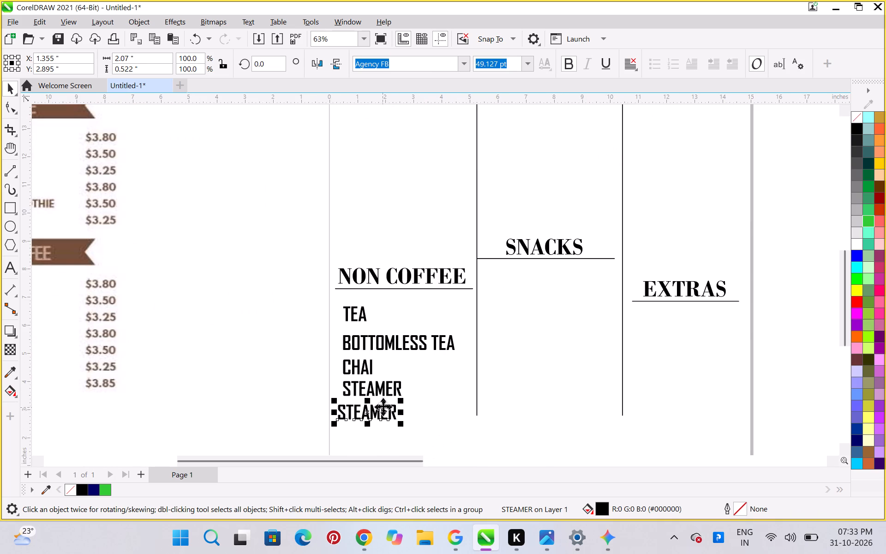
Replace the wording of the lower STEAMER copy with the letter H.
{"action": "double_click", "coordinate": [386, 409]}
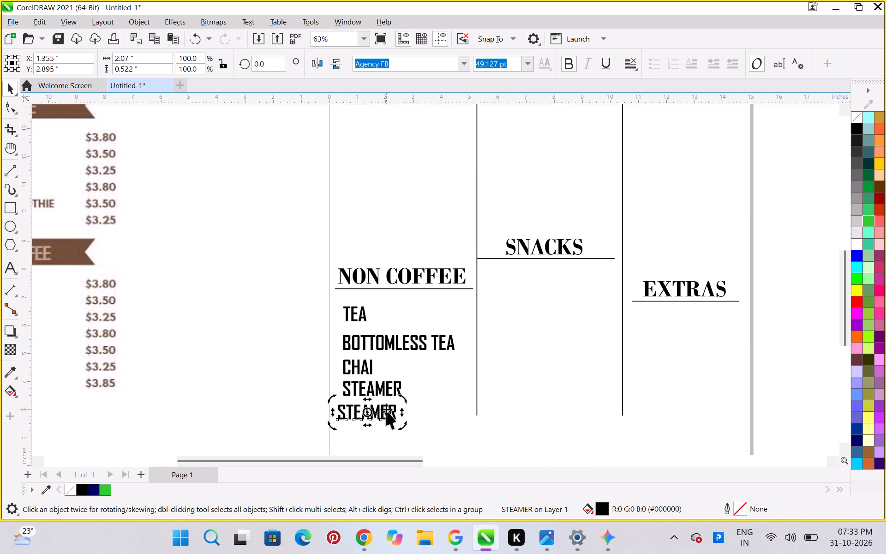
{"action": "key", "text": "ctrl+a"}
{"action": "key", "text": "BackSpace"}
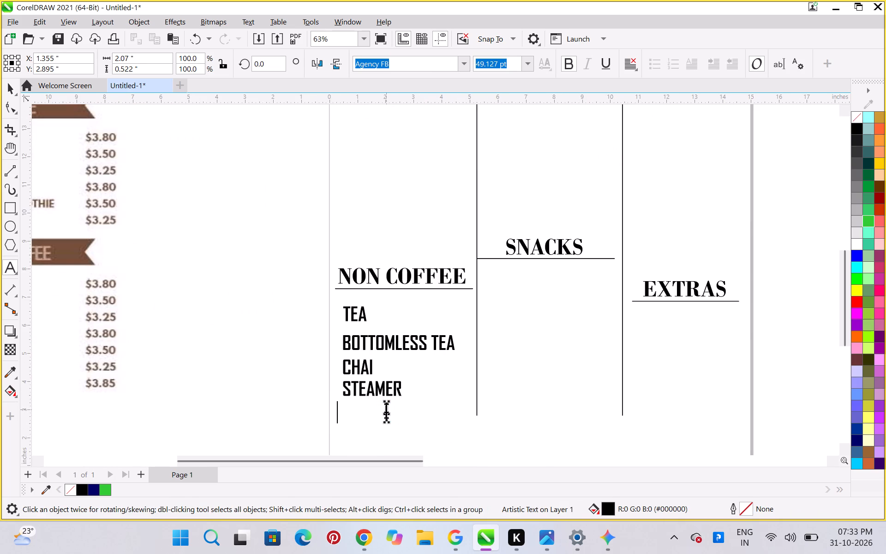
{"action": "scroll", "coordinate": [283, 309], "scroll_direction": "down", "scroll_amount": 4}
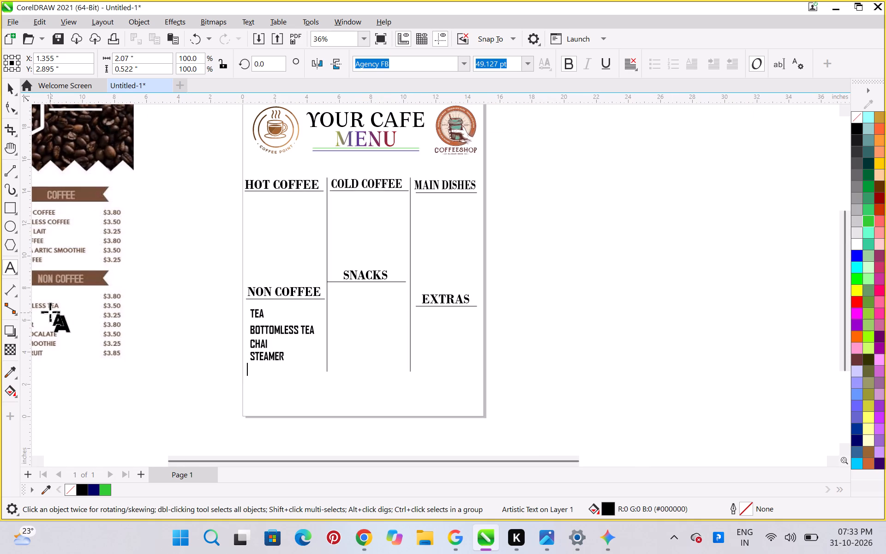
{"action": "key", "text": "h"}
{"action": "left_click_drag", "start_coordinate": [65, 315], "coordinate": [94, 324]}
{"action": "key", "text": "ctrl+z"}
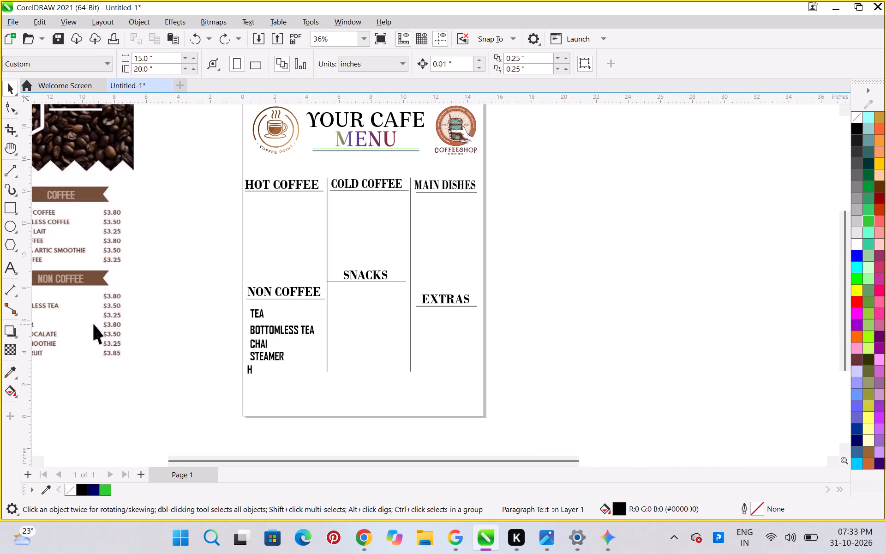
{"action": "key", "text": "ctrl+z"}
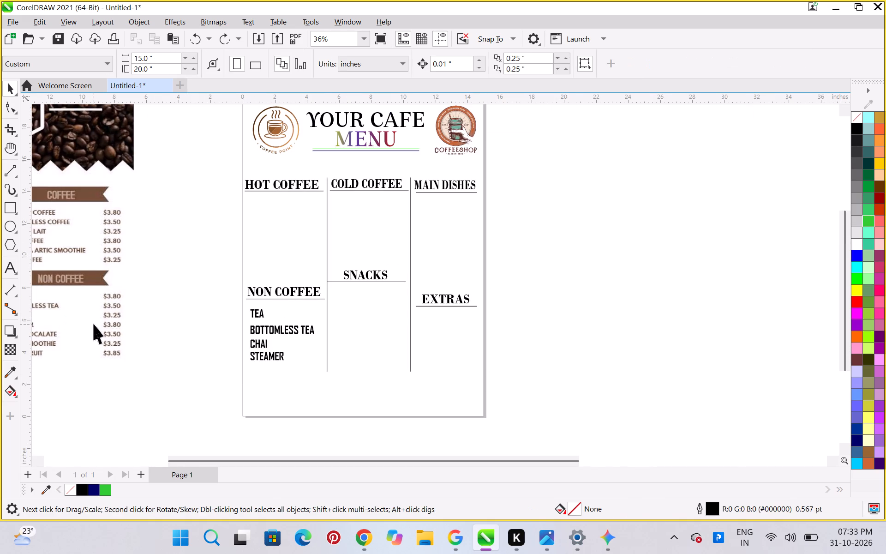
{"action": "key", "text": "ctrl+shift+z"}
Complete the H text below STEAMER so it reads HOT CHOCALATE, following the reference menu's NON COFFEE list.
{"action": "key", "text": "h"}
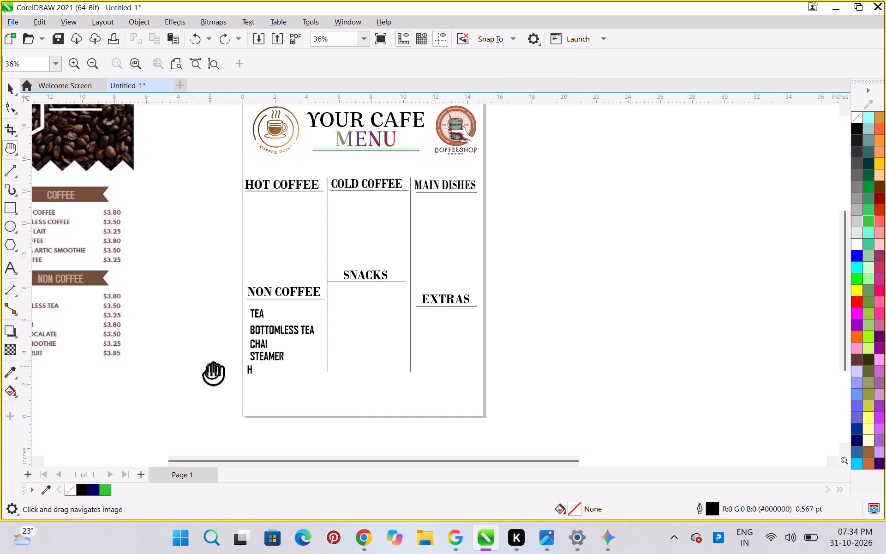
{"action": "left_click_drag", "start_coordinate": [209, 366], "coordinate": [350, 386]}
{"action": "scroll", "coordinate": [354, 393], "scroll_direction": "up", "scroll_amount": 4}
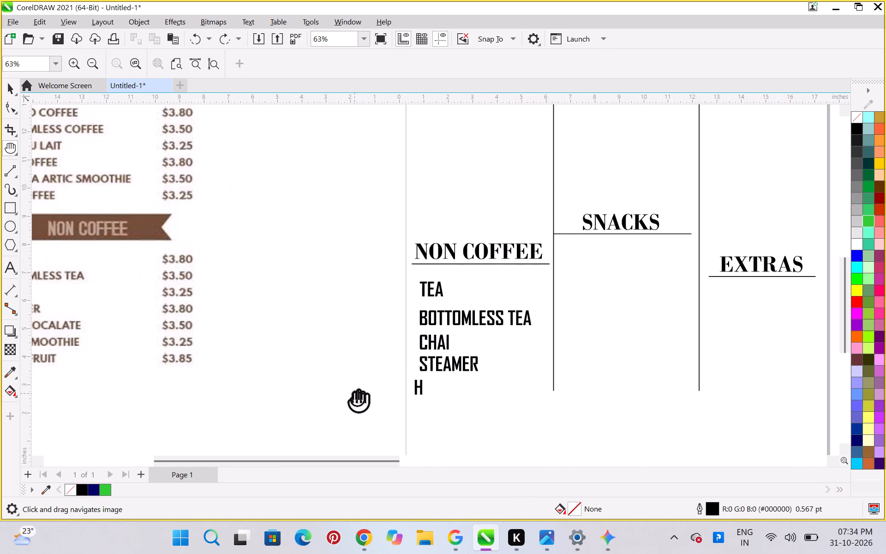
{"action": "left_click_drag", "start_coordinate": [261, 307], "coordinate": [382, 289]}
{"action": "key", "text": "ctrl+space"}
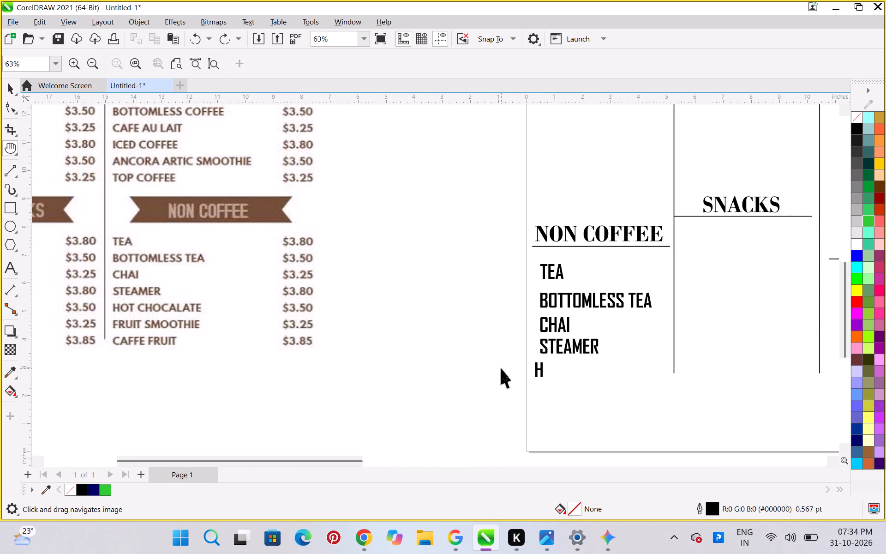
{"action": "left_click", "coordinate": [539, 366]}
{"action": "left_click", "coordinate": [539, 366]}
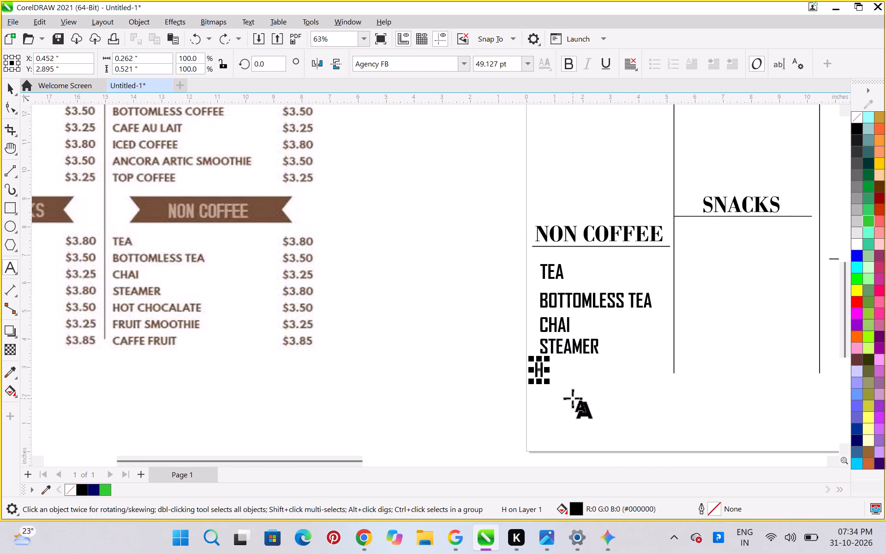
{"action": "key", "text": "Right"}
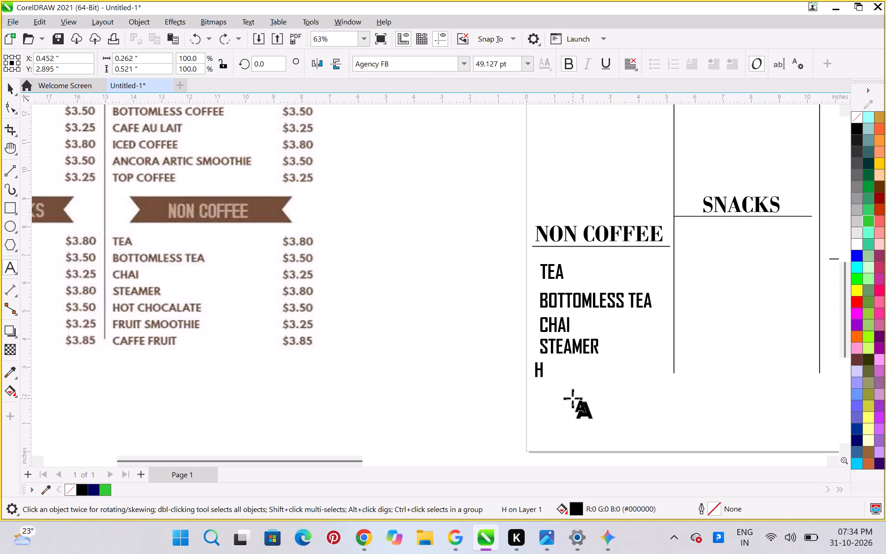
{"action": "type", "text": "OT"}
{"action": "key", "text": "space"}
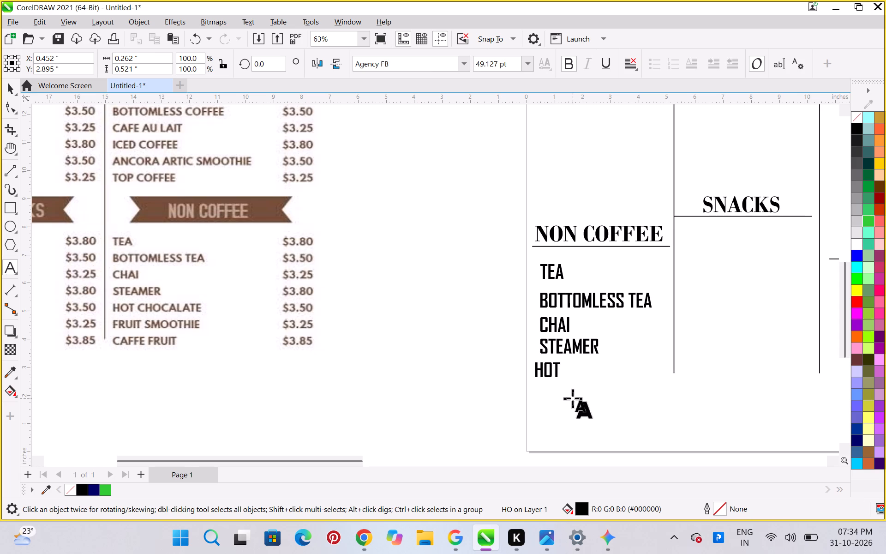
{"action": "type", "text": "CHO"}
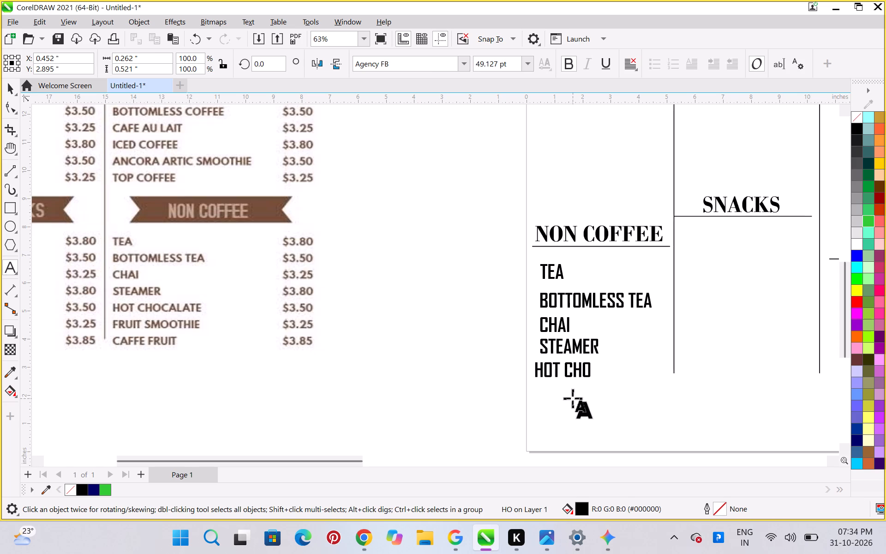
{"action": "key", "text": "c"}
{"action": "type", "text": "ALATE"}
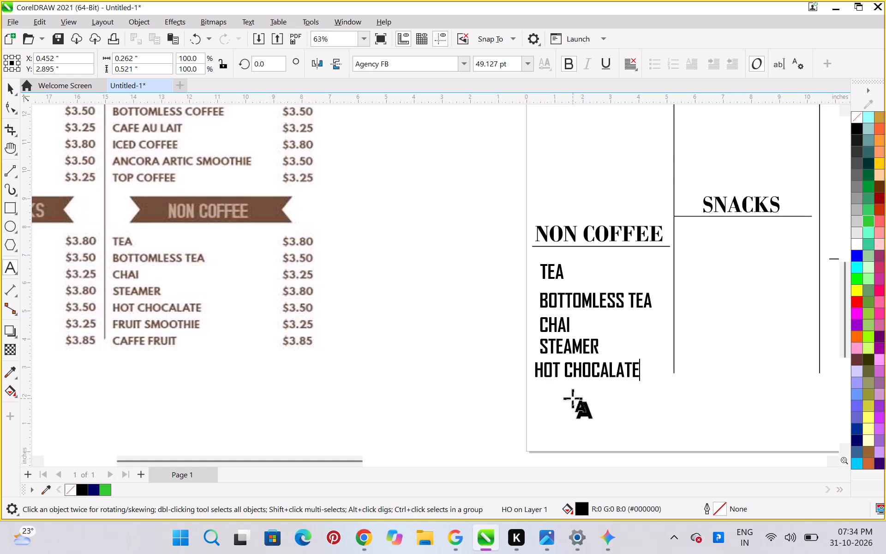
{"action": "key", "text": "ctrl+space"}
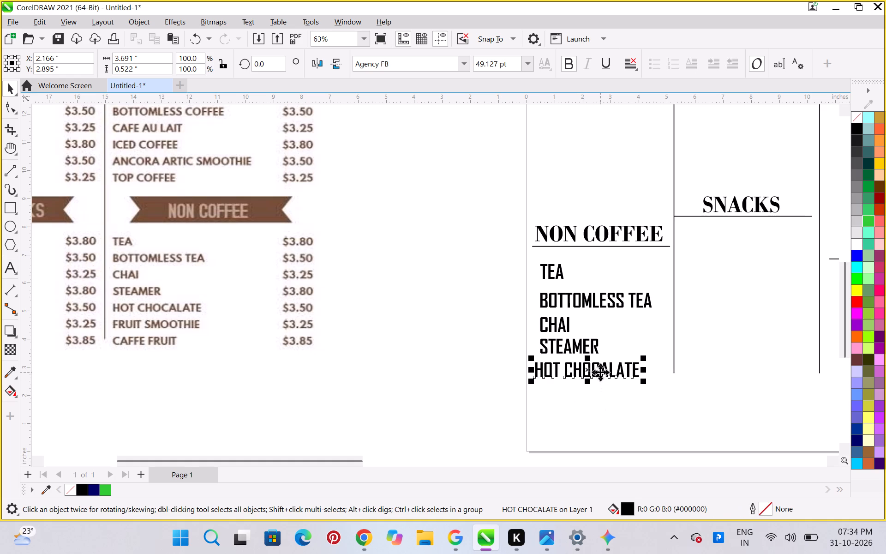
Place a copy of the HOT CHOCALATE text about 1.04 in straight below the original.
{"action": "left_click_drag", "start_coordinate": [600, 372], "coordinate": [600, 401]}
{"action": "right_click", "coordinate": [600, 401]}
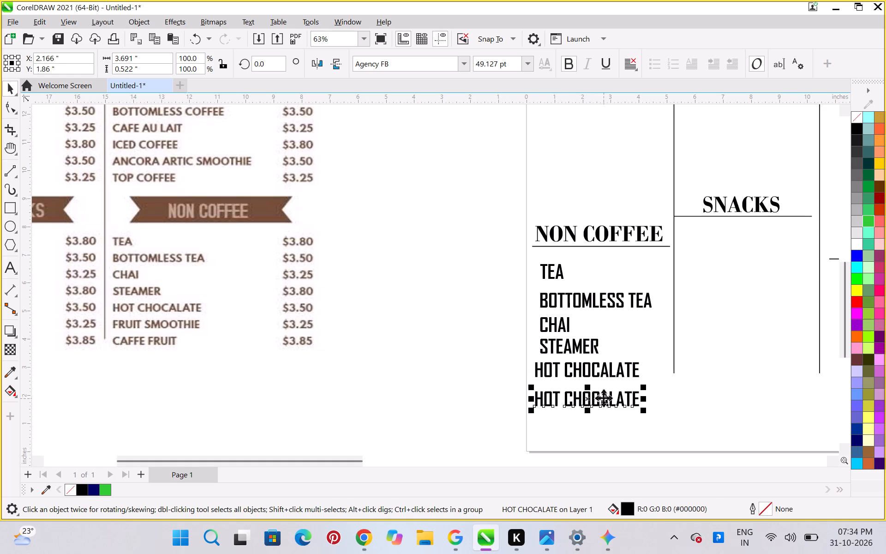
Change the lower HOT CHOCALATE copy's wording to FRUIT SMOOTHIE.
{"action": "left_click", "coordinate": [604, 398]}
{"action": "key", "text": "ctrl+a"}
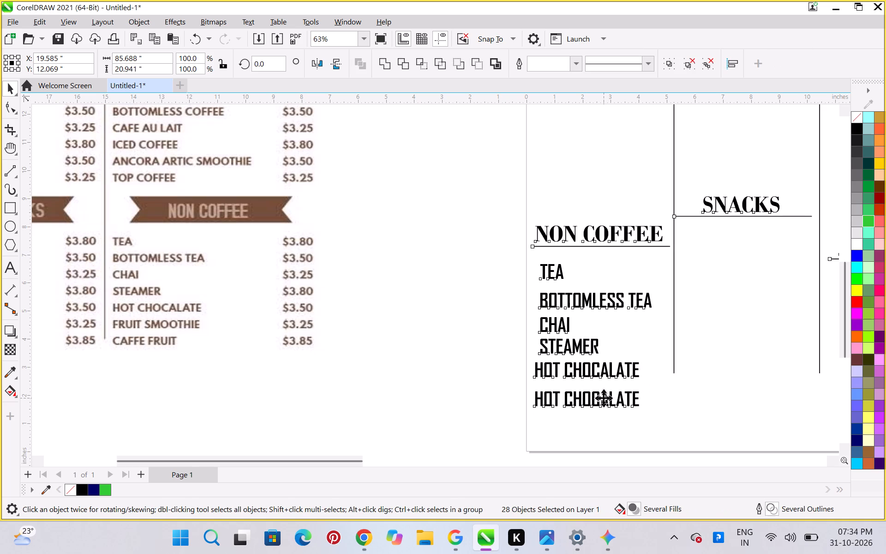
{"action": "left_click", "coordinate": [604, 398]}
{"action": "left_click", "coordinate": [379, 434]}
{"action": "double_click", "coordinate": [614, 396]}
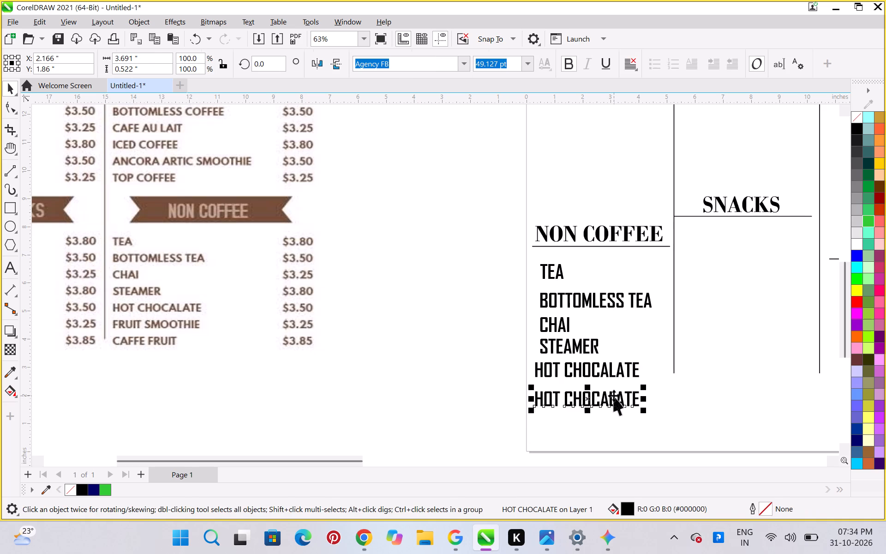
{"action": "key", "text": "ctrl+a"}
{"action": "key", "text": "BackSpace"}
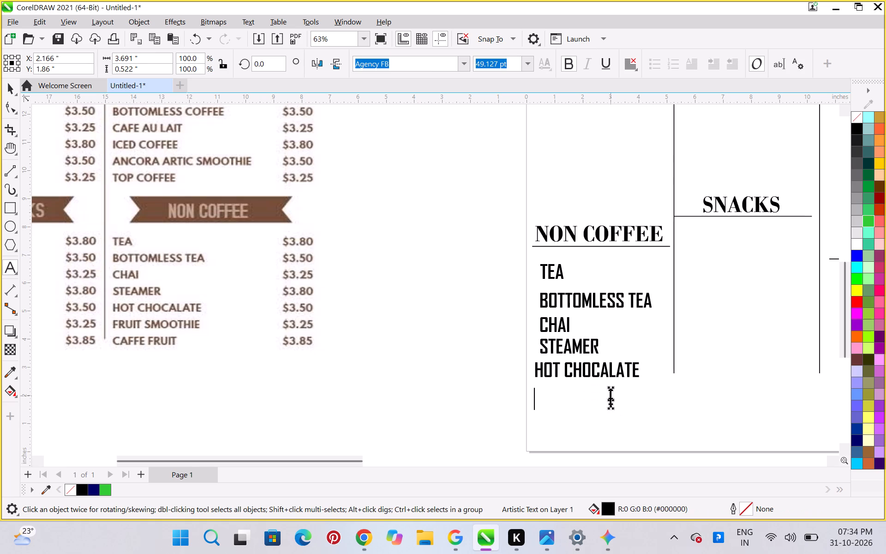
{"action": "key", "text": "r"}
{"action": "key", "text": "BackSpace"}
{"action": "type", "text": "FROUT"}
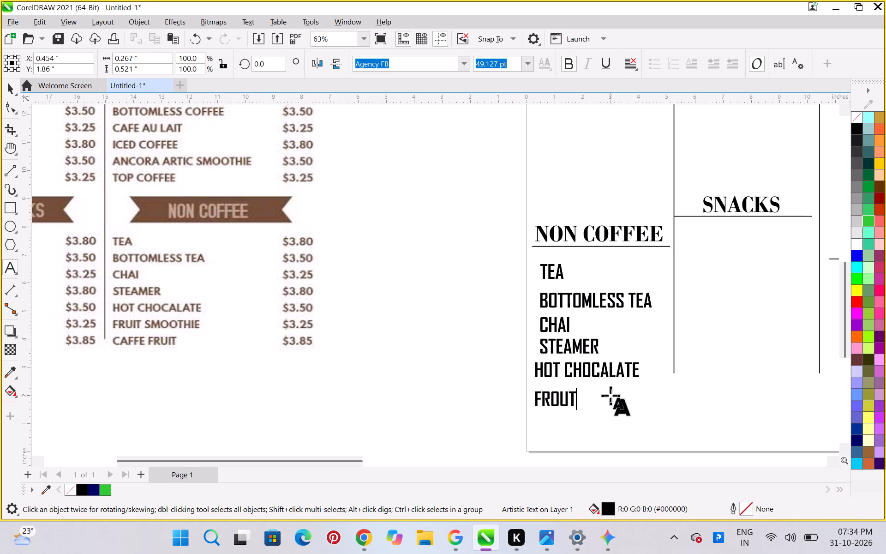
{"action": "key", "text": "BackSpace"}
{"action": "key", "text": "BackSpace"}
{"action": "key", "text": "BackSpace"}
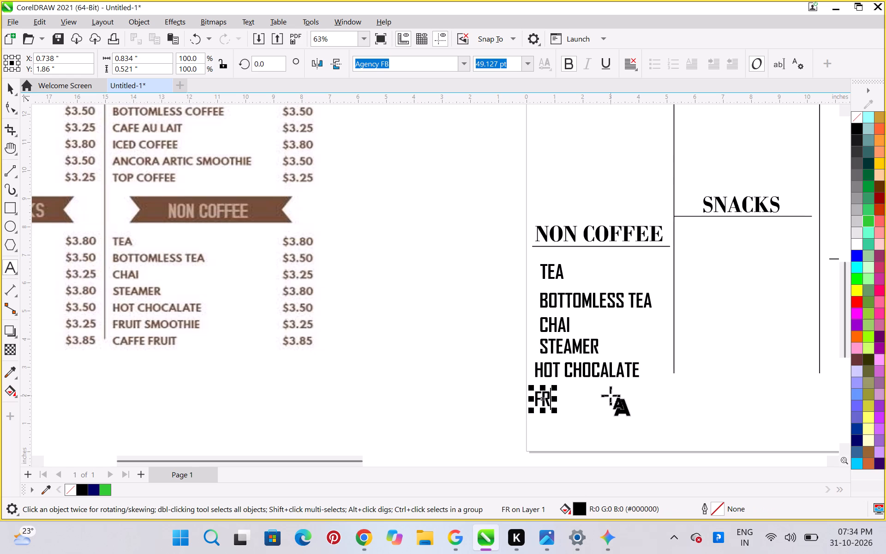
{"action": "type", "text": "UIT"}
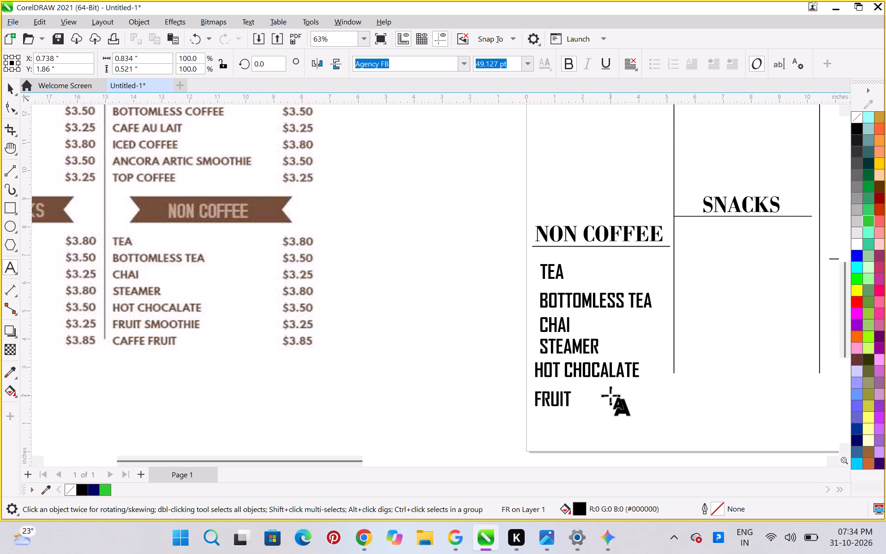
{"action": "key", "text": "space"}
{"action": "type", "text": "SMOO"}
{"action": "type", "text": "TH"}
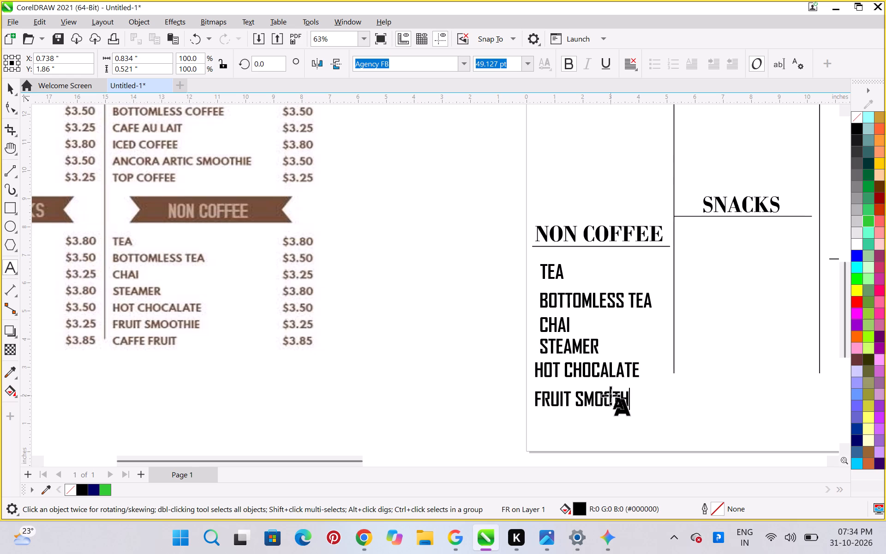
{"action": "type", "text": "IE"}
{"action": "key", "text": "ctrl+space"}
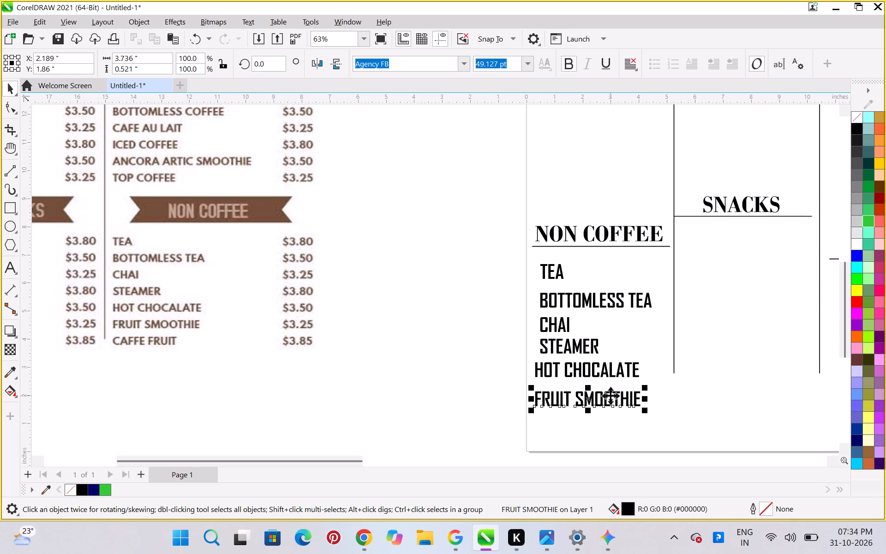
Place a copy of the FRUIT SMOOTHIE text about 1.05 in straight below the original.
{"action": "left_click_drag", "start_coordinate": [607, 398], "coordinate": [607, 428]}
{"action": "right_click", "coordinate": [607, 428]}
Change the lower FRUIT SMOOTHIE copy's wording to CAFFE FRUIT and deselect it.
{"action": "double_click", "coordinate": [607, 428]}
{"action": "key", "text": "ctrl+a"}
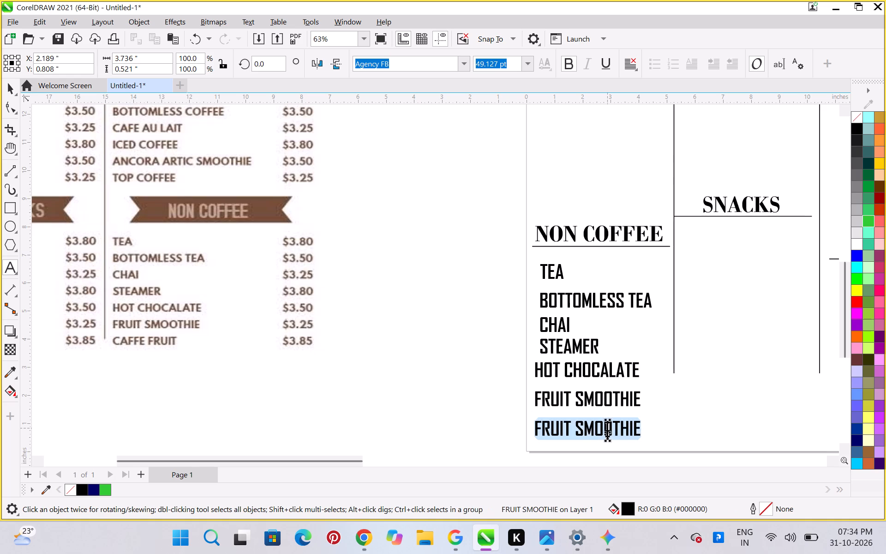
{"action": "key", "text": "BackSpace"}
{"action": "type", "text": "CAFFEE"}
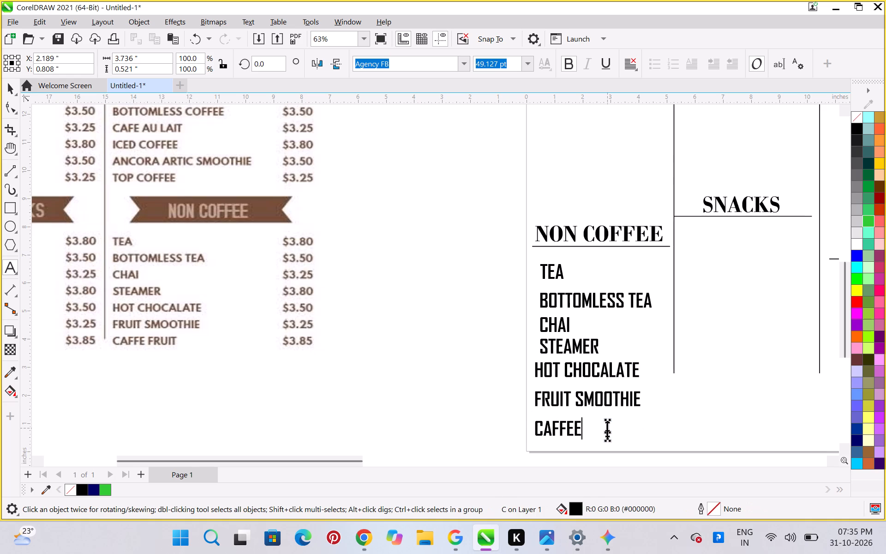
{"action": "key", "text": "BackSpace"}
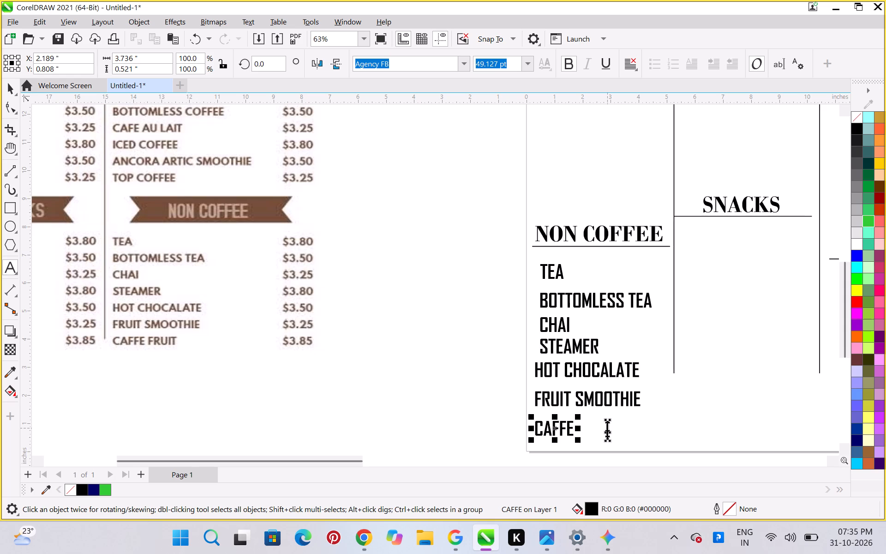
{"action": "key", "text": "e"}
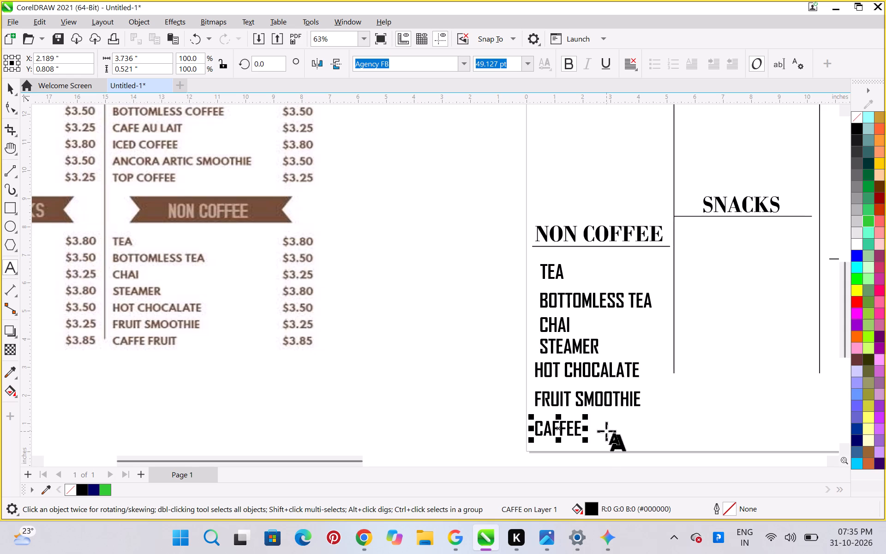
{"action": "key", "text": "space"}
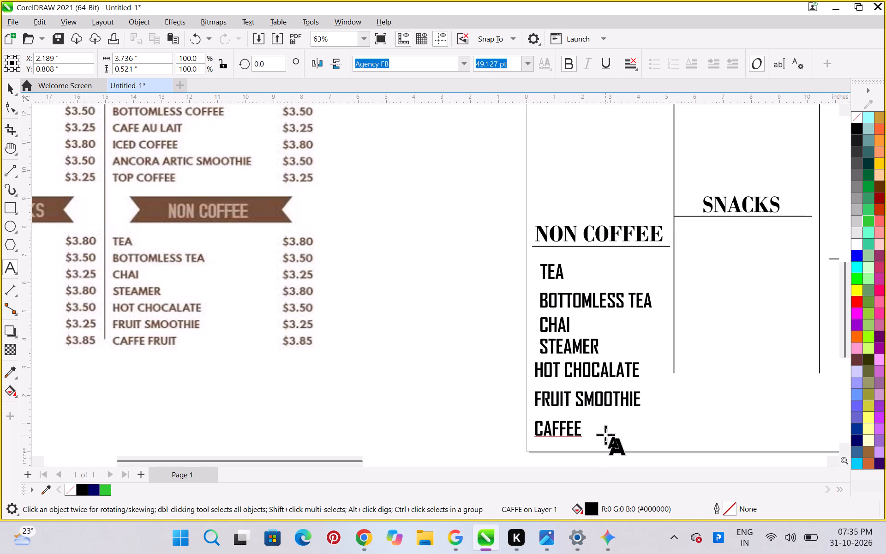
{"action": "type", "text": "FR"}
{"action": "type", "text": "UIT"}
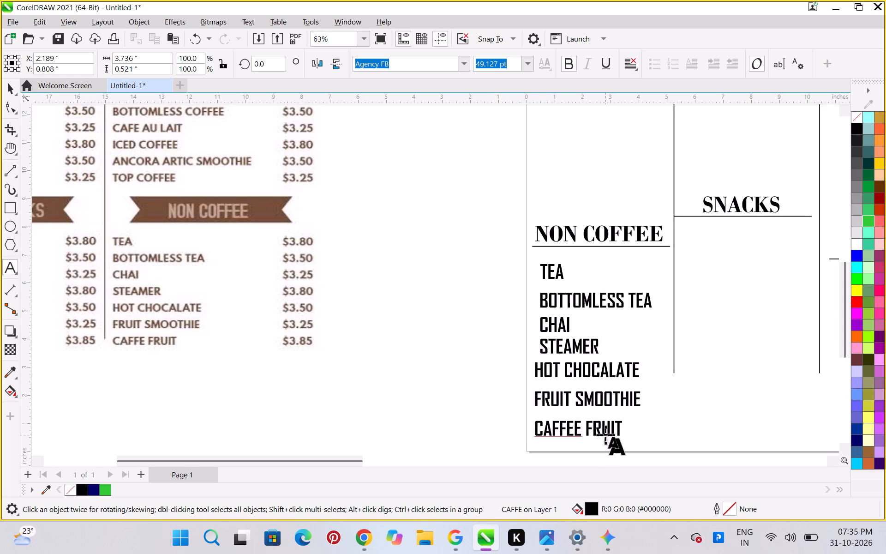
{"action": "left_click", "coordinate": [584, 433]}
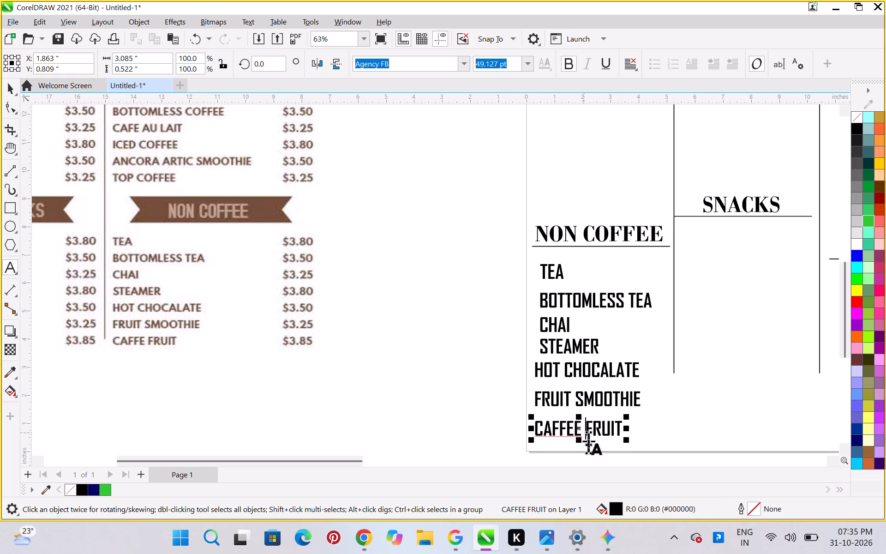
{"action": "key", "text": "BackSpace"}
{"action": "key", "text": "BackSpace"}
{"action": "key", "text": "space"}
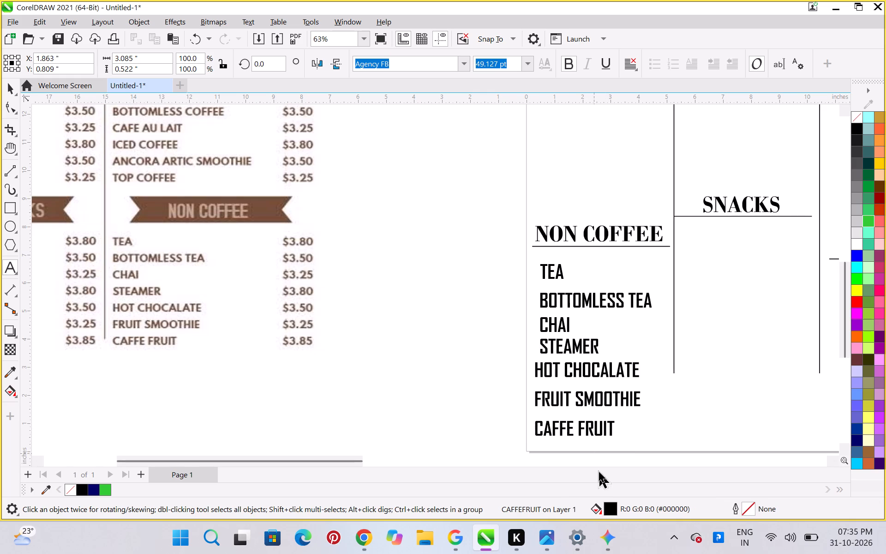
{"action": "key", "text": "ctrl+space"}
{"action": "left_click", "coordinate": [717, 437]}
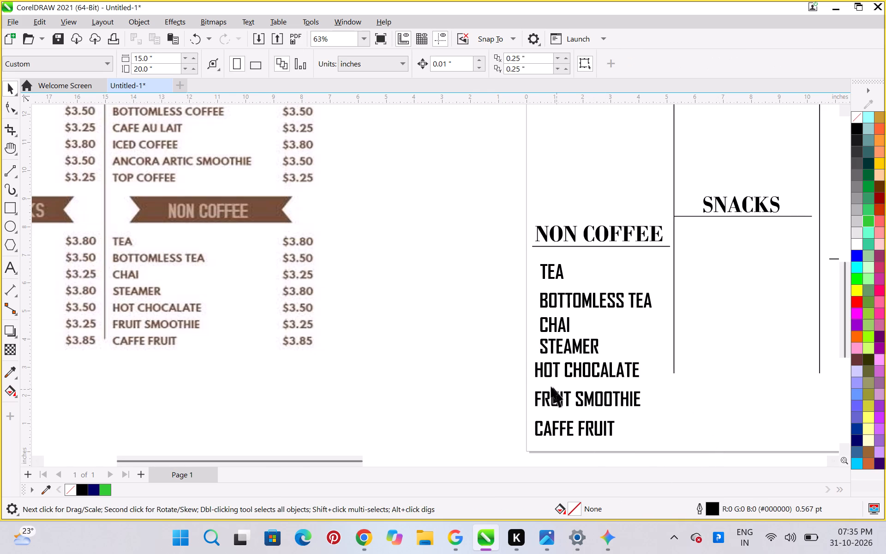
Left-align the seven NON COFFEE item texts, from TEA to CAFFE FRUIT, with each other.
{"action": "scroll", "coordinate": [540, 377], "scroll_direction": "down", "scroll_amount": 1}
{"action": "left_click_drag", "start_coordinate": [523, 270], "coordinate": [656, 452]}
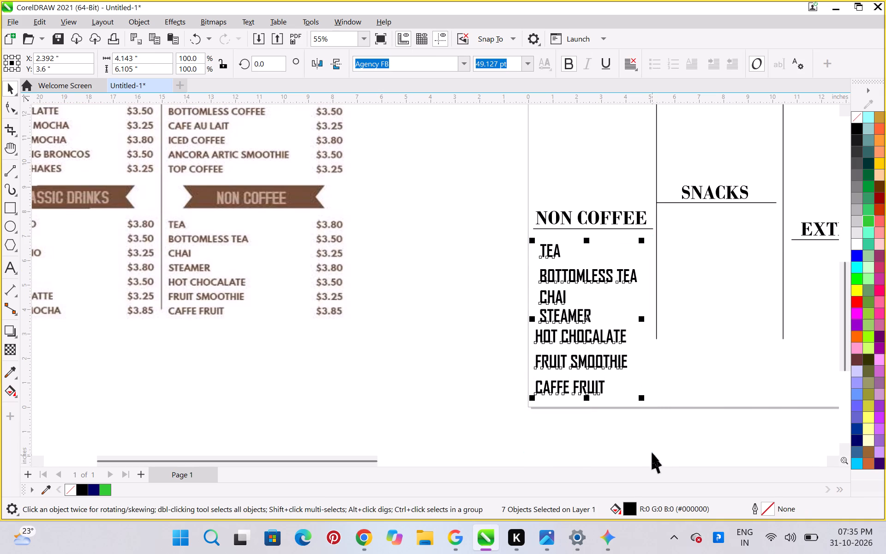
{"action": "key", "text": "ctrl+shift+a"}
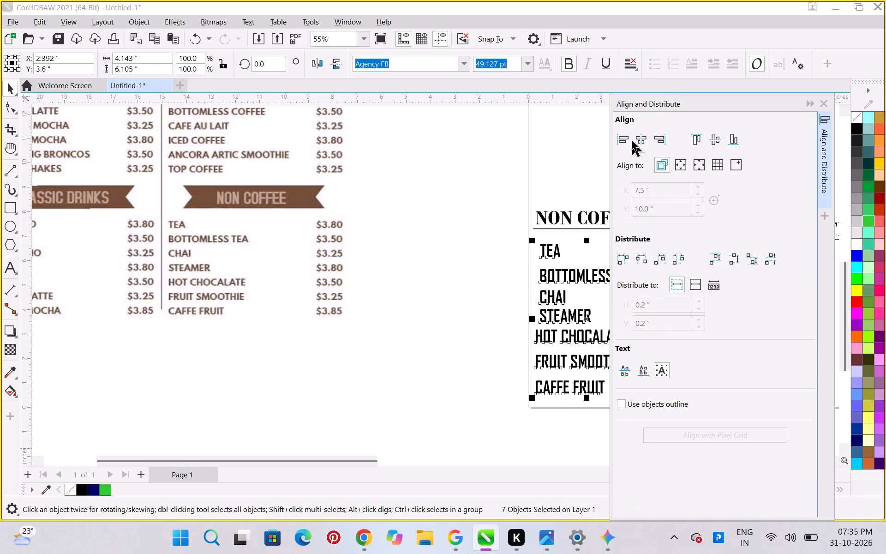
{"action": "left_click", "coordinate": [623, 138]}
{"action": "left_click", "coordinate": [466, 315]}
{"action": "scroll", "coordinate": [507, 311], "scroll_direction": "down", "scroll_amount": 6}
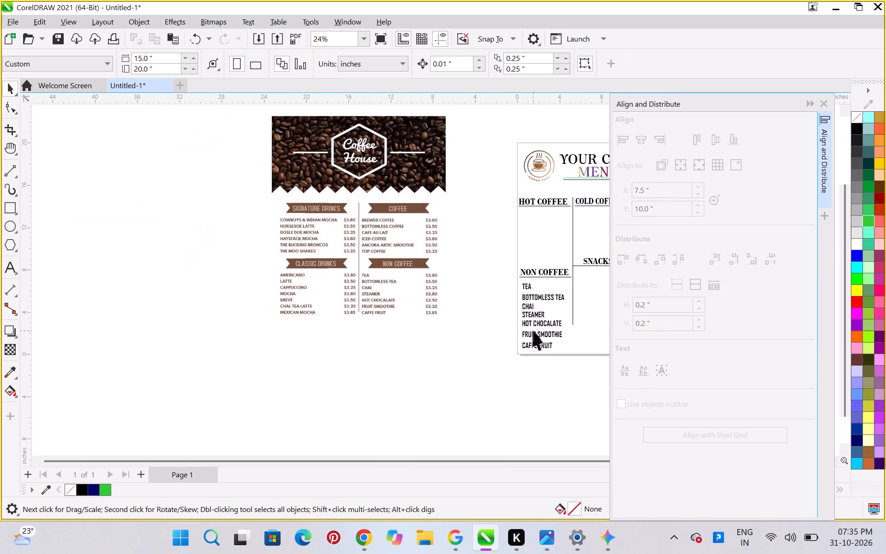
{"action": "scroll", "coordinate": [579, 361], "scroll_direction": "up", "scroll_amount": 6}
{"action": "scroll", "coordinate": [579, 361], "scroll_direction": "down", "scroll_amount": 7}
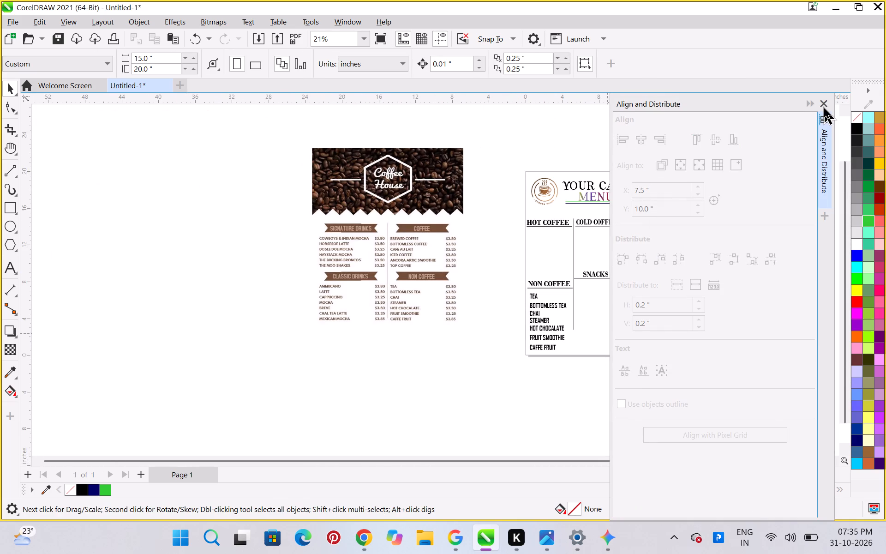
{"action": "left_click", "coordinate": [824, 105]}
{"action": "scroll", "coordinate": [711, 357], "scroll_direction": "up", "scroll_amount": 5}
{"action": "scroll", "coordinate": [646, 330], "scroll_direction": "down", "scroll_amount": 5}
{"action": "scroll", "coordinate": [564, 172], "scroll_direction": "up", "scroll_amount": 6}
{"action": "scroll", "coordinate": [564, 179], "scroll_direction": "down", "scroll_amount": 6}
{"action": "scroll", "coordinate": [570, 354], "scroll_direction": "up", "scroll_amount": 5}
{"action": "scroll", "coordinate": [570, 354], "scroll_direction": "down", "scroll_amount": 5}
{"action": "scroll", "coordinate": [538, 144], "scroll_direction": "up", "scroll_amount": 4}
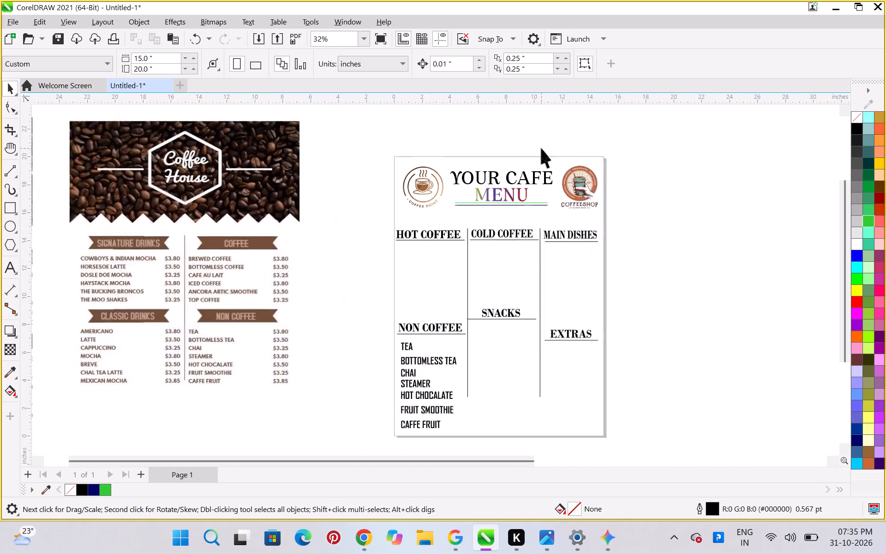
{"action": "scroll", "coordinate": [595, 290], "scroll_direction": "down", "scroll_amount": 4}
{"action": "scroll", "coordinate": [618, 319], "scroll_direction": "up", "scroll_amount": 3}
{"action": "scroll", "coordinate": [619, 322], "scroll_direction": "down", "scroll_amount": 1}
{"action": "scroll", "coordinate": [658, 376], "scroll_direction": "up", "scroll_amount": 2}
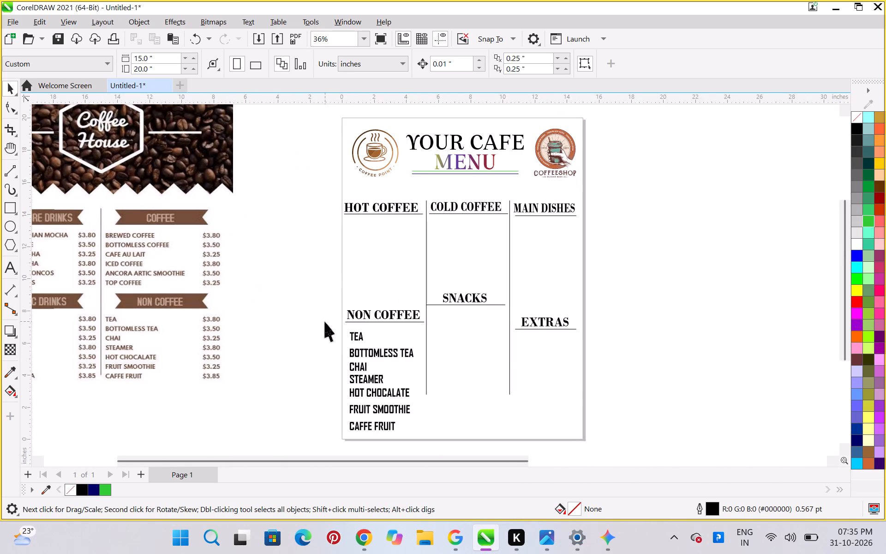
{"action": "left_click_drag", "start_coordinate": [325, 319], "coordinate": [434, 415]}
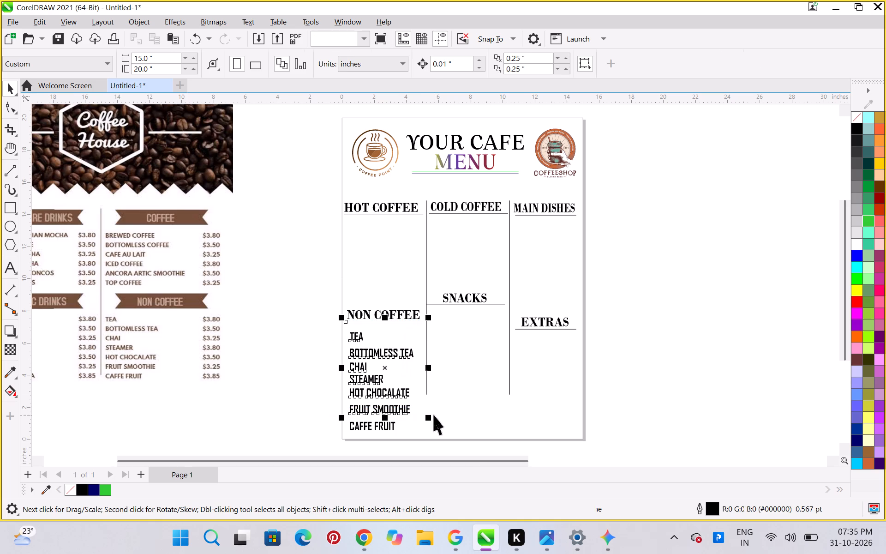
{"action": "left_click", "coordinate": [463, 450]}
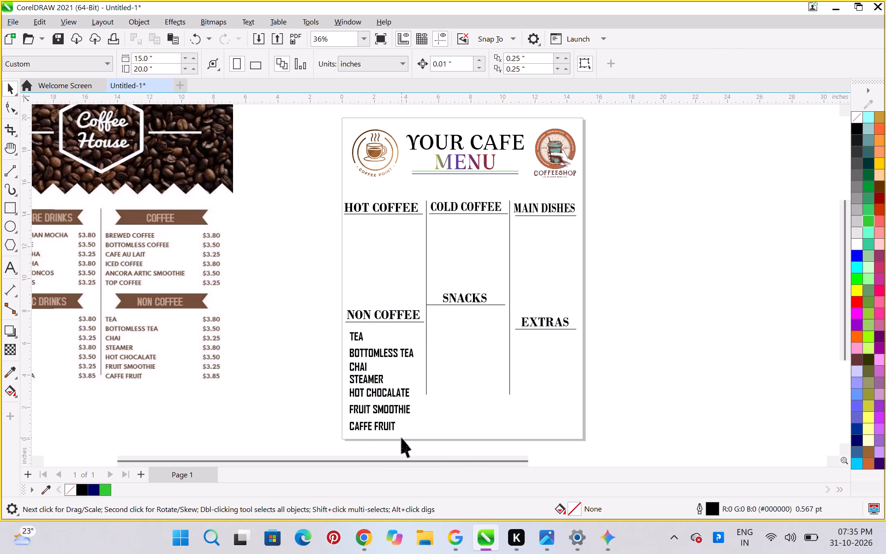
Stretch the vertical divider beside the NON COFFEE column downward to about 14.5 in tall, ending near the page's bottom edge.
{"action": "left_click", "coordinate": [426, 390]}
{"action": "scroll", "coordinate": [427, 407], "scroll_direction": "up", "scroll_amount": 4}
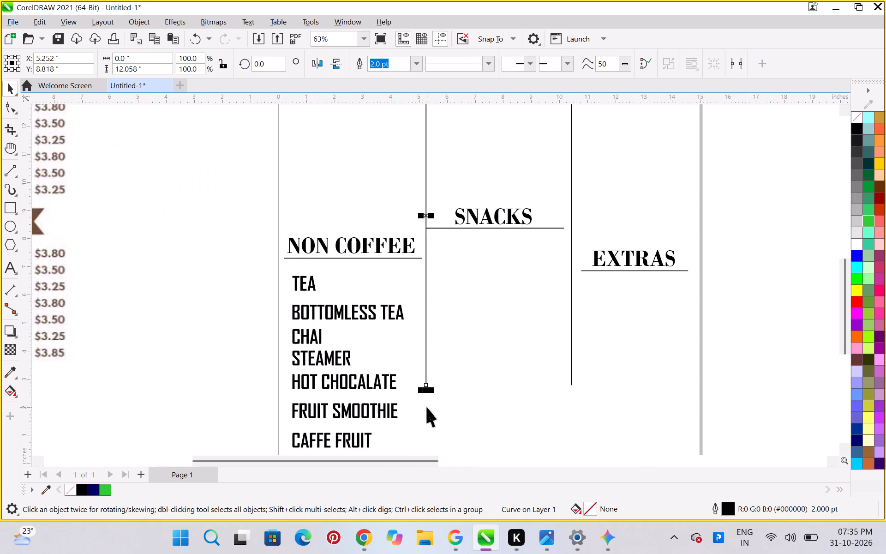
{"action": "scroll", "coordinate": [427, 412], "scroll_direction": "down", "scroll_amount": 5}
{"action": "scroll", "coordinate": [431, 436], "scroll_direction": "up", "scroll_amount": 6}
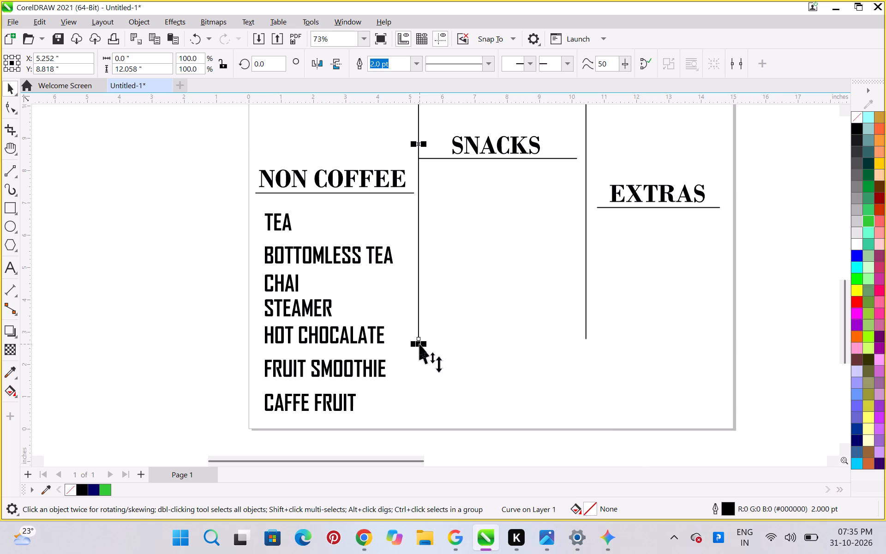
{"action": "left_click_drag", "start_coordinate": [419, 344], "coordinate": [419, 373]}
{"action": "left_click_drag", "start_coordinate": [419, 345], "coordinate": [425, 409]}
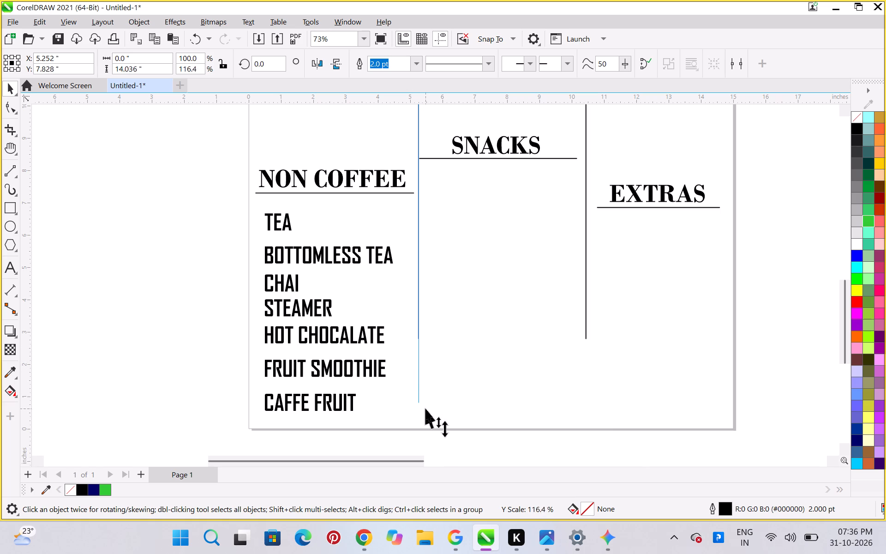
{"action": "left_click_drag", "start_coordinate": [425, 409], "coordinate": [425, 424]}
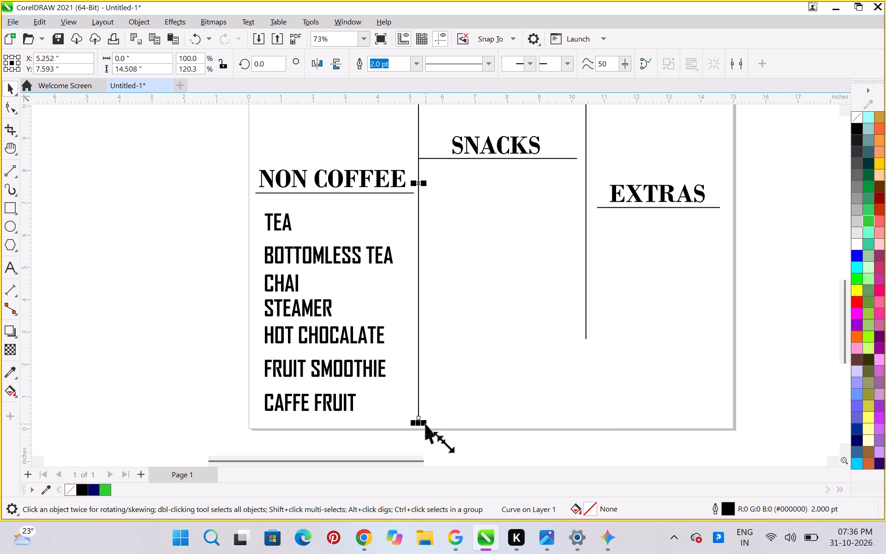
{"action": "left_click", "coordinate": [507, 397]}
Stretch the vertical divider between the SNACKS and EXTRAS columns downward to end near the page's bottom edge, roughly level with the first divider.
{"action": "scroll", "coordinate": [514, 395], "scroll_direction": "down", "scroll_amount": 5}
{"action": "scroll", "coordinate": [557, 384], "scroll_direction": "up", "scroll_amount": 5}
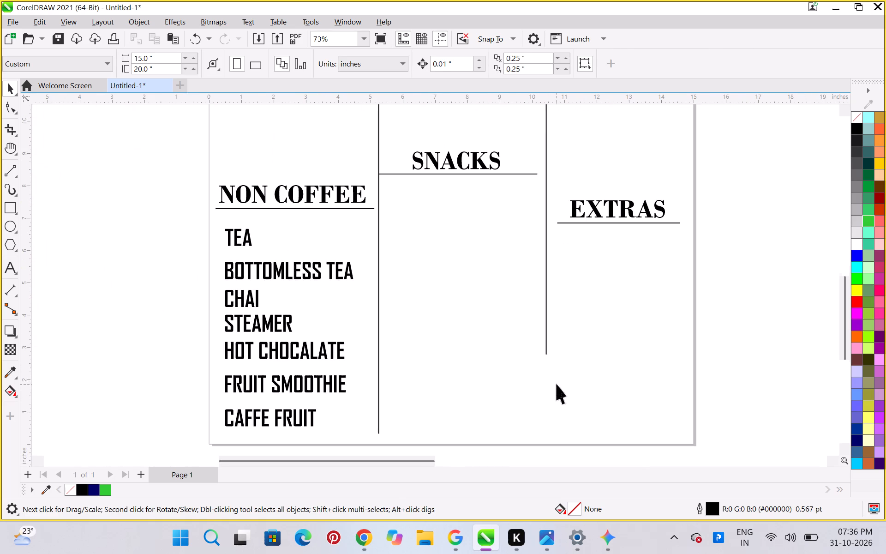
{"action": "left_click", "coordinate": [547, 343]}
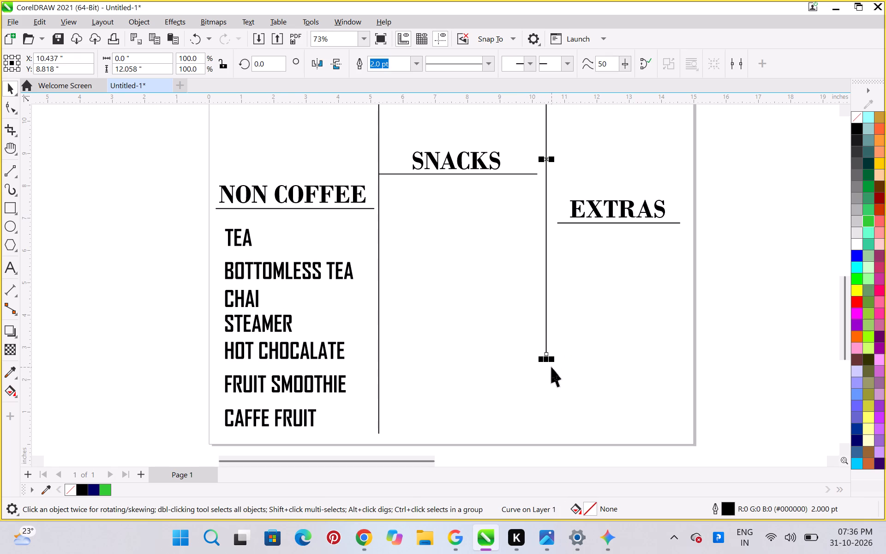
{"action": "left_click_drag", "start_coordinate": [547, 359], "coordinate": [549, 406]}
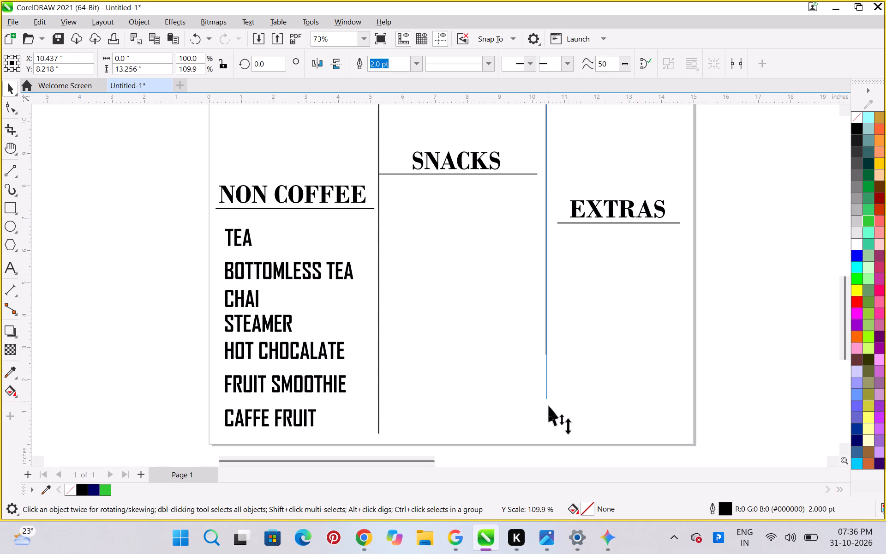
{"action": "left_click_drag", "start_coordinate": [549, 406], "coordinate": [550, 434]}
{"action": "left_click", "coordinate": [668, 396]}
Nudge the underline beneath the SNACKS heading 0.12 in to the right to sit between the two vertical dividers.
{"action": "scroll", "coordinate": [663, 395], "scroll_direction": "down", "scroll_amount": 5}
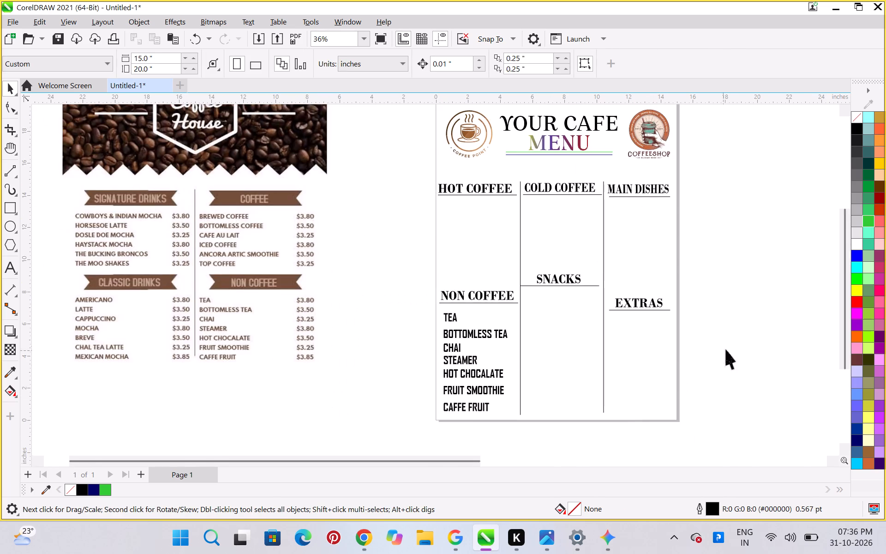
{"action": "scroll", "coordinate": [740, 346], "scroll_direction": "up", "scroll_amount": 5}
{"action": "left_click", "coordinate": [421, 225]}
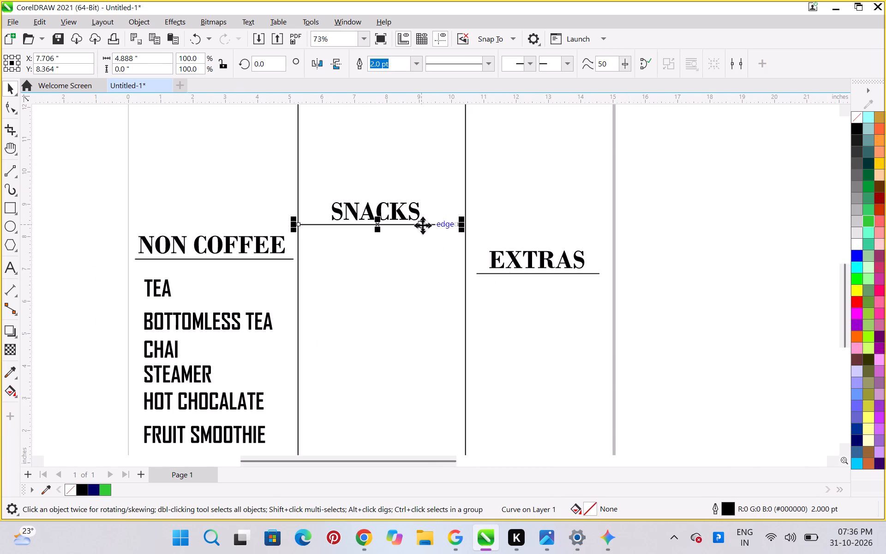
{"action": "key", "text": "Right"}
{"action": "key", "text": "Right"}
{"action": "key", "text": "Right"}
{"action": "key", "text": "Right"}
{"action": "key", "text": "Right"}
{"action": "key", "text": "Right"}
{"action": "key", "text": "Right"}
{"action": "key", "text": "Right"}
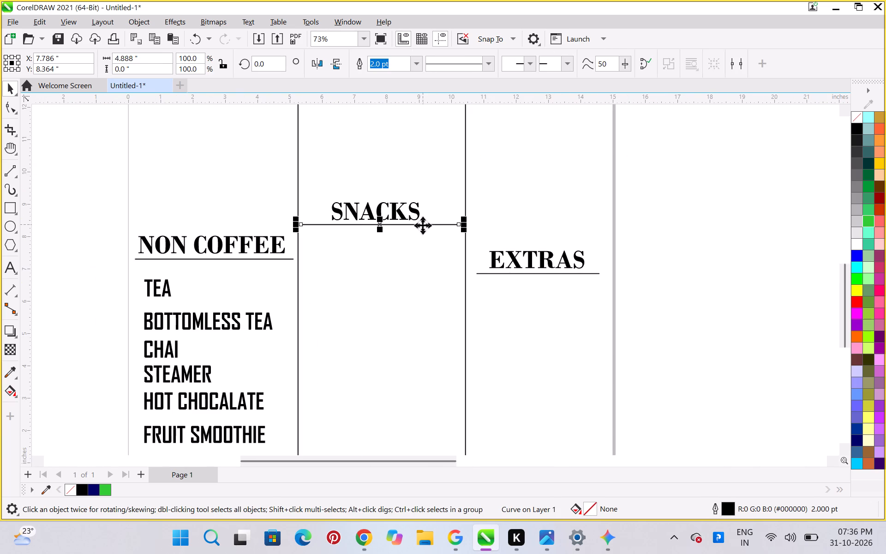
{"action": "left_click", "coordinate": [420, 277]}
{"action": "scroll", "coordinate": [421, 277], "scroll_direction": "down", "scroll_amount": 4}
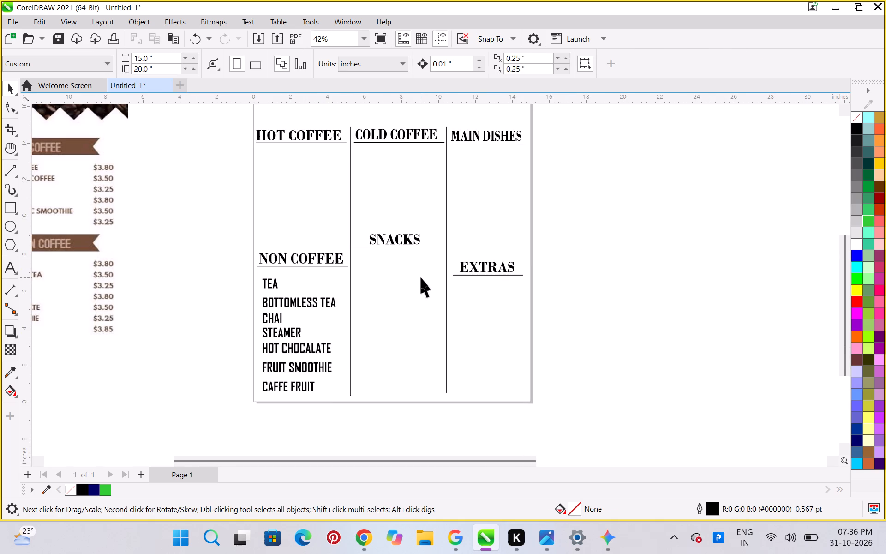
{"action": "scroll", "coordinate": [421, 277], "scroll_direction": "up", "scroll_amount": 6}
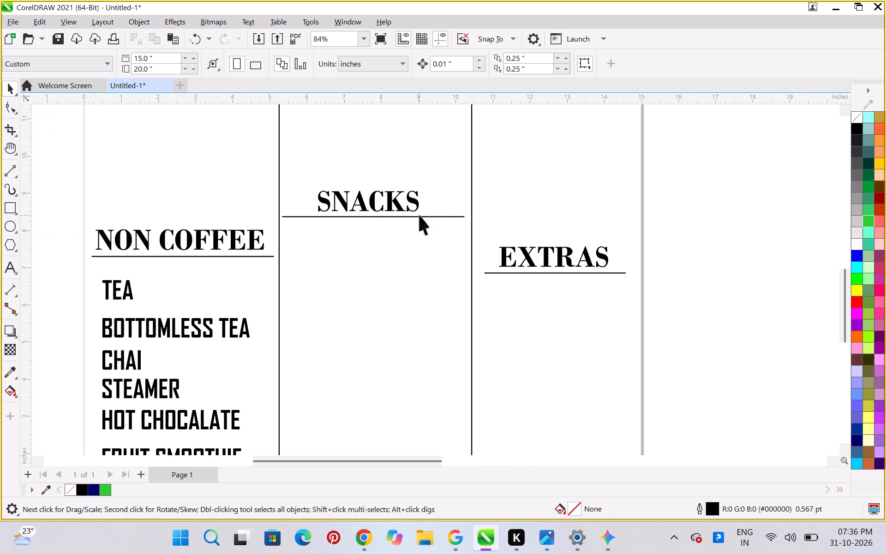
{"action": "left_click", "coordinate": [420, 215]}
{"action": "key", "text": "Right"}
{"action": "key", "text": "Right"}
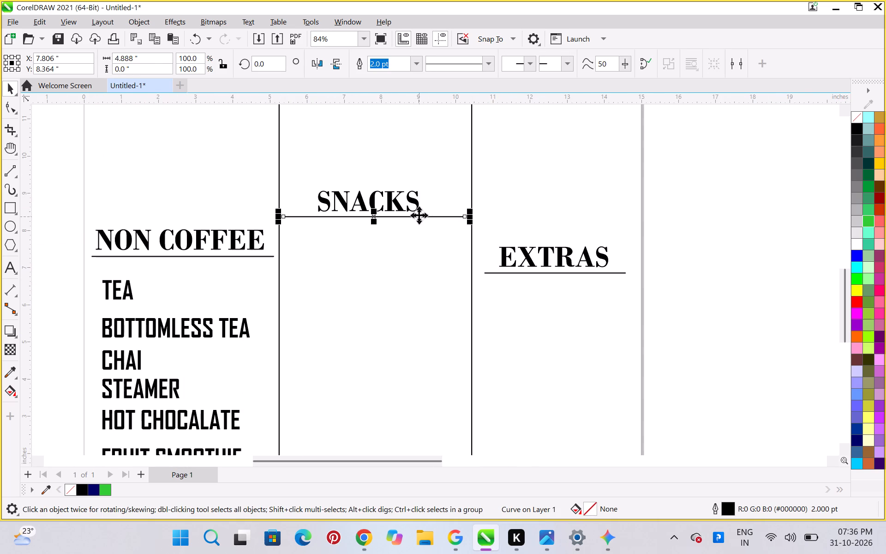
{"action": "key", "text": "Right"}
{"action": "key", "text": "Right"}
{"action": "left_click", "coordinate": [410, 251]}
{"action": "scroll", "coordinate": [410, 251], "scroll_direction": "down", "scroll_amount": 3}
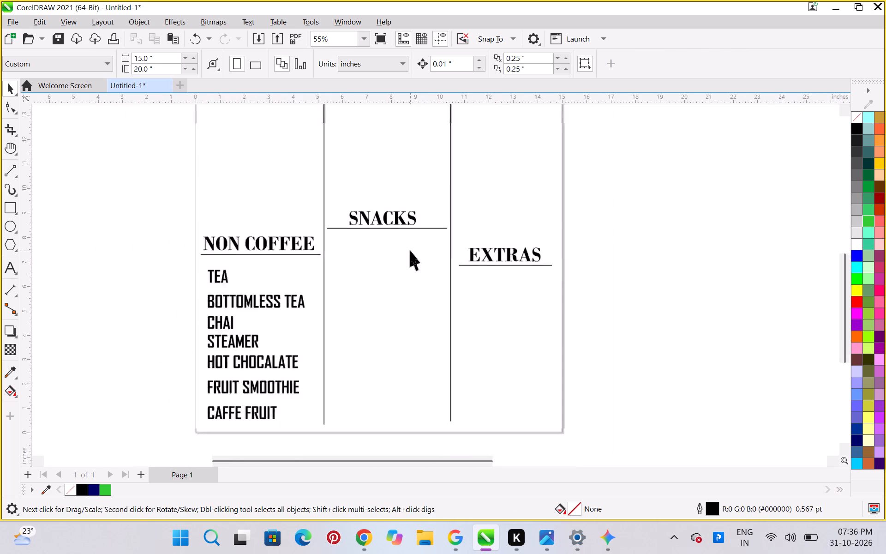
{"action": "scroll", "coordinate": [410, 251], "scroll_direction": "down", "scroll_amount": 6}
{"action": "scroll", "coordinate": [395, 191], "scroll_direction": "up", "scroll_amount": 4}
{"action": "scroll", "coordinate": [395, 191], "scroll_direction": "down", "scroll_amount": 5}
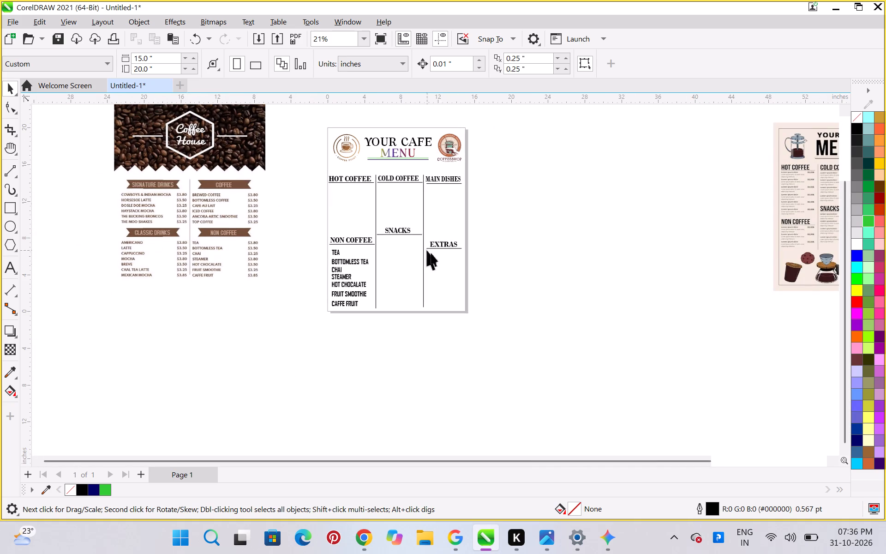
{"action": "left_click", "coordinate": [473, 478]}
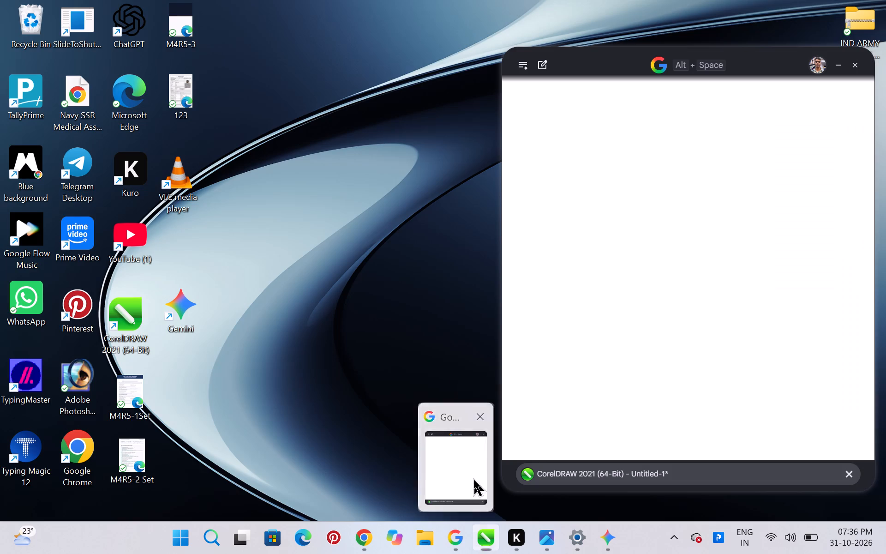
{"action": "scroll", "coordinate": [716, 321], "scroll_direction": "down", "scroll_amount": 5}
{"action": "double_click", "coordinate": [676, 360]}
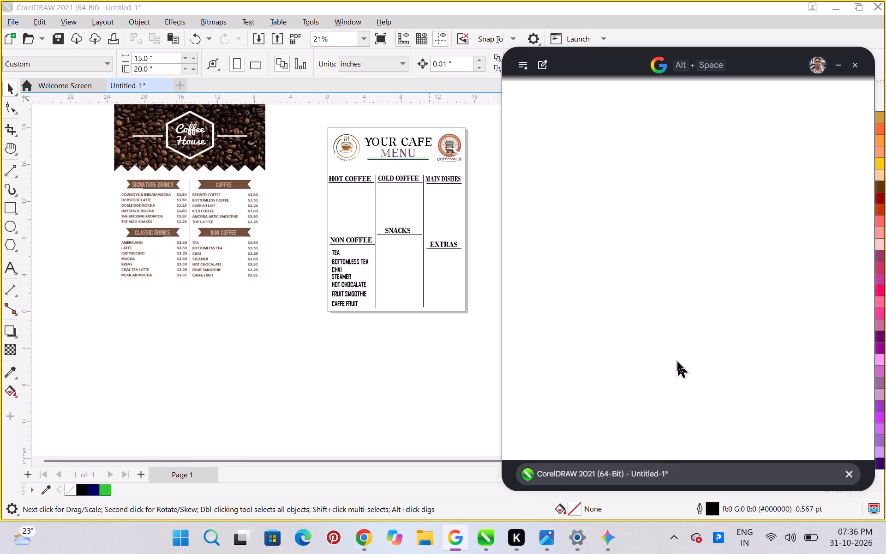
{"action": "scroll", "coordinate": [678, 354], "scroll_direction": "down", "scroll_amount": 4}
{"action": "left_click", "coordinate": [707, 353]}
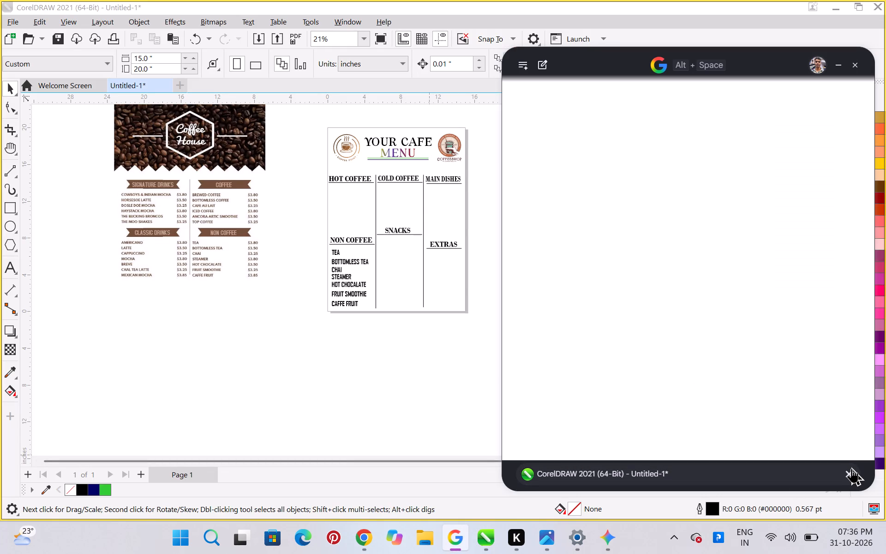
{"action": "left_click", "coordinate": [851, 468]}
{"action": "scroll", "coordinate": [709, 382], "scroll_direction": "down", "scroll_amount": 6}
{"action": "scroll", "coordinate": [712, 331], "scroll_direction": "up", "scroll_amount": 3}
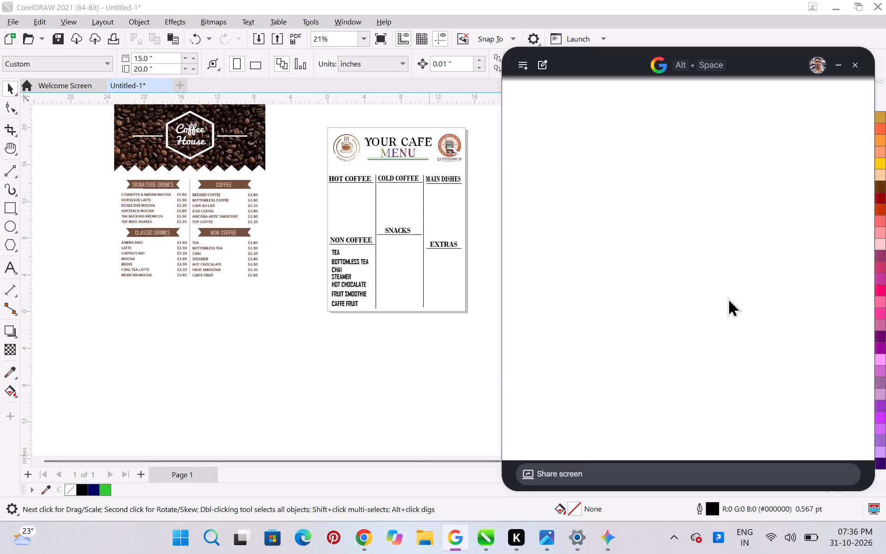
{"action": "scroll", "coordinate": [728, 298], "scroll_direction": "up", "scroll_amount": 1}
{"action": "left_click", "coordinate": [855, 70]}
Compare the Coffee House image's item and price lists with the sections on the cafe menu page.
{"action": "scroll", "coordinate": [585, 205], "scroll_direction": "down", "scroll_amount": 5}
{"action": "scroll", "coordinate": [459, 256], "scroll_direction": "up", "scroll_amount": 3}
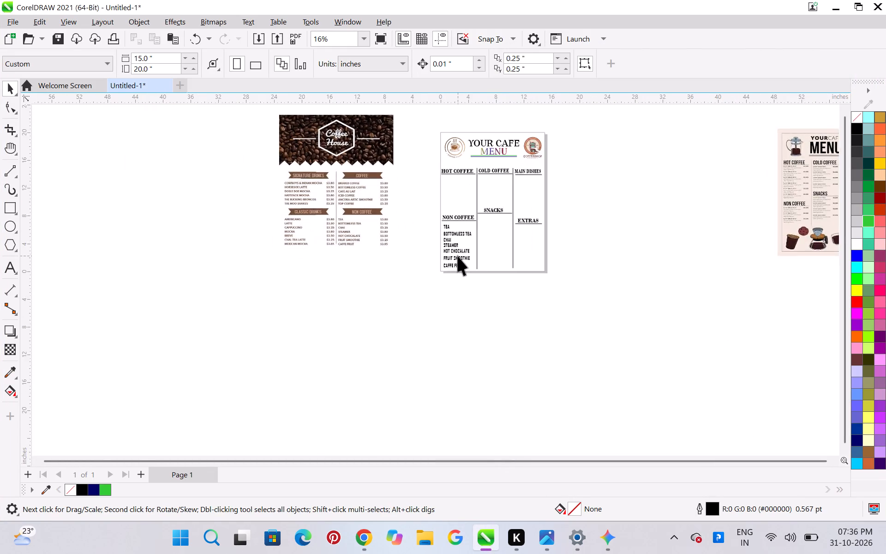
{"action": "scroll", "coordinate": [458, 256], "scroll_direction": "up", "scroll_amount": 9}
{"action": "scroll", "coordinate": [458, 256], "scroll_direction": "down", "scroll_amount": 8}
{"action": "scroll", "coordinate": [549, 90], "scroll_direction": "up", "scroll_amount": 10}
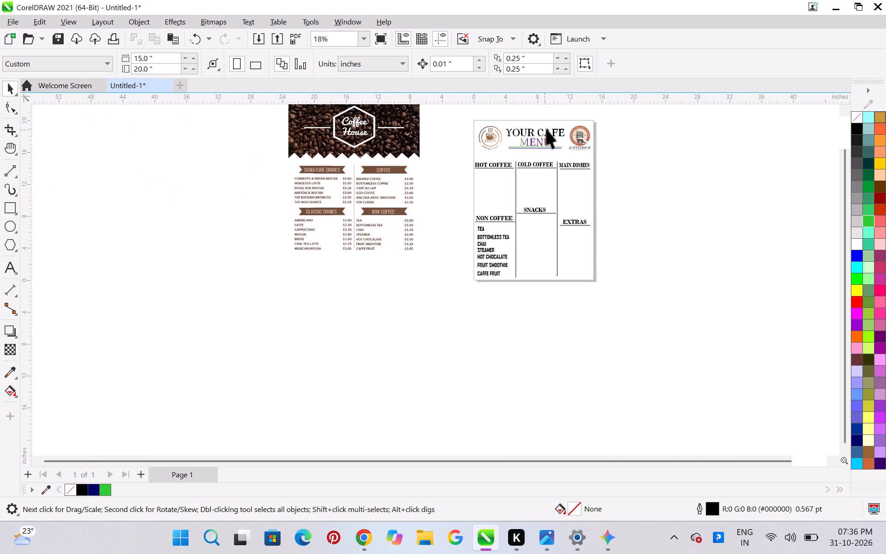
{"action": "scroll", "coordinate": [550, 134], "scroll_direction": "up", "scroll_amount": 6}
{"action": "scroll", "coordinate": [401, 244], "scroll_direction": "up", "scroll_amount": 3}
{"action": "scroll", "coordinate": [401, 244], "scroll_direction": "down", "scroll_amount": 2}
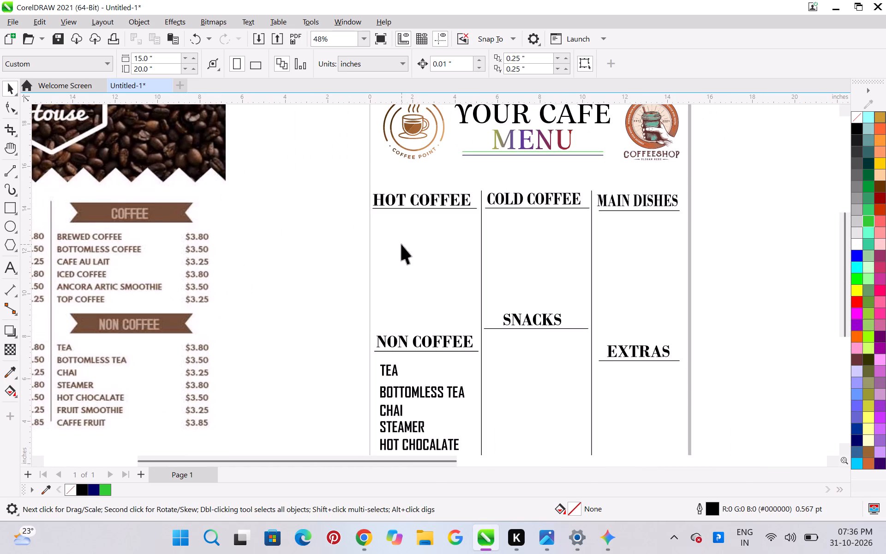
{"action": "scroll", "coordinate": [401, 244], "scroll_direction": "up", "scroll_amount": 2}
{"action": "scroll", "coordinate": [401, 244], "scroll_direction": "down", "scroll_amount": 4}
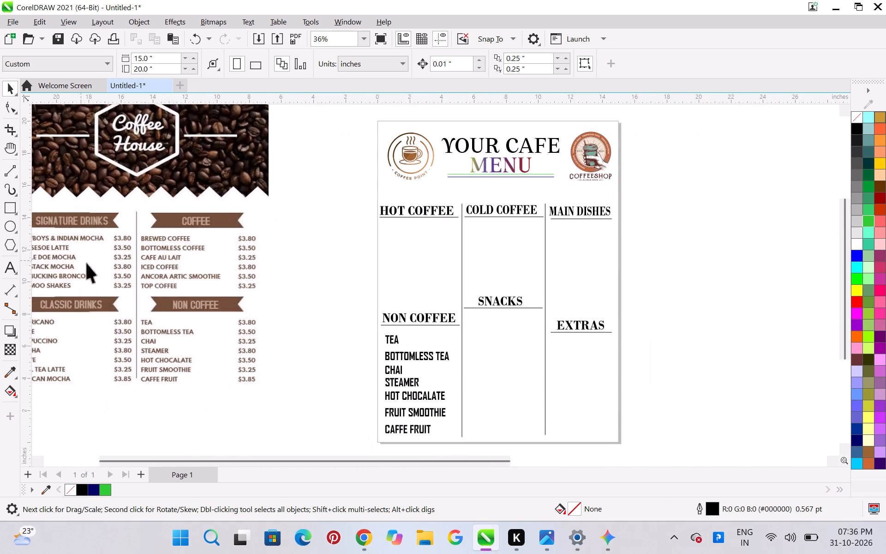
{"action": "scroll", "coordinate": [238, 227], "scroll_direction": "up", "scroll_amount": 3}
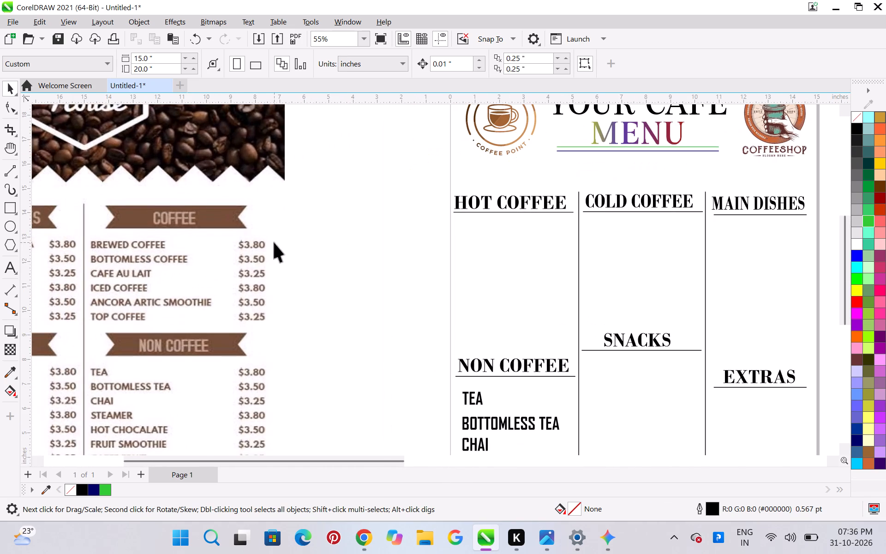
{"action": "scroll", "coordinate": [462, 372], "scroll_direction": "down", "scroll_amount": 5}
{"action": "scroll", "coordinate": [478, 459], "scroll_direction": "down", "scroll_amount": 5}
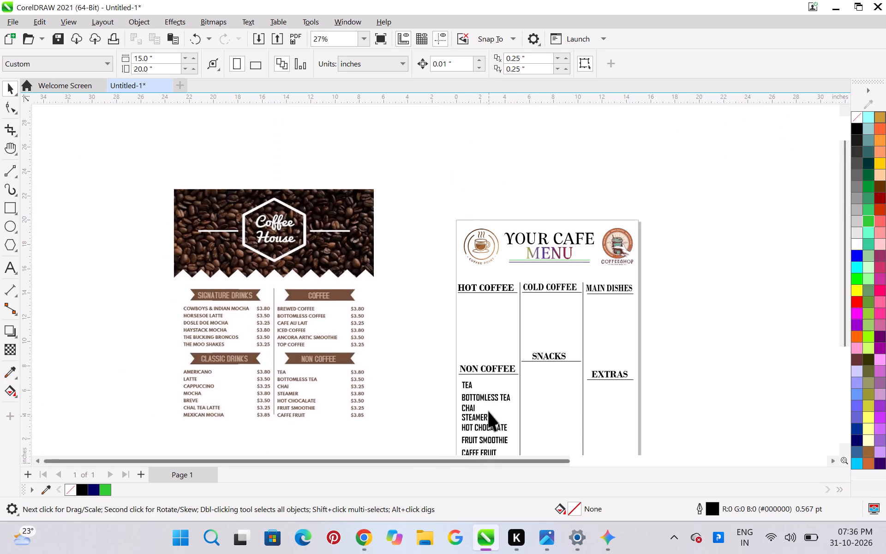
{"action": "scroll", "coordinate": [488, 407], "scroll_direction": "down", "scroll_amount": 5}
{"action": "scroll", "coordinate": [502, 442], "scroll_direction": "up", "scroll_amount": 7}
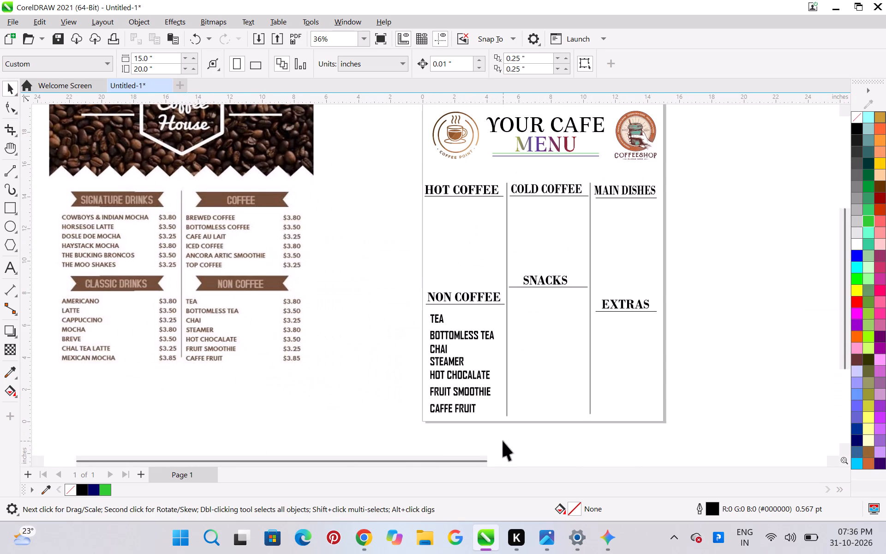
Copy the seven NON COFFEE items straight up about 6.6 in, placing the duplicate list under the HOT COFFEE heading.
{"action": "left_click_drag", "start_coordinate": [502, 439], "coordinate": [417, 349]}
{"action": "left_click_drag", "start_coordinate": [417, 349], "coordinate": [413, 311]}
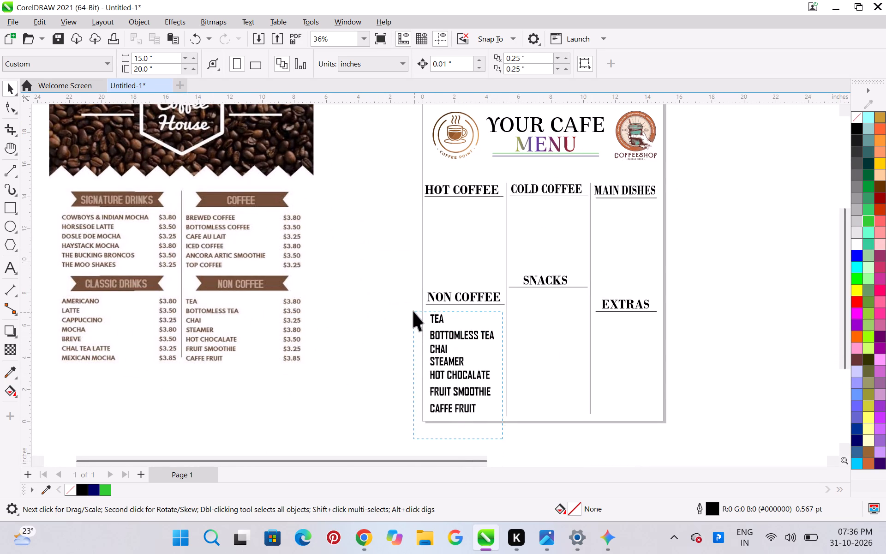
{"action": "left_click_drag", "start_coordinate": [413, 311], "coordinate": [413, 310]}
{"action": "left_click_drag", "start_coordinate": [441, 362], "coordinate": [440, 361]}
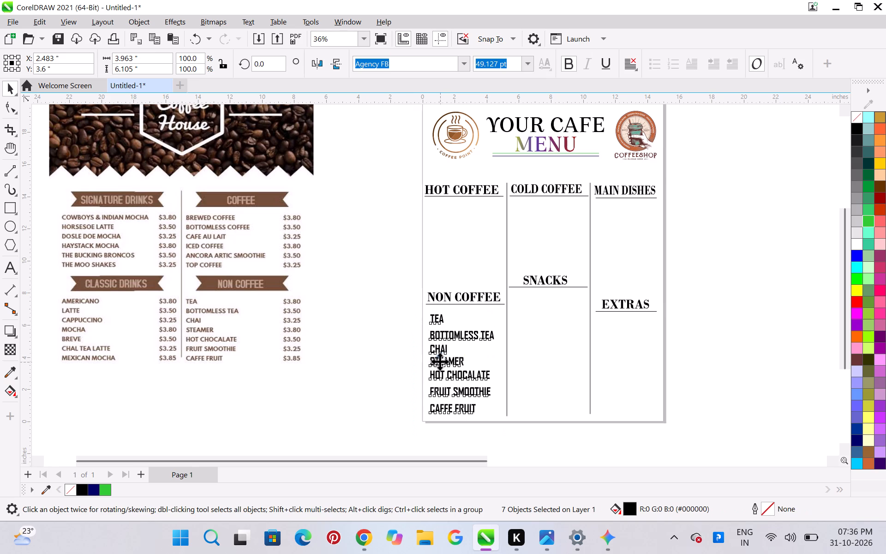
{"action": "left_click_drag", "start_coordinate": [440, 361], "coordinate": [439, 246]}
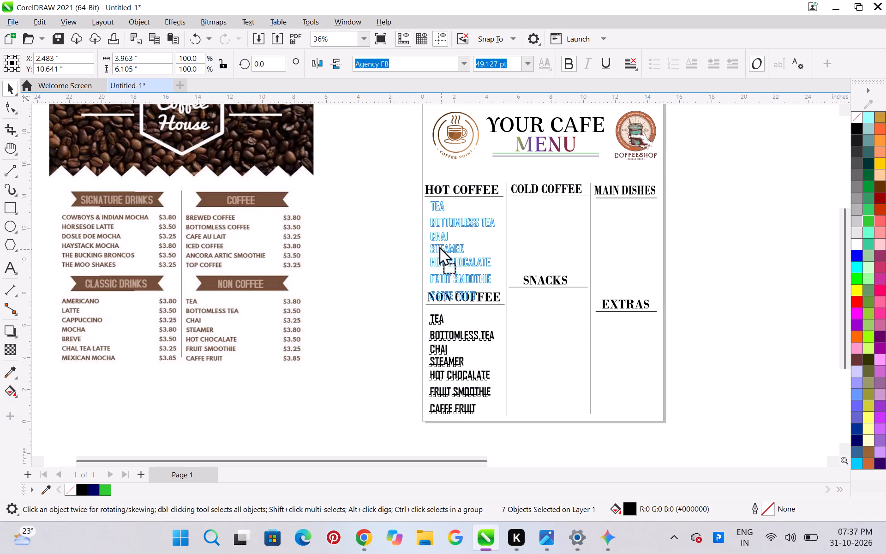
{"action": "left_click_drag", "start_coordinate": [439, 246], "coordinate": [432, 247]}
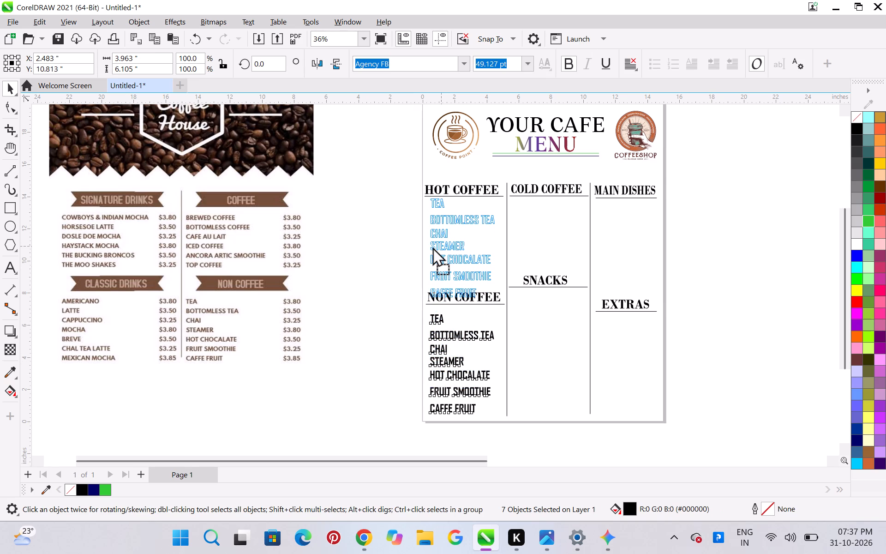
{"action": "left_click_drag", "start_coordinate": [432, 247], "coordinate": [427, 257]}
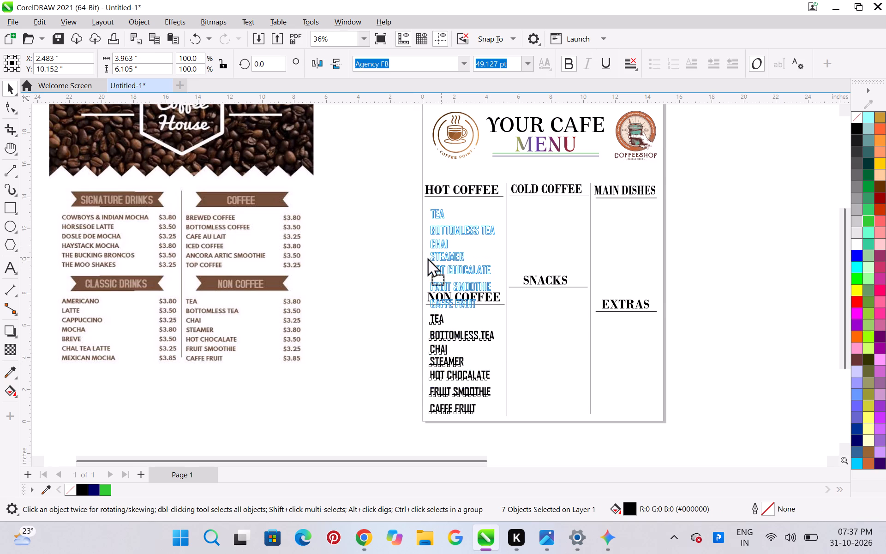
{"action": "left_click_drag", "start_coordinate": [427, 257], "coordinate": [427, 256]}
{"action": "right_click", "coordinate": [427, 256], "text": "ctrl"}
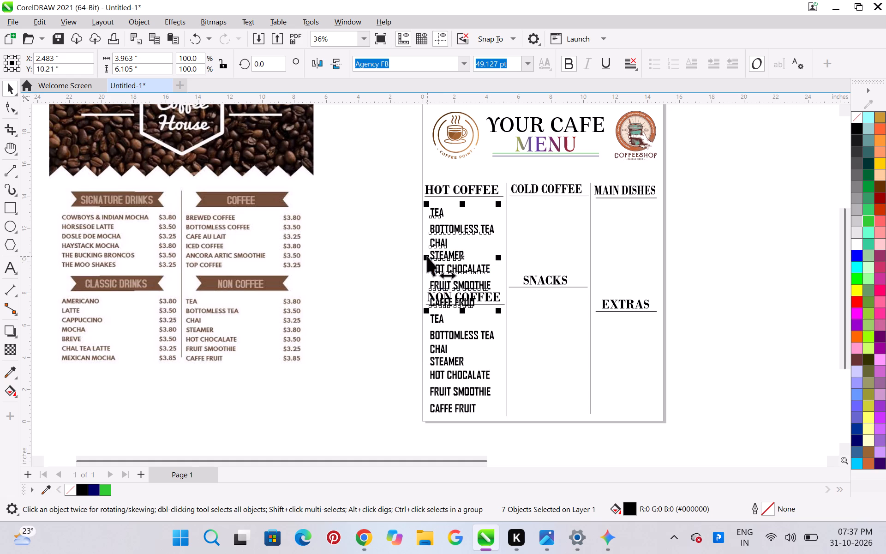
Delete the copied CAFFE FRUIT text that overlaps the NON COFFEE heading.
{"action": "scroll", "coordinate": [514, 349], "scroll_direction": "up", "scroll_amount": 6}
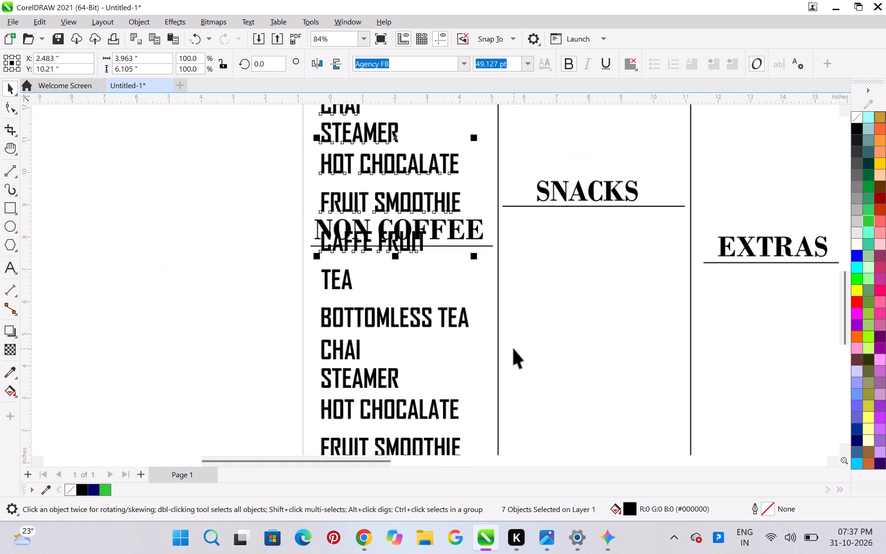
{"action": "scroll", "coordinate": [476, 360], "scroll_direction": "down", "scroll_amount": 4}
{"action": "scroll", "coordinate": [479, 355], "scroll_direction": "up", "scroll_amount": 6}
{"action": "scroll", "coordinate": [479, 355], "scroll_direction": "down", "scroll_amount": 7}
{"action": "scroll", "coordinate": [458, 295], "scroll_direction": "up", "scroll_amount": 4}
{"action": "left_click", "coordinate": [440, 335]}
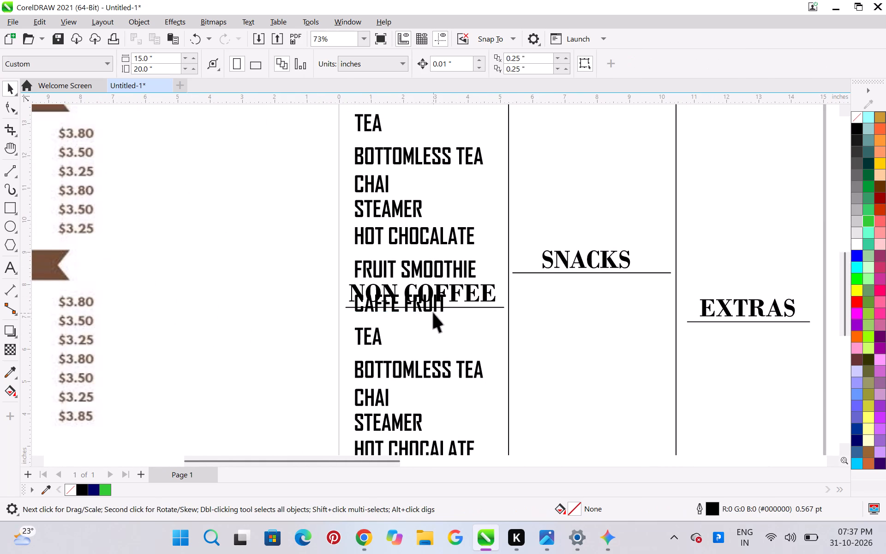
{"action": "left_click", "coordinate": [430, 310]}
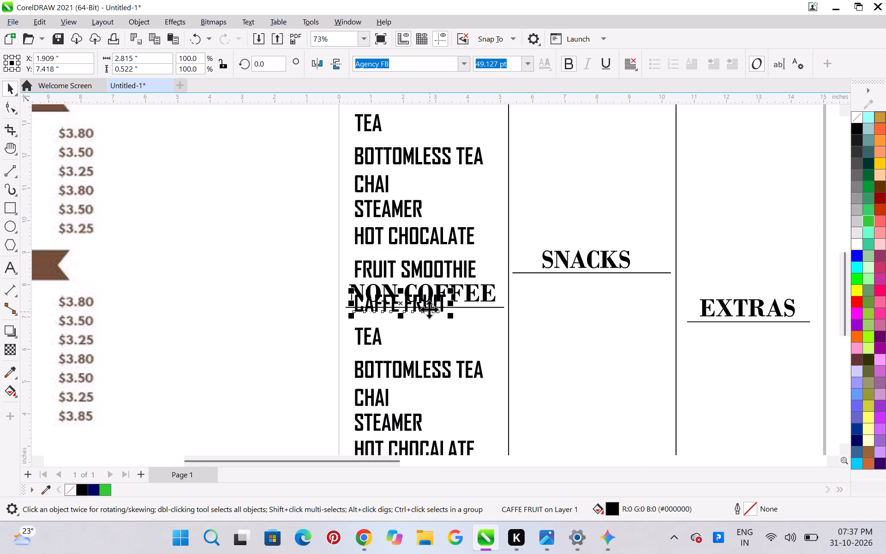
{"action": "key", "text": "Delete"}
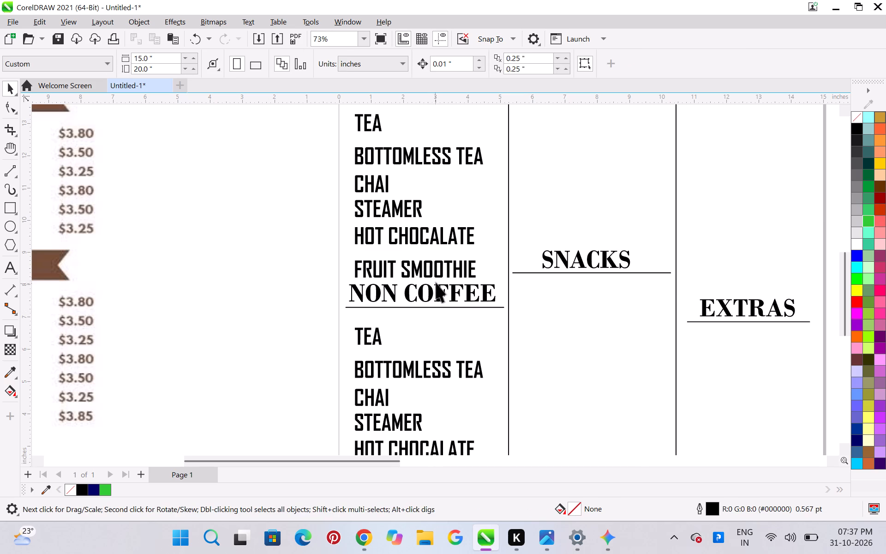
Move the six copied items under HOT COFFEE straight up about 0.35 in, clear of the NON COFFEE heading.
{"action": "scroll", "coordinate": [442, 277], "scroll_direction": "down", "scroll_amount": 5}
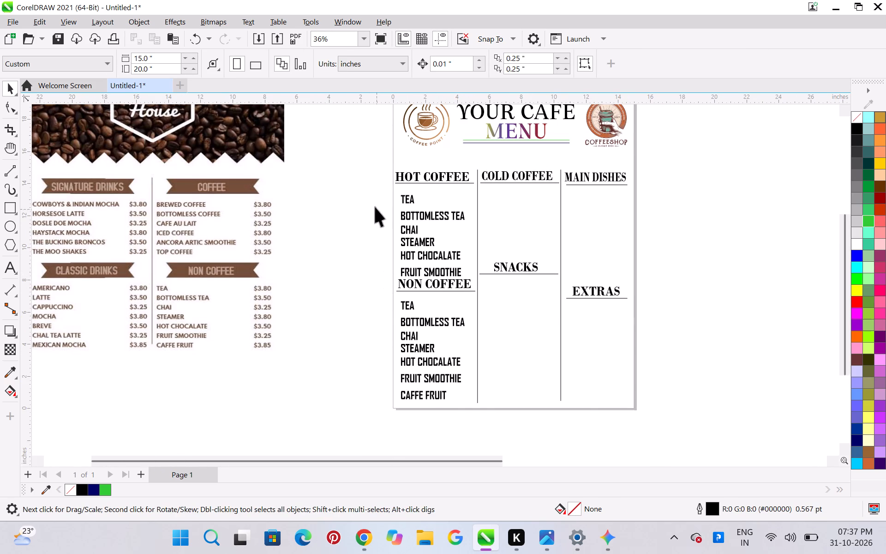
{"action": "left_click_drag", "start_coordinate": [375, 191], "coordinate": [480, 276]}
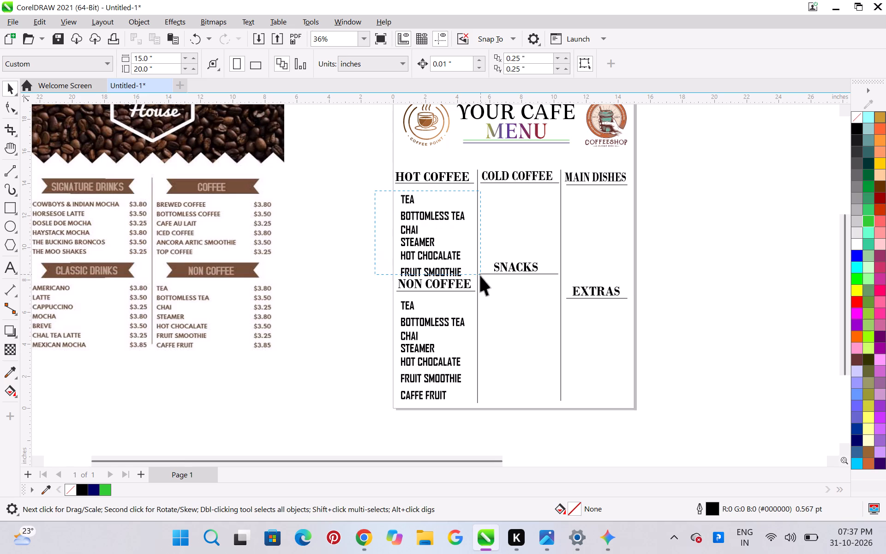
{"action": "left_click_drag", "start_coordinate": [480, 276], "coordinate": [481, 279]}
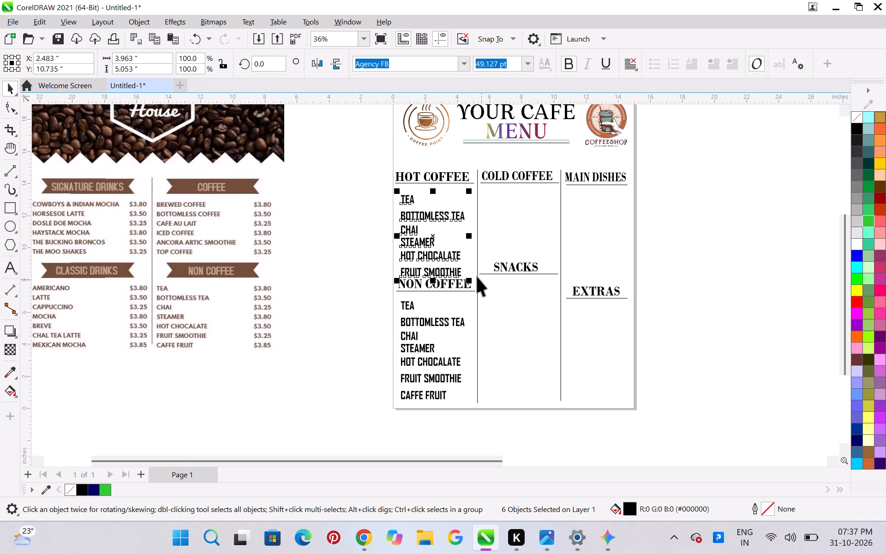
{"action": "left_click_drag", "start_coordinate": [427, 244], "coordinate": [426, 240]}
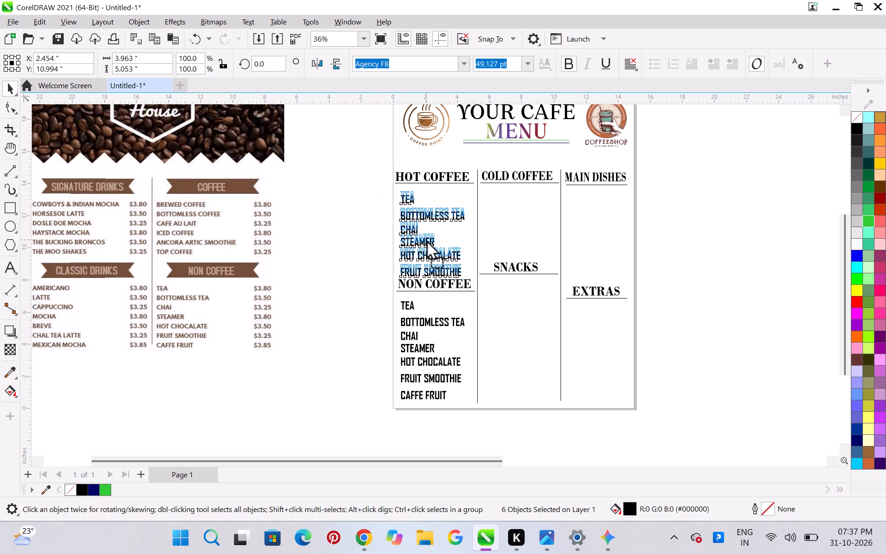
{"action": "left_click_drag", "start_coordinate": [426, 240], "coordinate": [426, 236]}
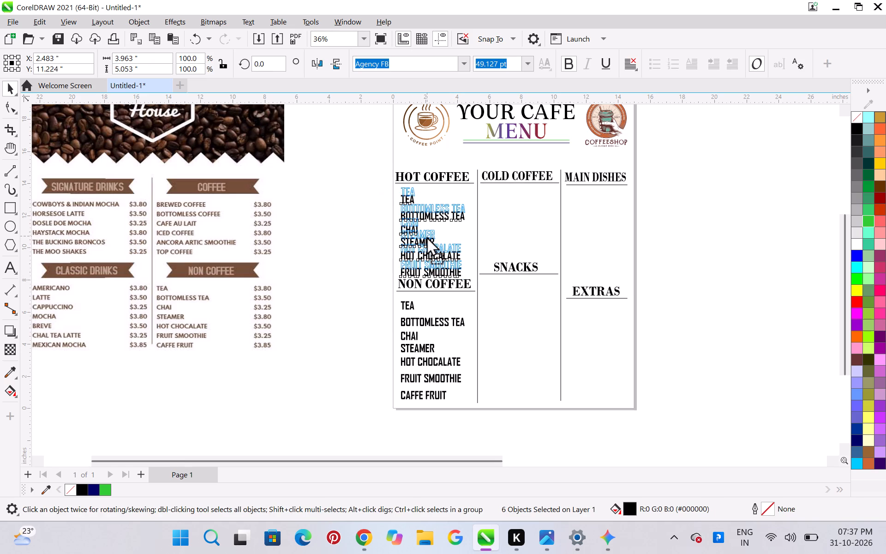
{"action": "left_click_drag", "start_coordinate": [426, 236], "coordinate": [426, 238]}
{"action": "left_click", "coordinate": [356, 256]}
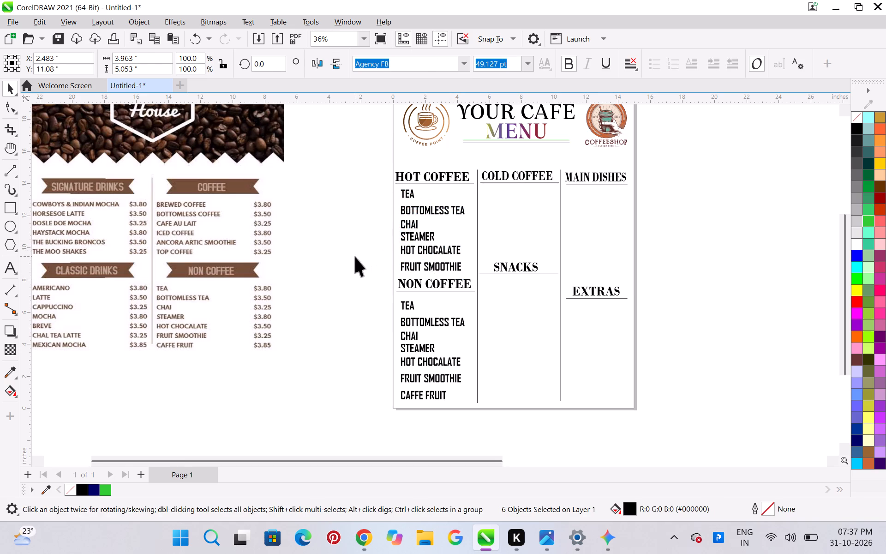
Replace the TEA text under the HOT COFFEE heading with BREWED COFFEE.
{"action": "scroll", "coordinate": [357, 256], "scroll_direction": "down", "scroll_amount": 4}
{"action": "scroll", "coordinate": [408, 232], "scroll_direction": "up", "scroll_amount": 5}
{"action": "scroll", "coordinate": [408, 232], "scroll_direction": "down", "scroll_amount": 5}
{"action": "scroll", "coordinate": [408, 232], "scroll_direction": "up", "scroll_amount": 3}
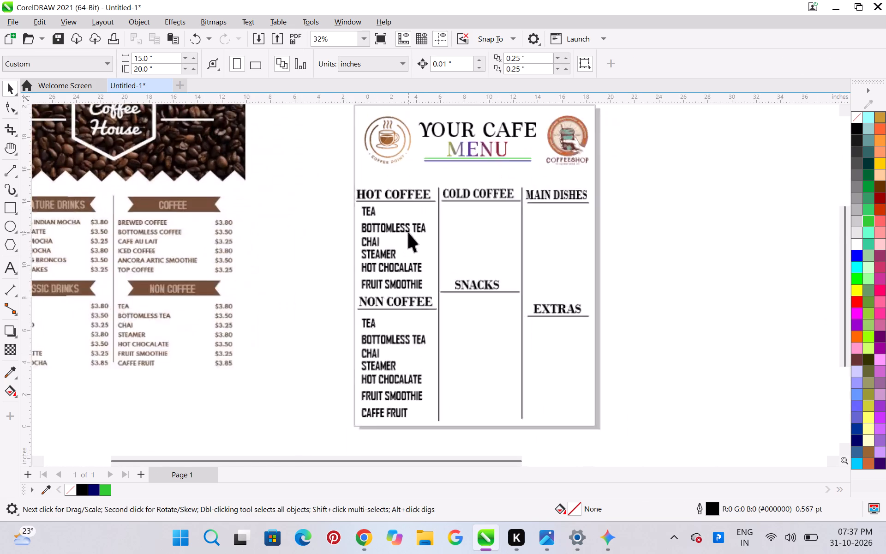
{"action": "scroll", "coordinate": [408, 232], "scroll_direction": "up", "scroll_amount": 3}
{"action": "scroll", "coordinate": [404, 232], "scroll_direction": "down", "scroll_amount": 4}
{"action": "scroll", "coordinate": [394, 234], "scroll_direction": "up", "scroll_amount": 2}
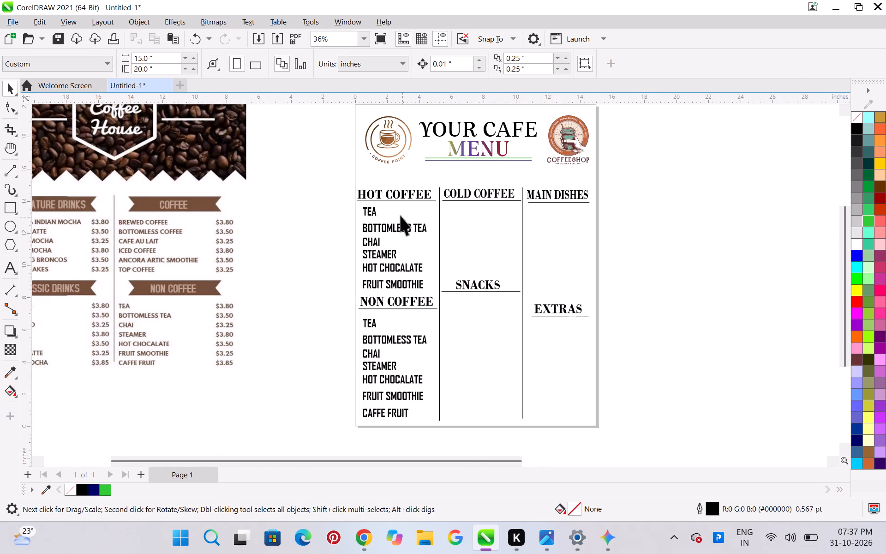
{"action": "double_click", "coordinate": [375, 212]}
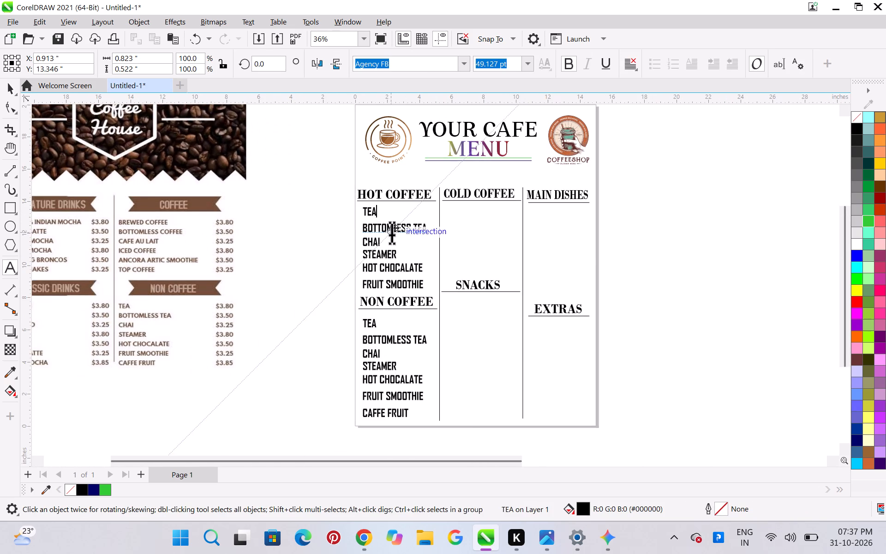
{"action": "key", "text": "ctrl+a"}
{"action": "key", "text": "BackSpace"}
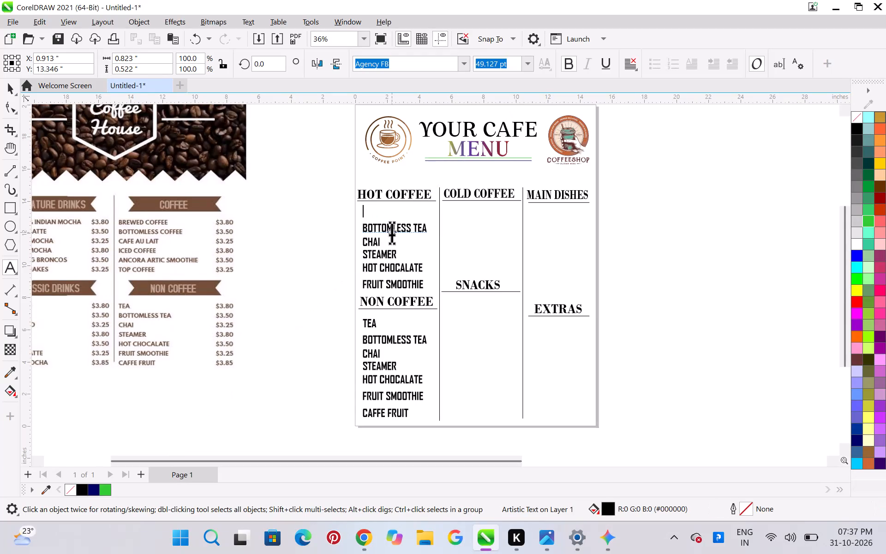
{"action": "type", "text": "BRE"}
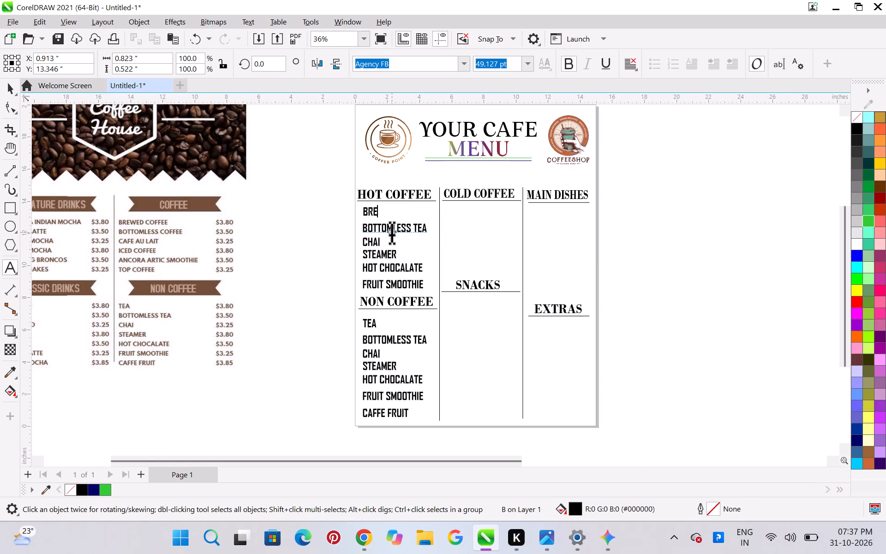
{"action": "type", "text": "WED"}
{"action": "key", "text": "space"}
{"action": "type", "text": "COFFEE"}
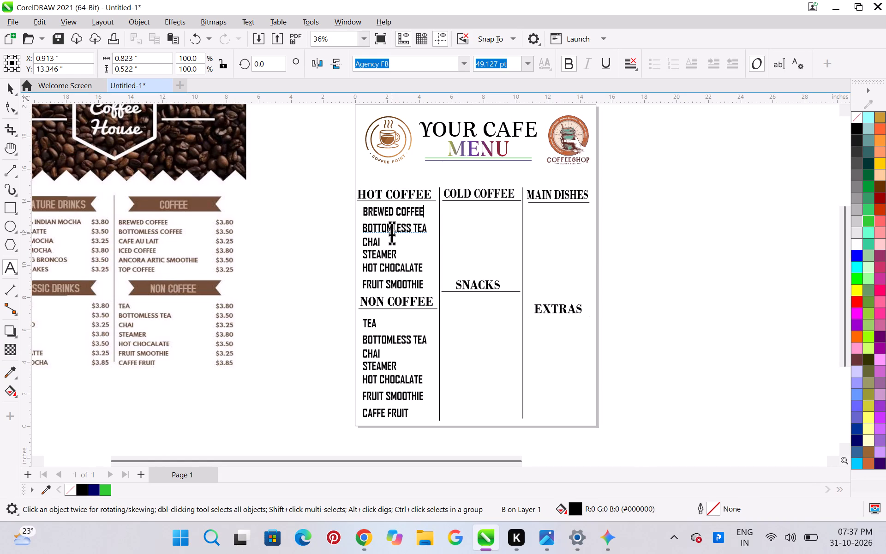
Replace the BOTTOMLESS TEA text in the HOT COFFEE list with CAFÉ AU COFFEE.
{"action": "double_click", "coordinate": [392, 231]}
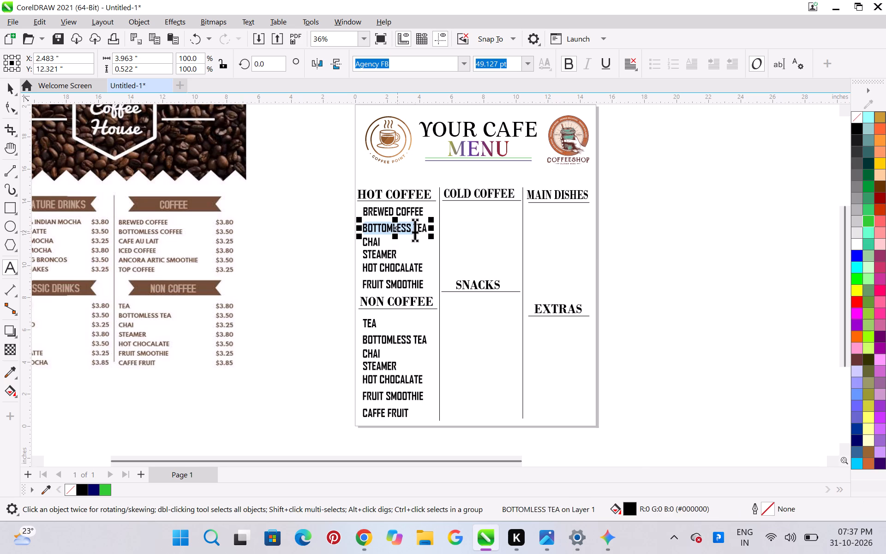
{"action": "key", "text": "ctrl+a"}
{"action": "key", "text": "BackSpace"}
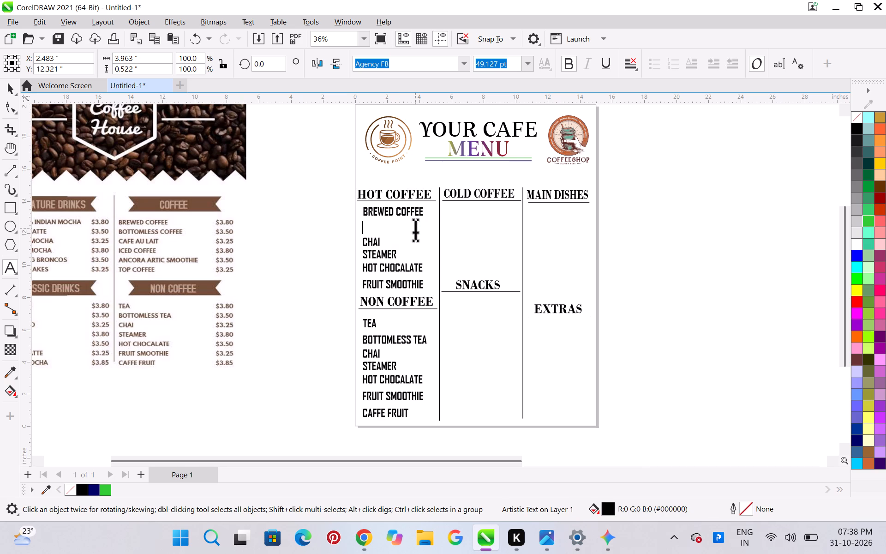
{"action": "type", "text": "CAFE"}
{"action": "key", "text": "space"}
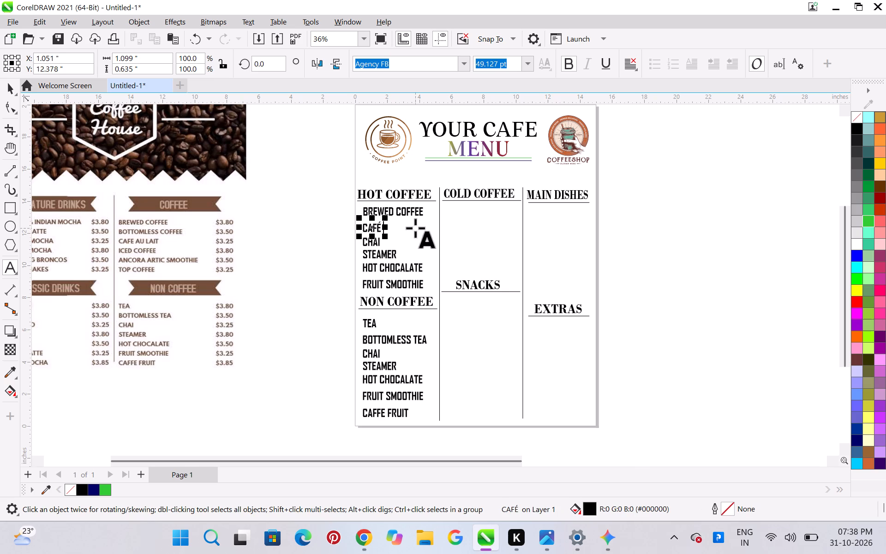
{"action": "type", "text": "AU"}
{"action": "key", "text": "space"}
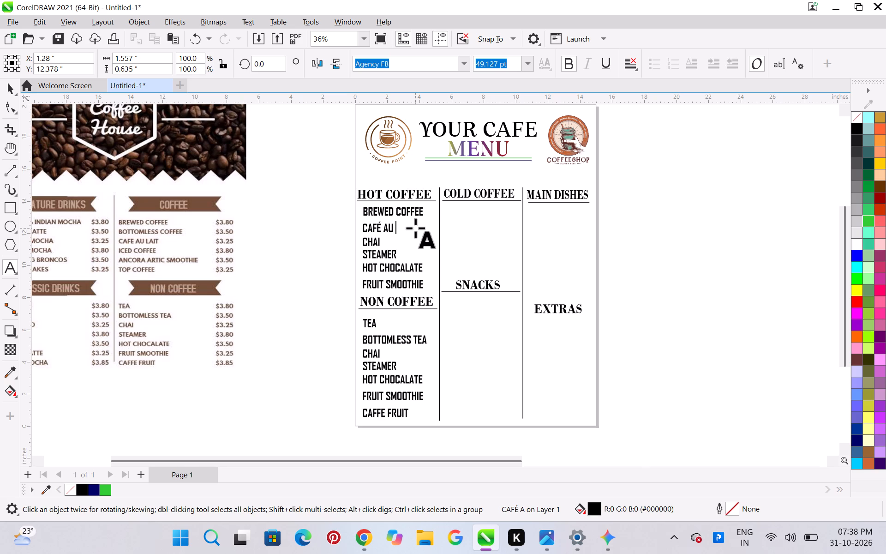
{"action": "type", "text": "COFFEE"}
Replace the CHAI text in the HOT COFFEE list with ICED COFFEE.
{"action": "double_click", "coordinate": [378, 244]}
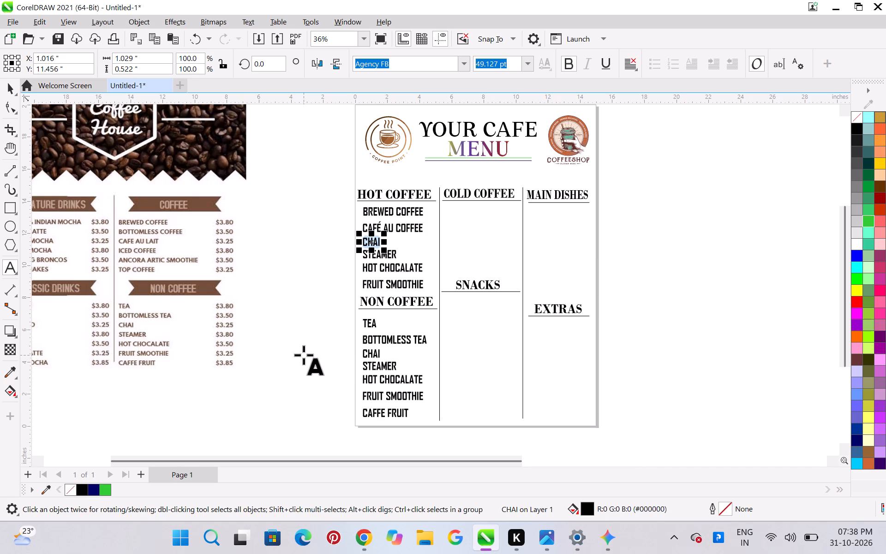
{"action": "key", "text": "BackSpace"}
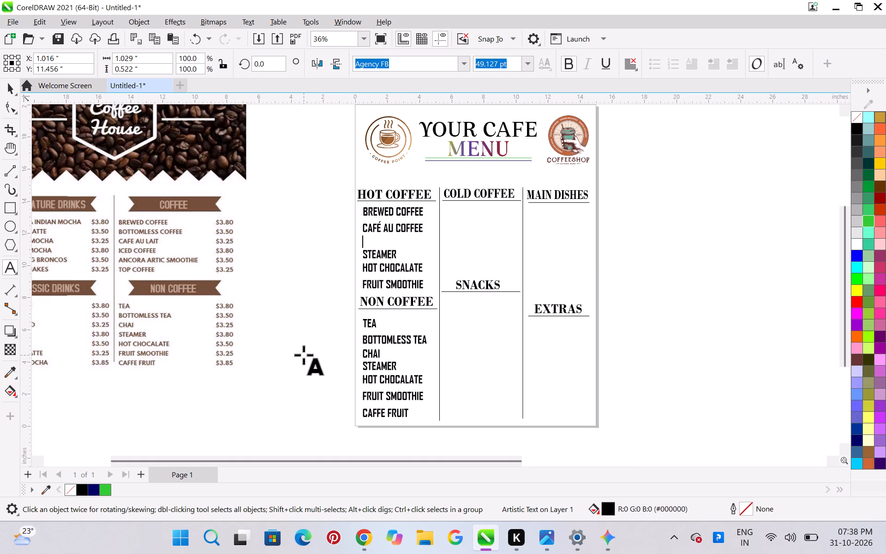
{"action": "type", "text": "ICED"}
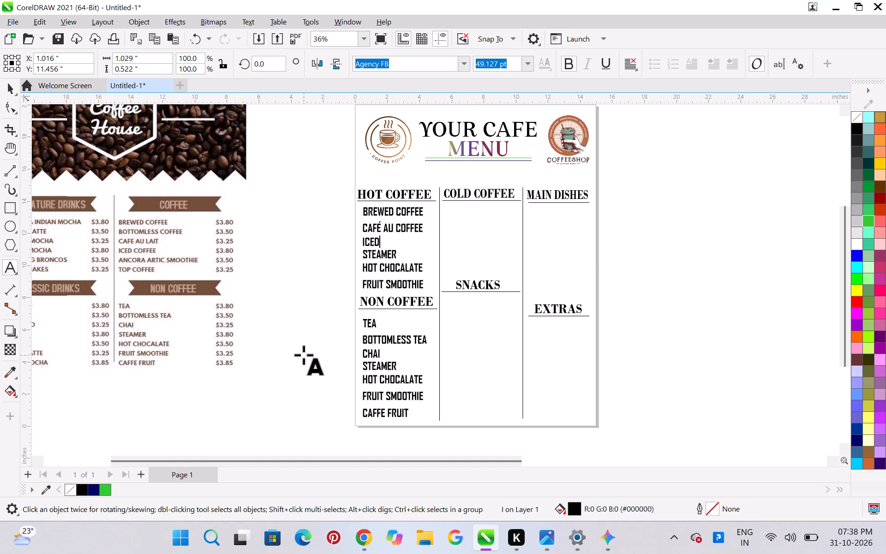
{"action": "key", "text": "space"}
{"action": "type", "text": "COFF"}
{"action": "type", "text": "EE"}
Replace the STEAMER text in the HOT COFFEE list with TOP COFFEE.
{"action": "key", "text": "space"}
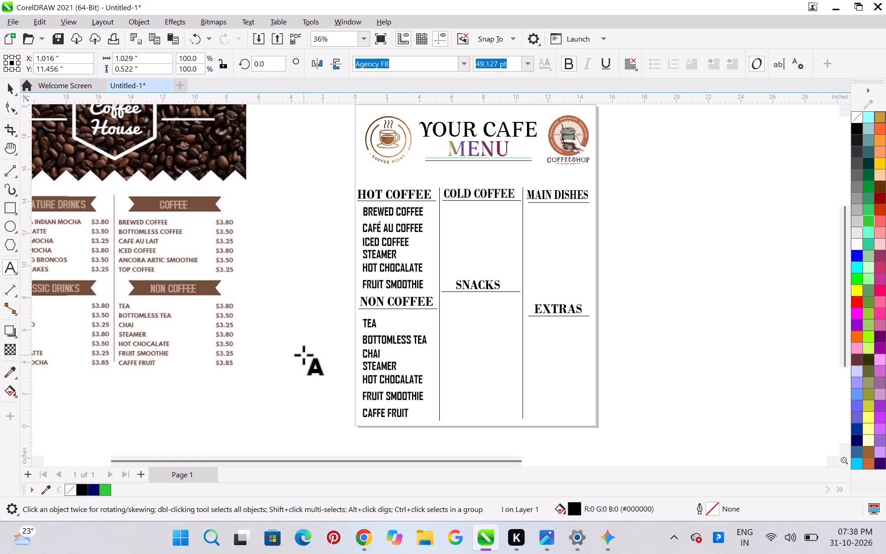
{"action": "double_click", "coordinate": [380, 255]}
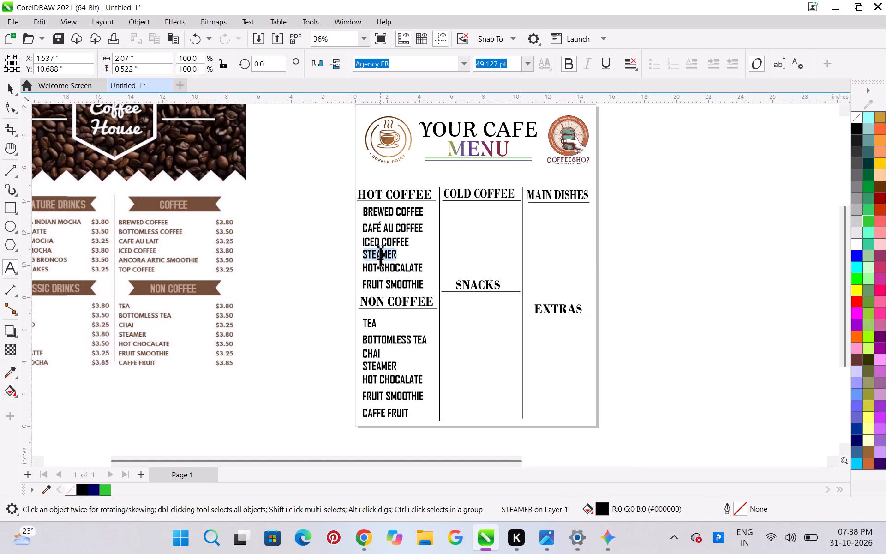
{"action": "key", "text": "BackSpace"}
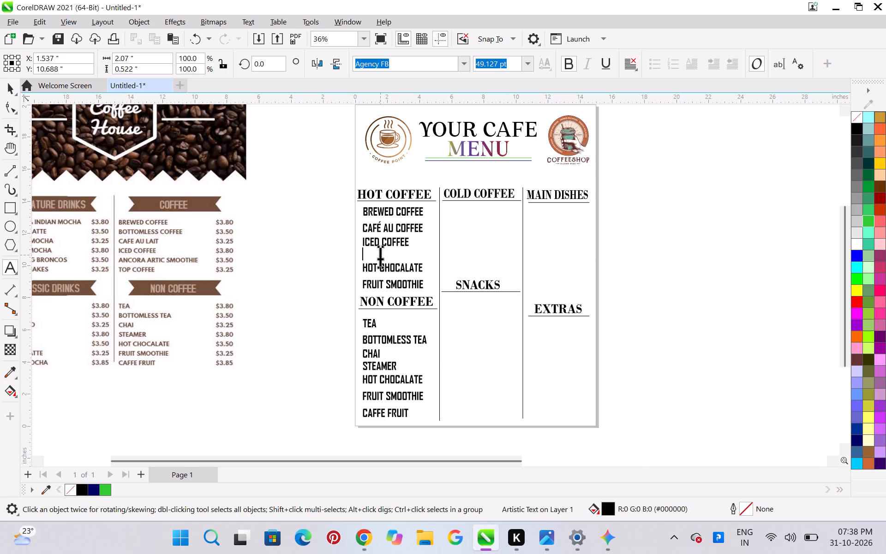
{"action": "type", "text": "TOP"}
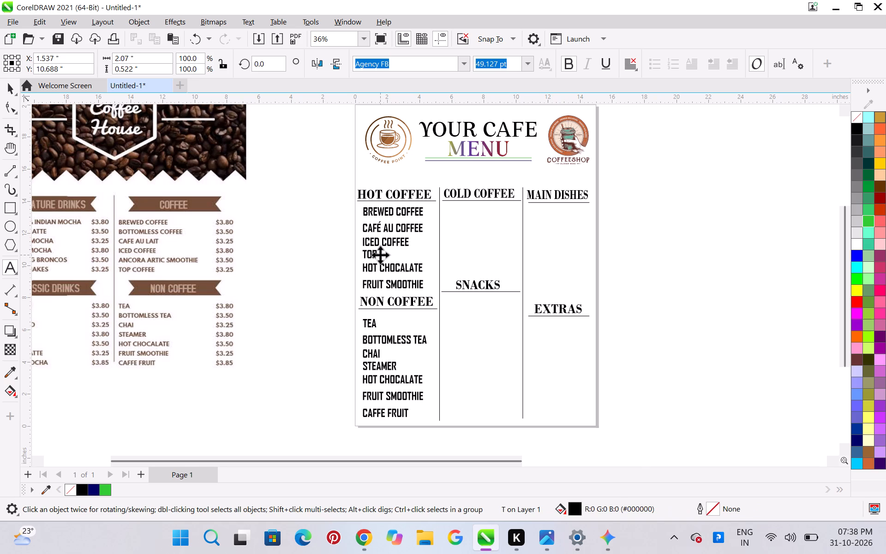
{"action": "key", "text": "space"}
{"action": "type", "text": "COFFEE"}
{"action": "key", "text": "ctrl+space"}
{"action": "left_click", "coordinate": [337, 293]}
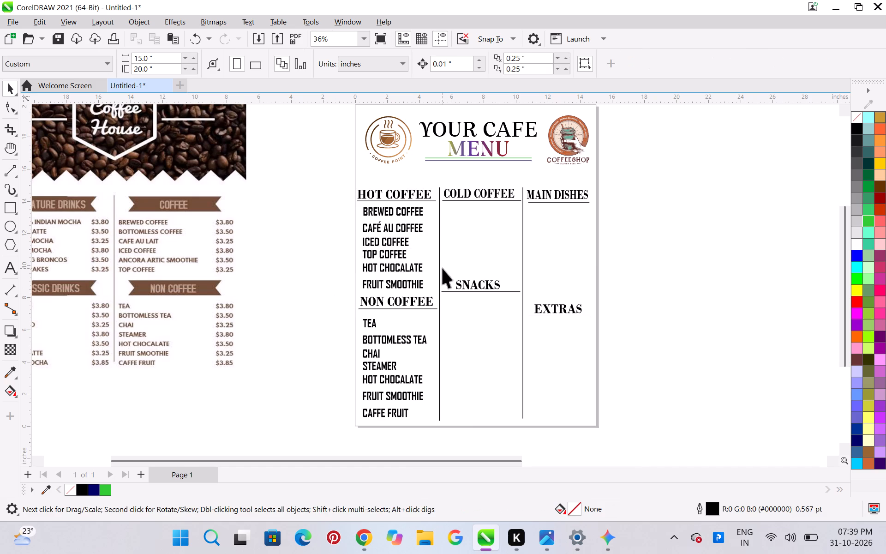
Left-align the six HOT COFFEE items while trying horizontal distribution and centre alignment, and undo the last centring.
{"action": "scroll", "coordinate": [436, 272], "scroll_direction": "up", "scroll_amount": 1}
{"action": "left_click_drag", "start_coordinate": [329, 194], "coordinate": [372, 199]}
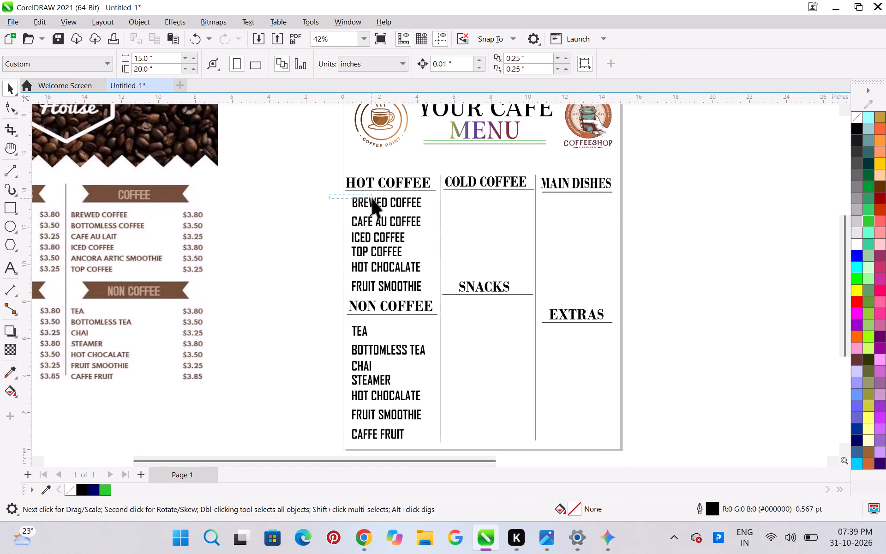
{"action": "left_click_drag", "start_coordinate": [372, 199], "coordinate": [436, 295]}
{"action": "key", "text": "ctrl+shift+a"}
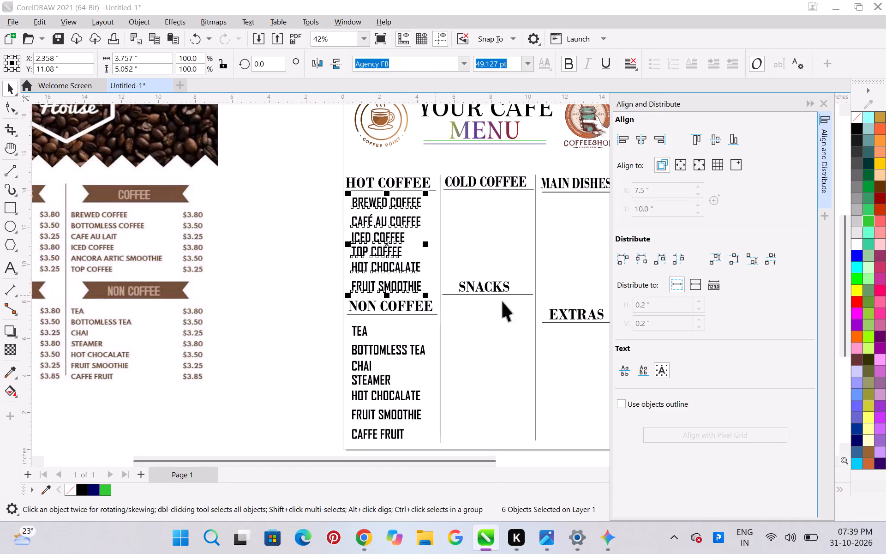
{"action": "left_click", "coordinate": [623, 258]}
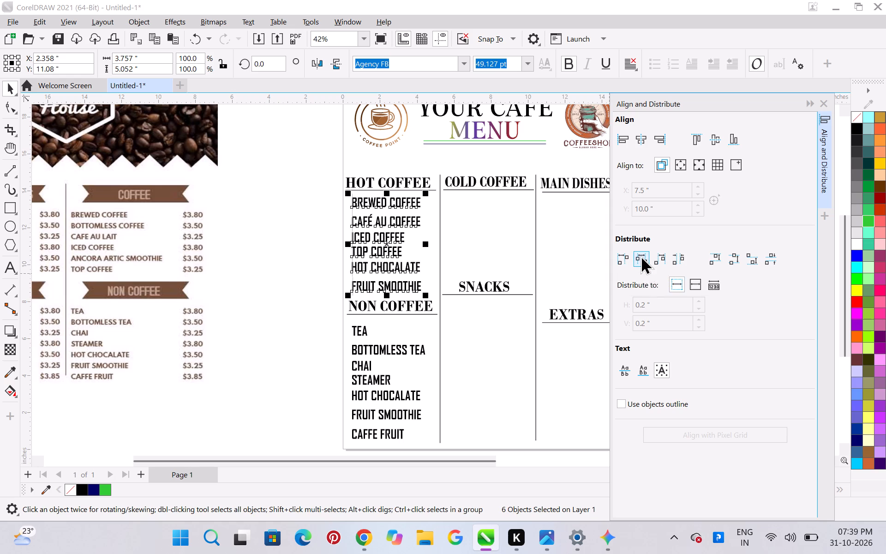
{"action": "left_click", "coordinate": [641, 255]}
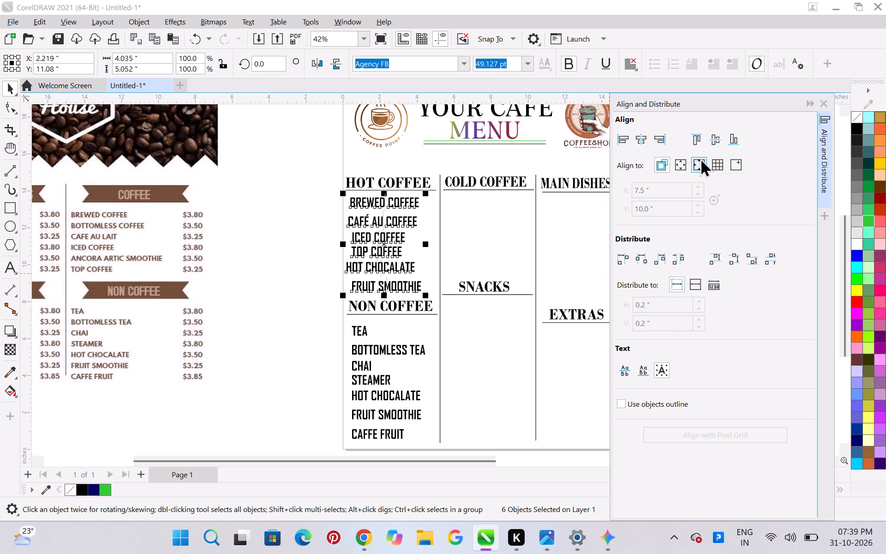
{"action": "left_click", "coordinate": [638, 138]}
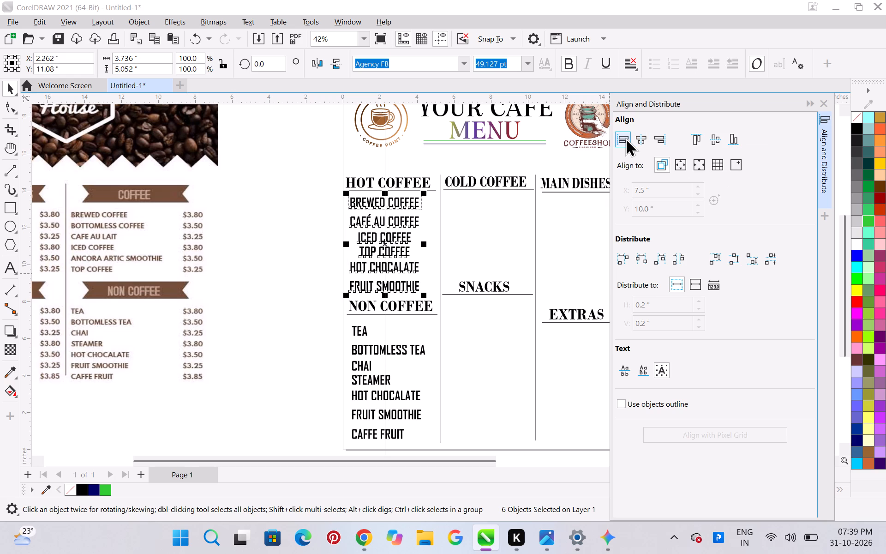
{"action": "left_click", "coordinate": [625, 138]}
{"action": "left_click", "coordinate": [640, 135]}
{"action": "left_click", "coordinate": [287, 290]}
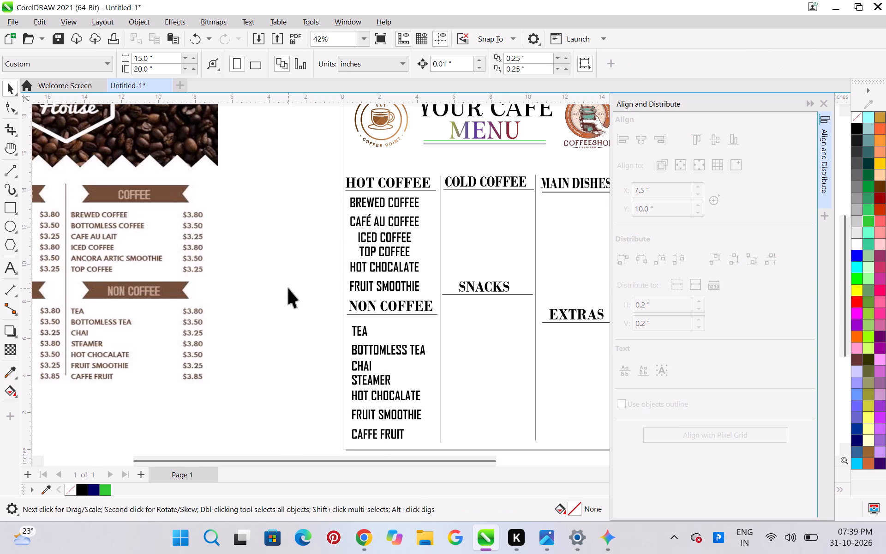
{"action": "key", "text": "ctrl+z"}
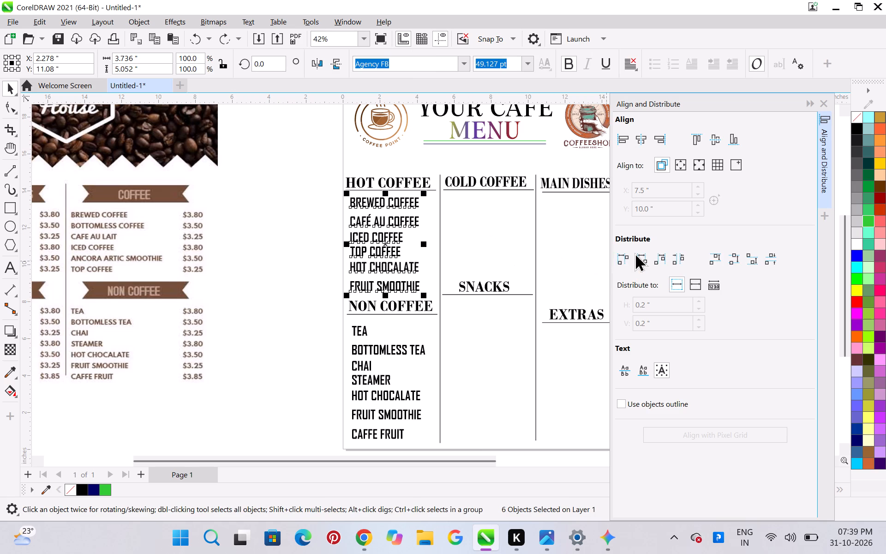
Space the six HOT COFFEE items evenly by their top edges and align their left edges.
{"action": "left_click", "coordinate": [619, 257]}
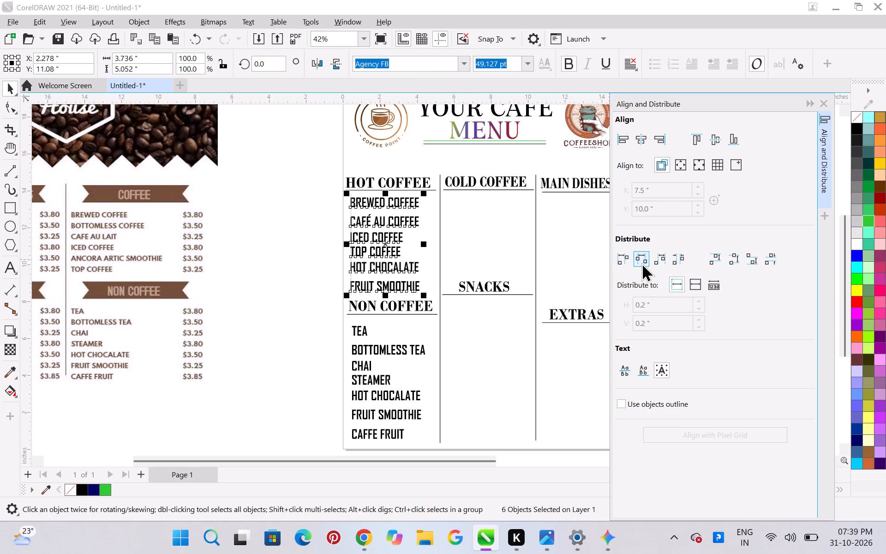
{"action": "left_click", "coordinate": [717, 262]}
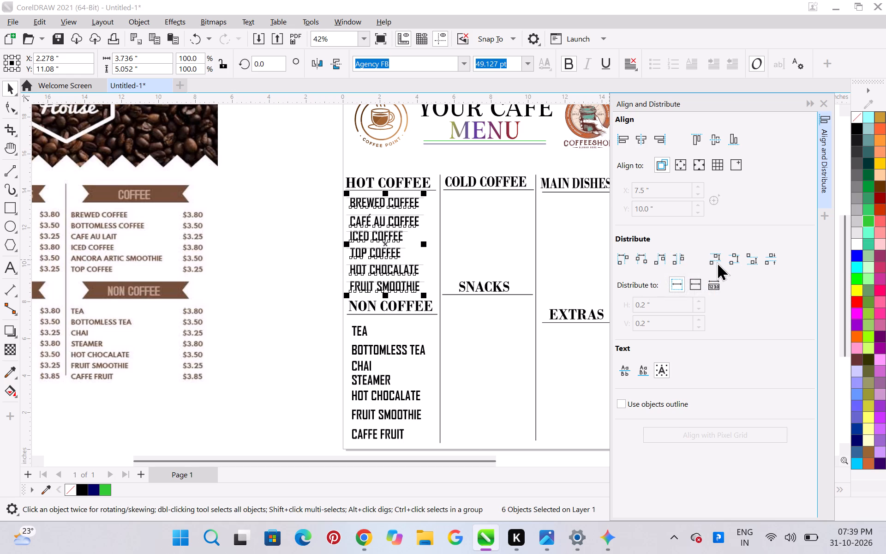
{"action": "left_click", "coordinate": [618, 144]}
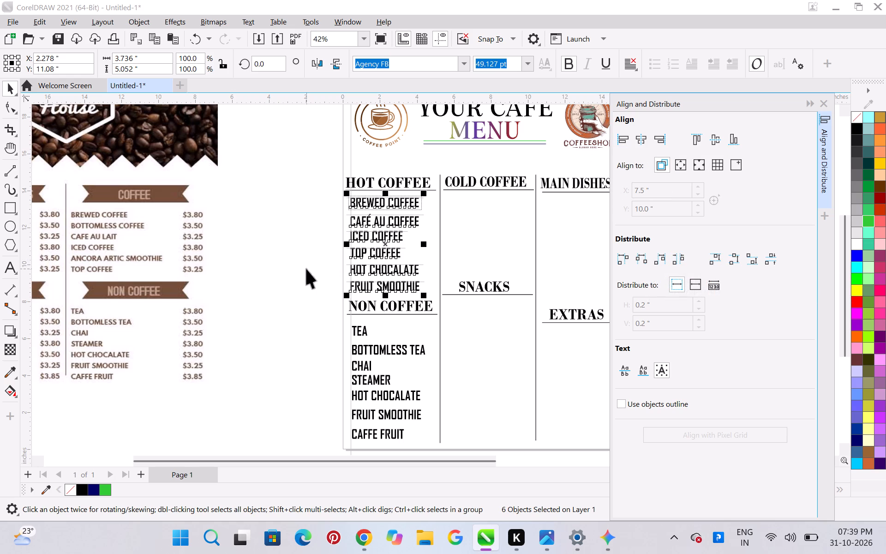
{"action": "left_click", "coordinate": [306, 269]}
Space the seven NON COFFEE items evenly by their top edges and align their left edges.
{"action": "scroll", "coordinate": [306, 269], "scroll_direction": "down", "scroll_amount": 6}
{"action": "scroll", "coordinate": [314, 290], "scroll_direction": "up", "scroll_amount": 5}
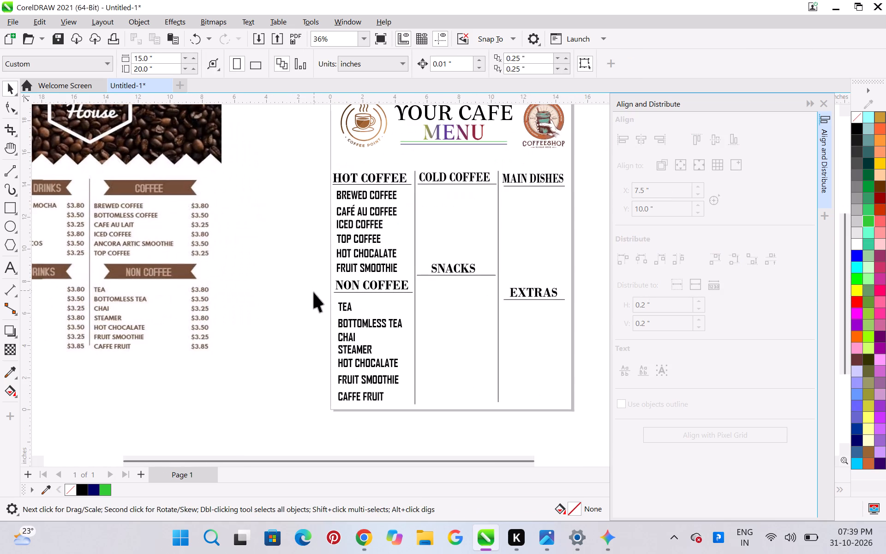
{"action": "left_click_drag", "start_coordinate": [316, 295], "coordinate": [331, 300]}
{"action": "left_click_drag", "start_coordinate": [334, 300], "coordinate": [360, 311]}
{"action": "left_click_drag", "start_coordinate": [360, 311], "coordinate": [407, 412]}
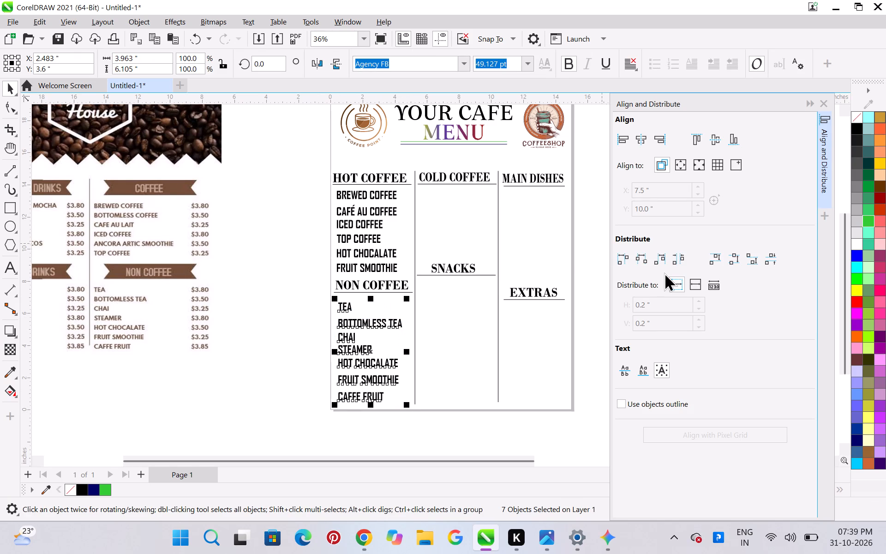
{"action": "left_click", "coordinate": [715, 259]}
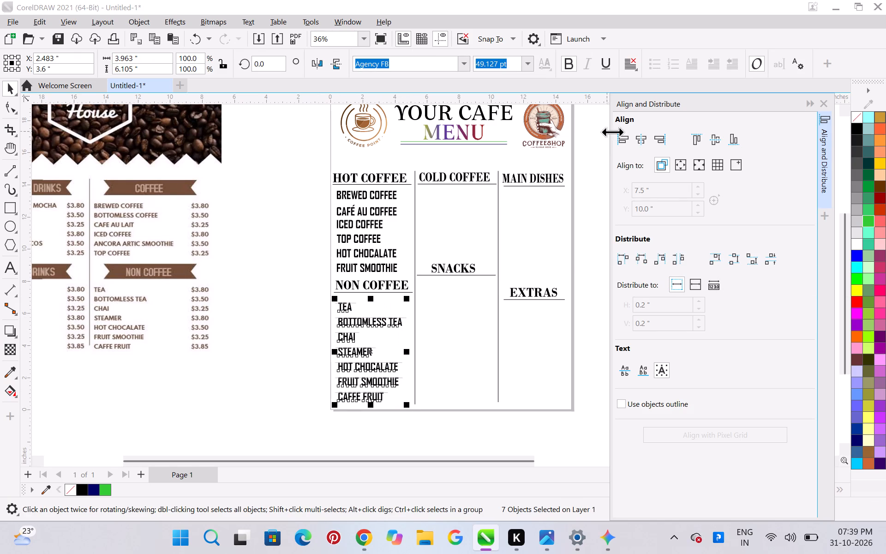
{"action": "left_click", "coordinate": [622, 141]}
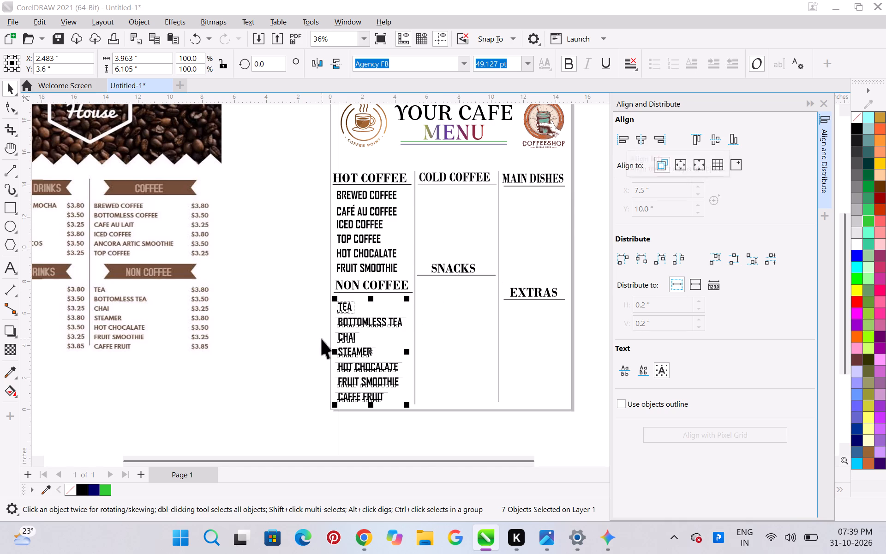
{"action": "left_click", "coordinate": [311, 337]}
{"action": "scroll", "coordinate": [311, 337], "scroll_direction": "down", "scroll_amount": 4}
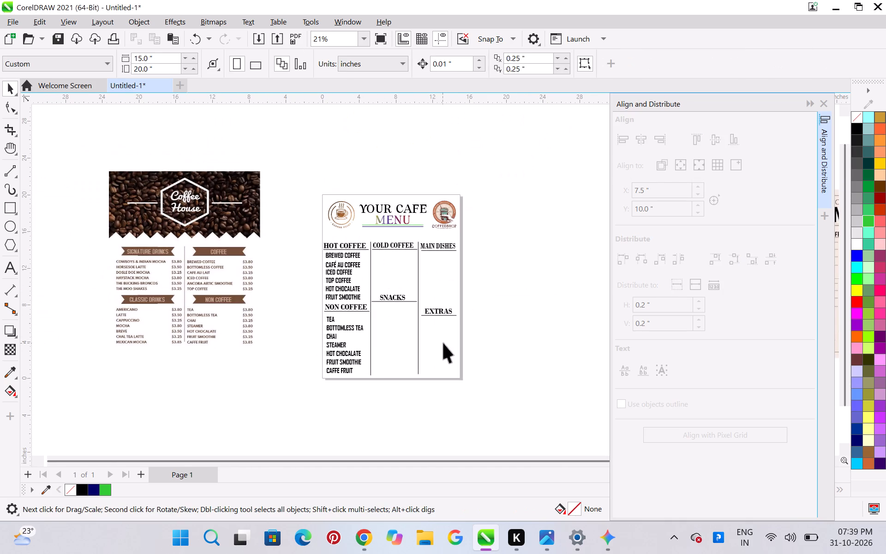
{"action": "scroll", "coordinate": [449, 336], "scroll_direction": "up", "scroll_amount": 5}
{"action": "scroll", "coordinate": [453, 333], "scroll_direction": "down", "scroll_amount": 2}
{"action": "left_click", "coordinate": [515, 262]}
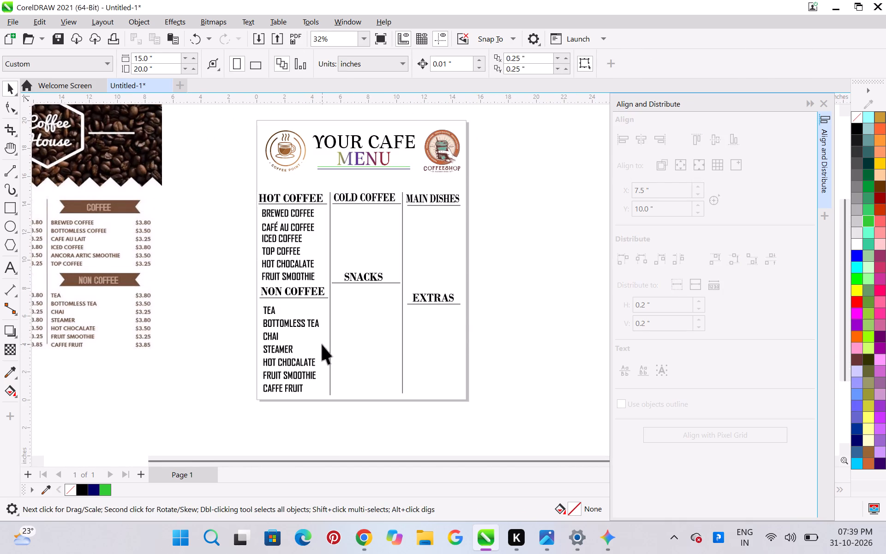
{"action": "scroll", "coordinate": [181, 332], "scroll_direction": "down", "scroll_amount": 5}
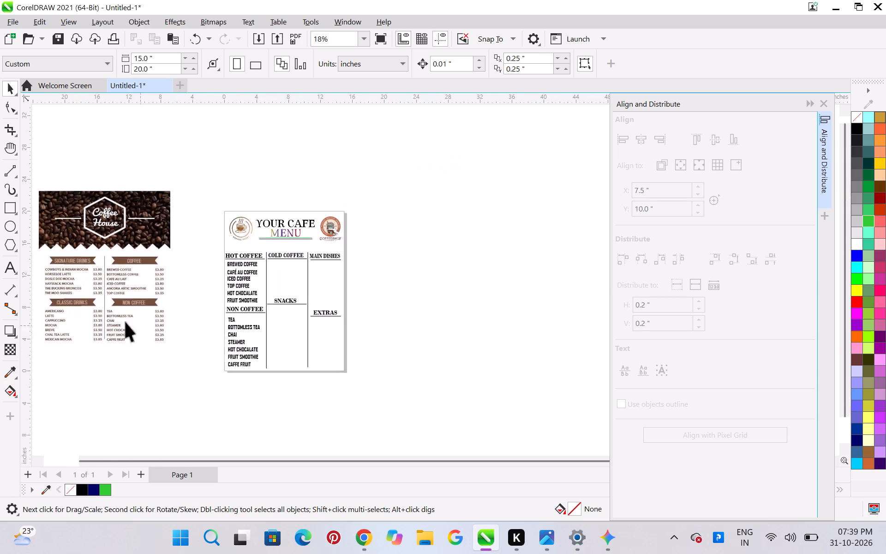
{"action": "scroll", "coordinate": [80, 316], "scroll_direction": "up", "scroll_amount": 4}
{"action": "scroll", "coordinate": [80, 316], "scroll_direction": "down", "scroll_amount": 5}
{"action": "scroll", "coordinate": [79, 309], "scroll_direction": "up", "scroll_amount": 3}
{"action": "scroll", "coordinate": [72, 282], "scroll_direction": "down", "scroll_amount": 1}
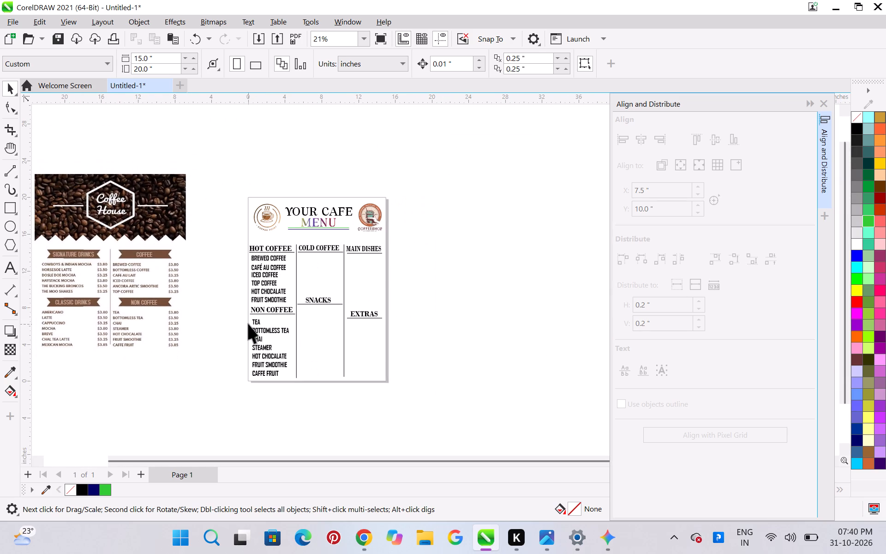
Place a copy of the seven NON COFFEE items, TEA through CAFFE FRUIT, in the middle column just under the SNACKS heading.
{"action": "left_click_drag", "start_coordinate": [235, 312], "coordinate": [293, 361]}
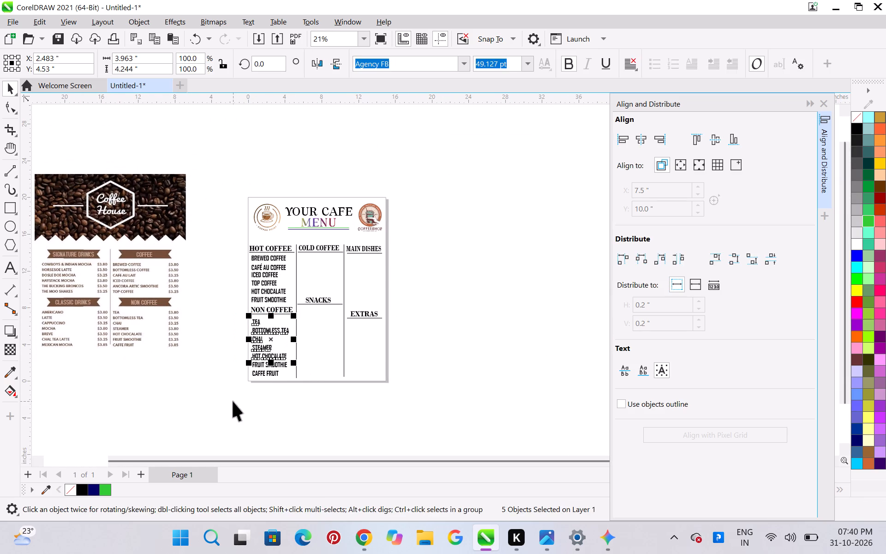
{"action": "left_click", "coordinate": [233, 401]}
{"action": "left_click_drag", "start_coordinate": [287, 393], "coordinate": [245, 327]}
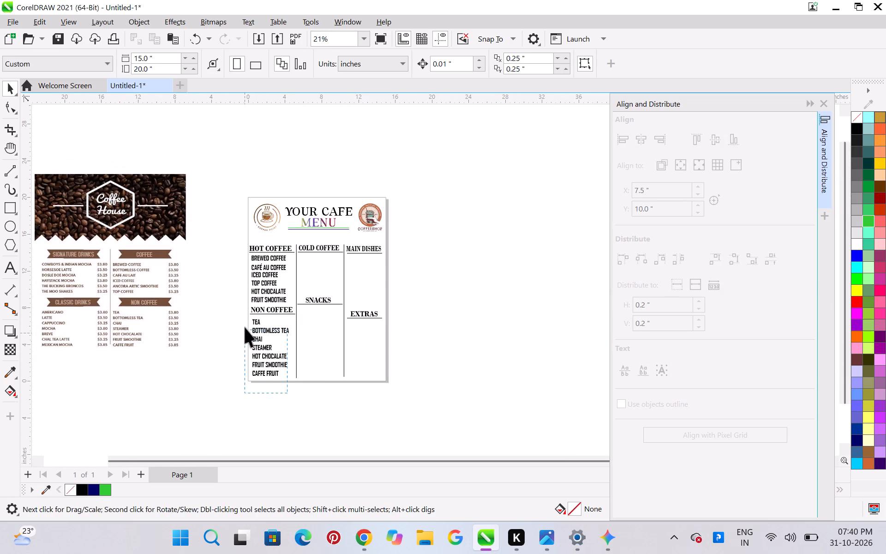
{"action": "left_click_drag", "start_coordinate": [245, 327], "coordinate": [241, 308]}
{"action": "left_click", "coordinate": [301, 433]}
{"action": "left_click_drag", "start_coordinate": [298, 391], "coordinate": [248, 320]}
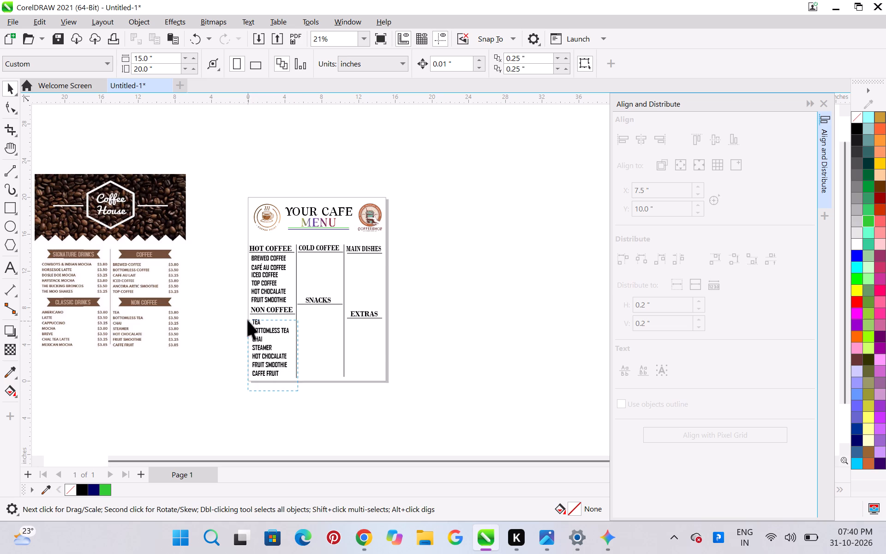
{"action": "left_click_drag", "start_coordinate": [248, 320], "coordinate": [240, 317]}
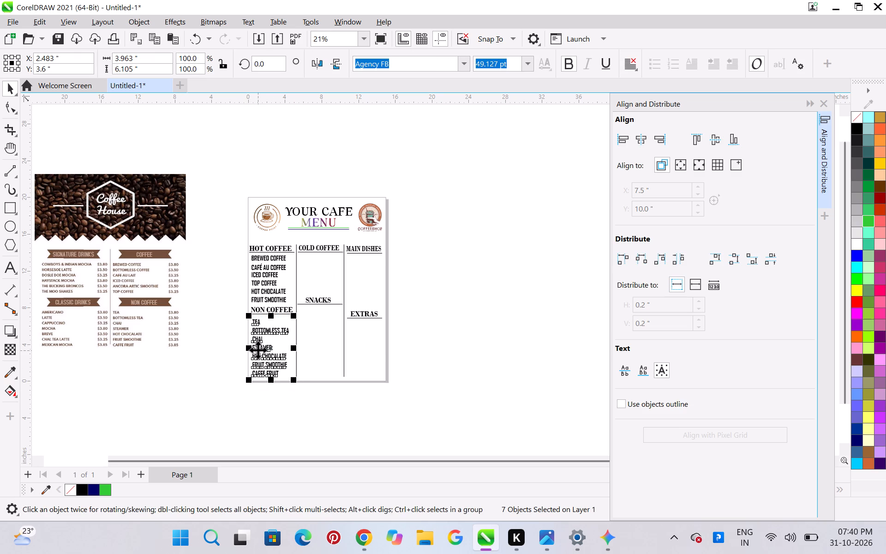
{"action": "left_click_drag", "start_coordinate": [258, 349], "coordinate": [302, 345]}
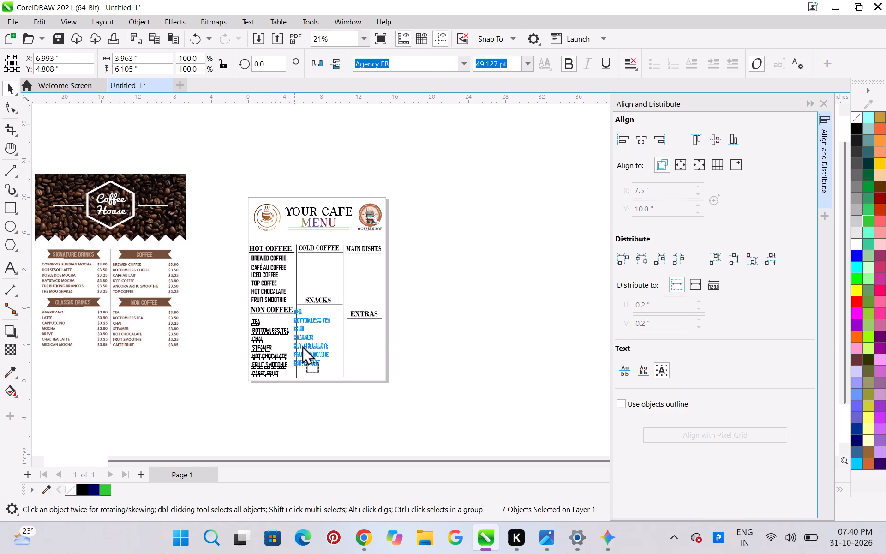
{"action": "left_click_drag", "start_coordinate": [302, 345], "coordinate": [308, 339]}
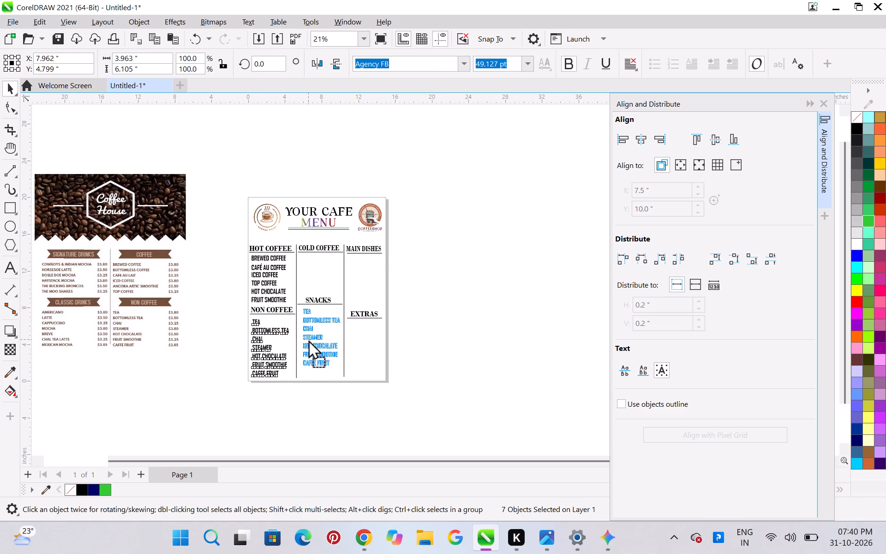
{"action": "left_click_drag", "start_coordinate": [308, 339], "coordinate": [307, 344]}
{"action": "right_click", "coordinate": [307, 344]}
{"action": "left_click", "coordinate": [434, 350]}
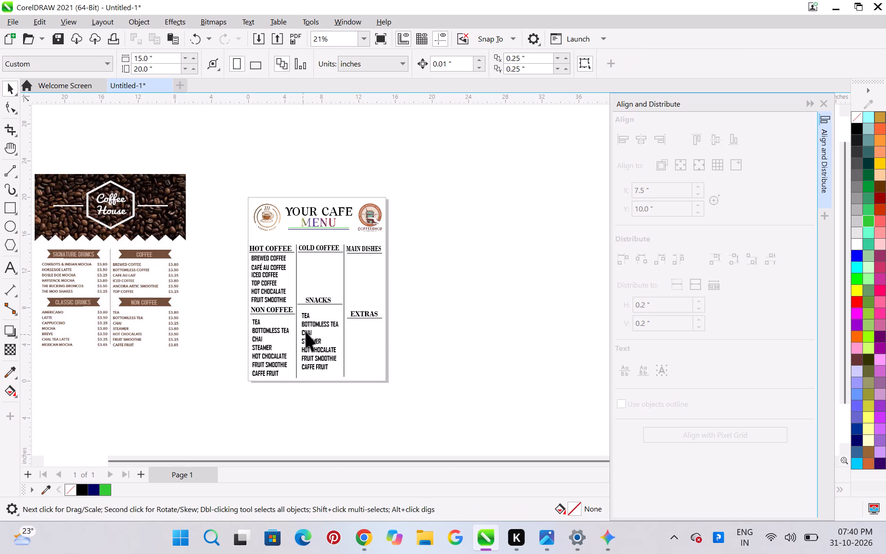
Move the seven item names under SNACKS slightly up and toward the column's left divider, closer to the heading.
{"action": "scroll", "coordinate": [306, 331], "scroll_direction": "up", "scroll_amount": 6}
{"action": "scroll", "coordinate": [306, 331], "scroll_direction": "down", "scroll_amount": 2}
{"action": "scroll", "coordinate": [306, 314], "scroll_direction": "up", "scroll_amount": 2}
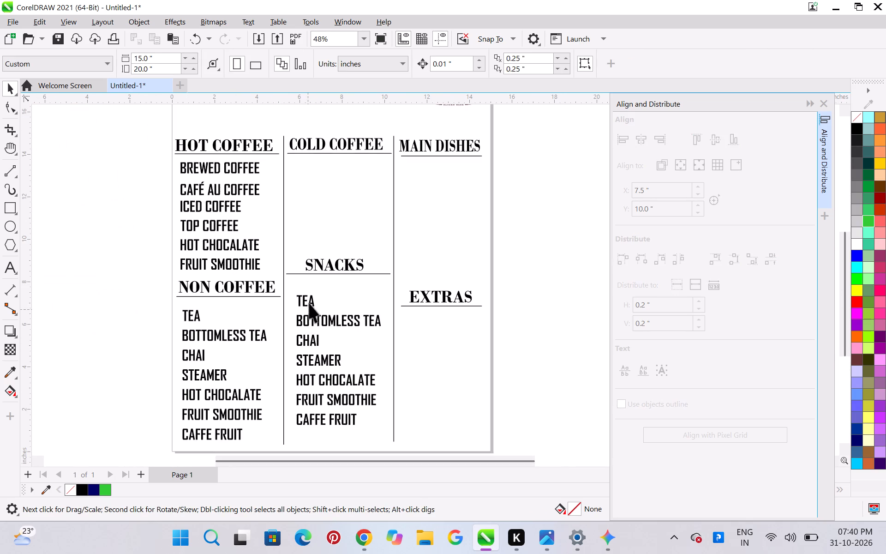
{"action": "left_click_drag", "start_coordinate": [289, 283], "coordinate": [380, 443]}
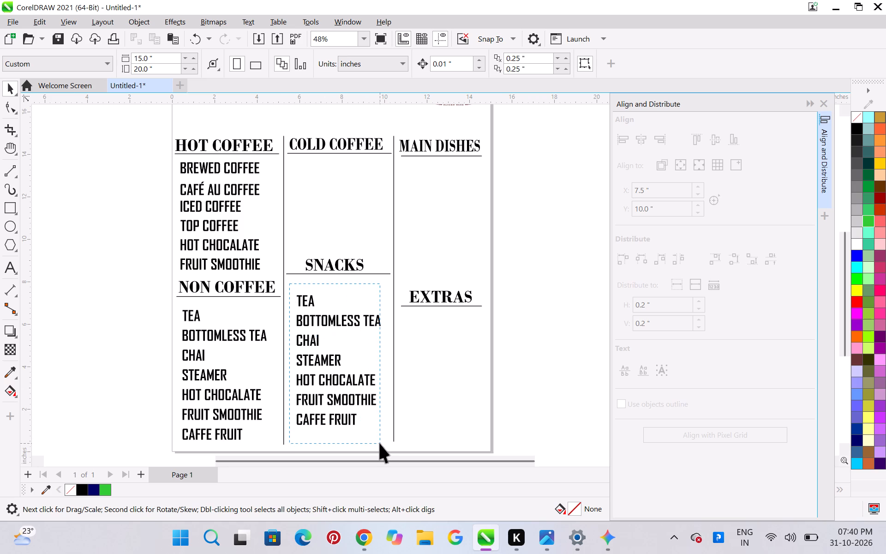
{"action": "left_click_drag", "start_coordinate": [380, 443], "coordinate": [384, 445]}
{"action": "left_click_drag", "start_coordinate": [326, 358], "coordinate": [330, 358]}
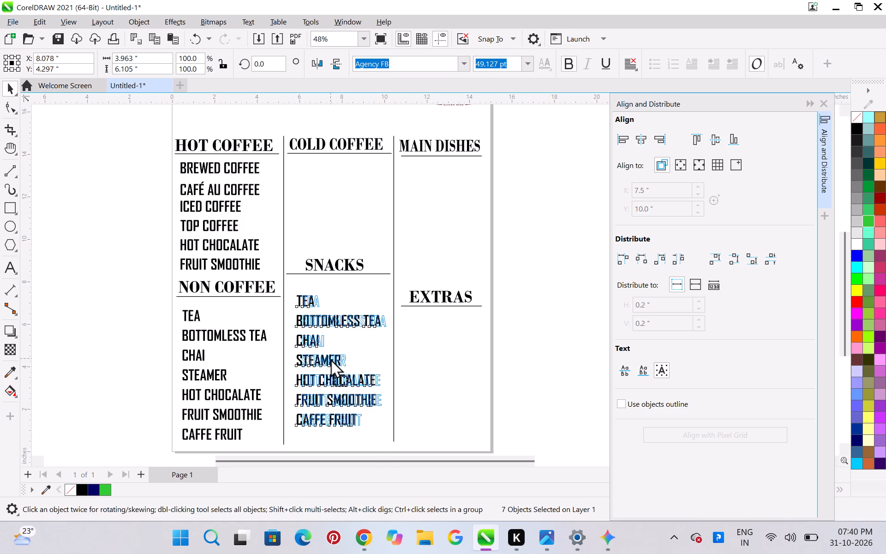
{"action": "left_click_drag", "start_coordinate": [330, 358], "coordinate": [324, 352]}
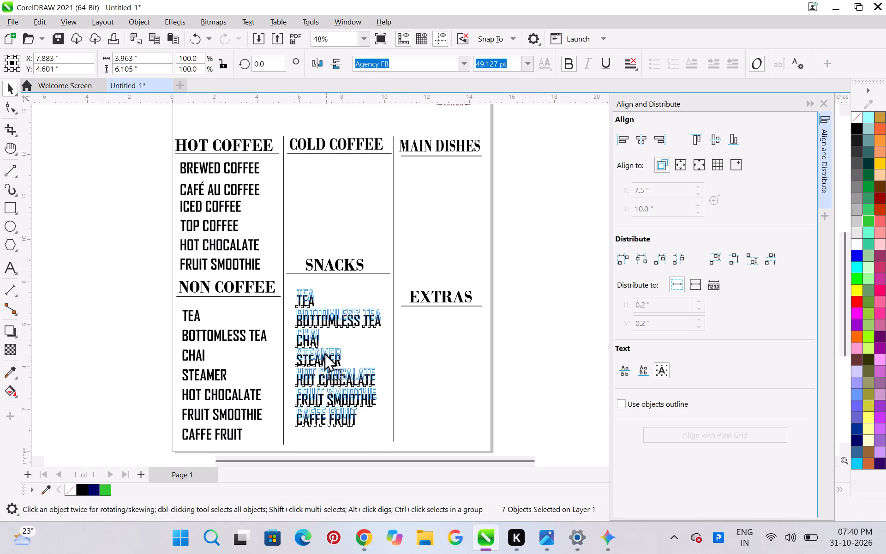
{"action": "left_click_drag", "start_coordinate": [324, 352], "coordinate": [321, 348]}
{"action": "scroll", "coordinate": [321, 349], "scroll_direction": "down", "scroll_amount": 2}
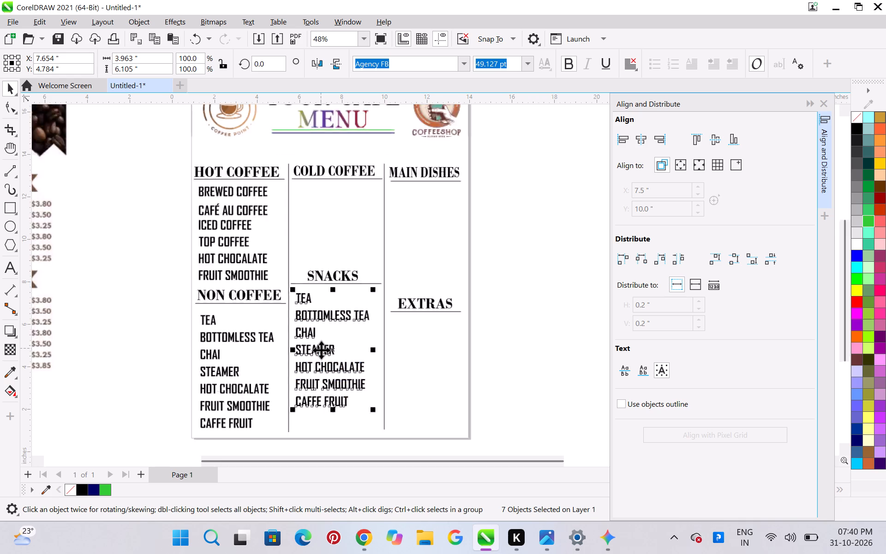
{"action": "scroll", "coordinate": [321, 350], "scroll_direction": "down", "scroll_amount": 4}
{"action": "scroll", "coordinate": [397, 374], "scroll_direction": "up", "scroll_amount": 2}
{"action": "left_click", "coordinate": [450, 374]}
{"action": "scroll", "coordinate": [262, 307], "scroll_direction": "up", "scroll_amount": 2}
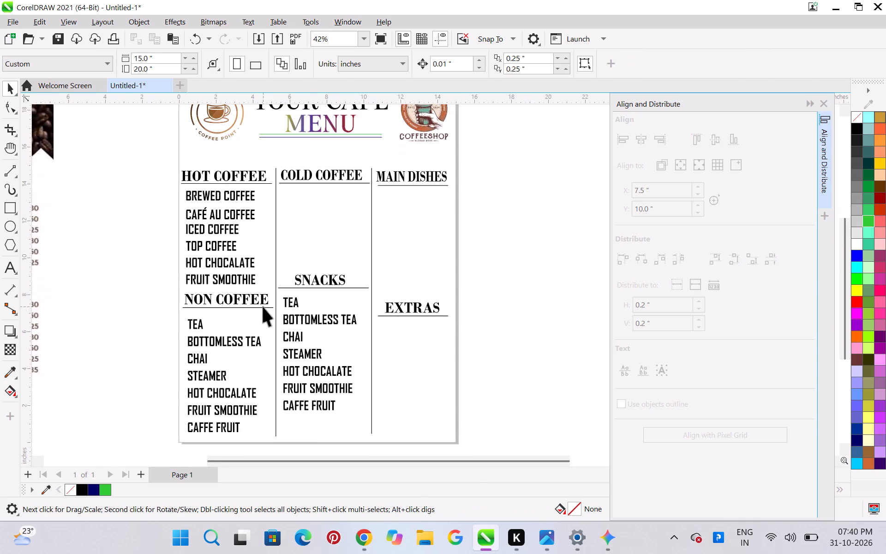
Apply a dark navy blue outline colour to the HOT COFFEE, COLD COFFEE and MAIN DISHES headings.
{"action": "scroll", "coordinate": [298, 308], "scroll_direction": "down", "scroll_amount": 3}
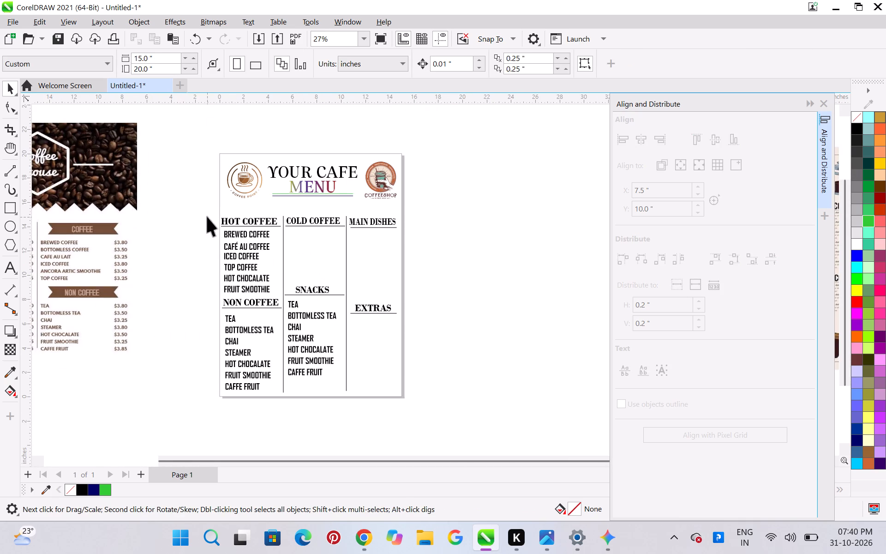
{"action": "left_click_drag", "start_coordinate": [206, 198], "coordinate": [400, 227]}
{"action": "left_click_drag", "start_coordinate": [400, 227], "coordinate": [408, 225]}
{"action": "left_click", "coordinate": [455, 248]}
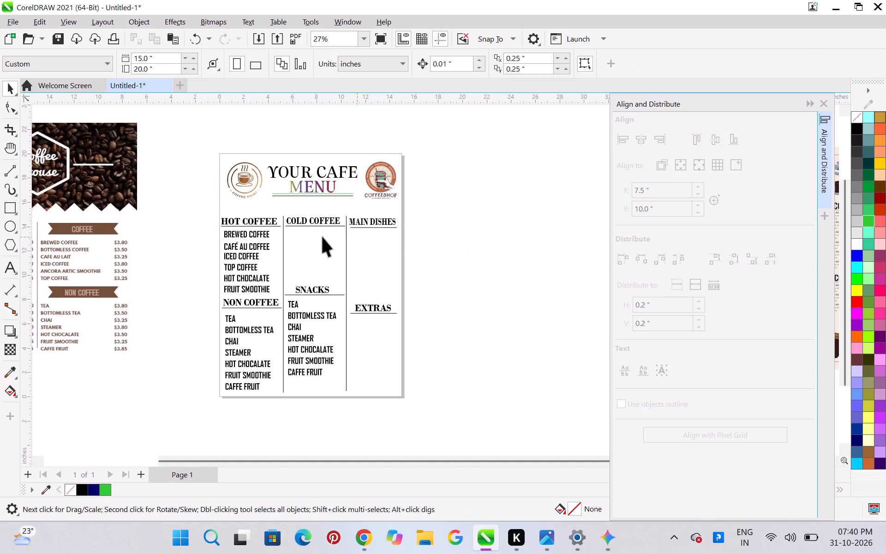
{"action": "left_click", "coordinate": [257, 221]}
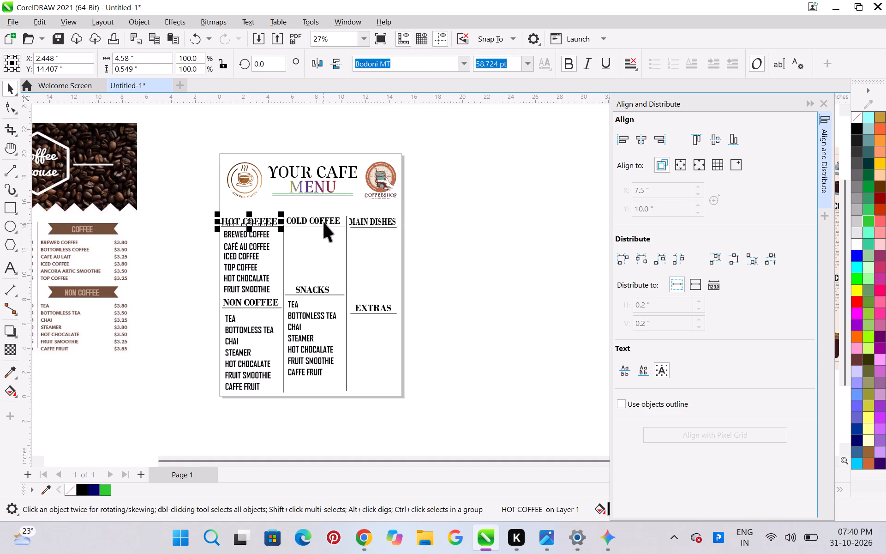
{"action": "left_click", "coordinate": [324, 219], "text": "shift"}
{"action": "left_click", "coordinate": [358, 222], "text": "shift"}
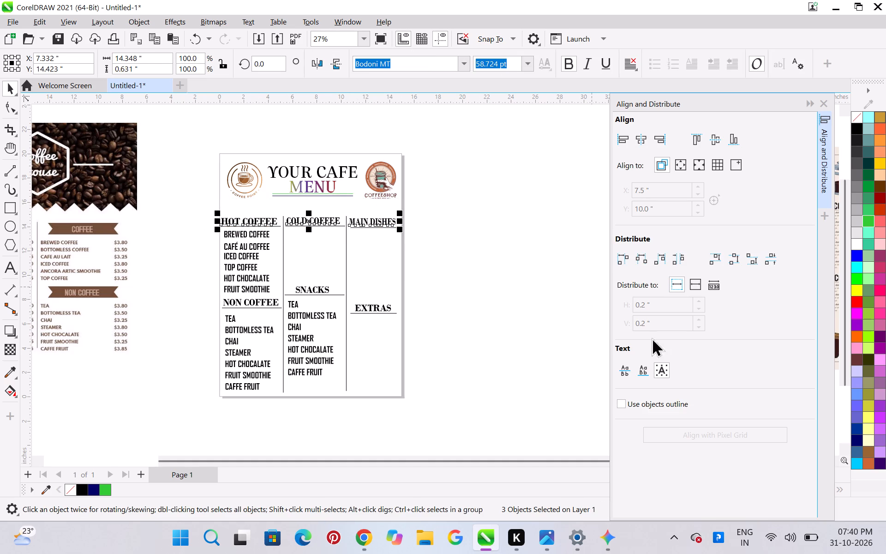
{"action": "right_click", "coordinate": [859, 444]}
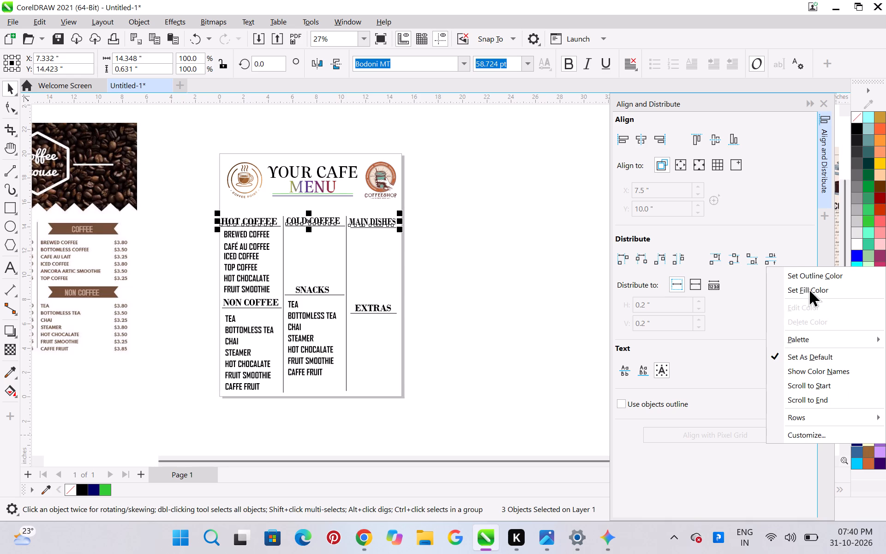
{"action": "left_click", "coordinate": [801, 271]}
{"action": "left_click", "coordinate": [551, 295]}
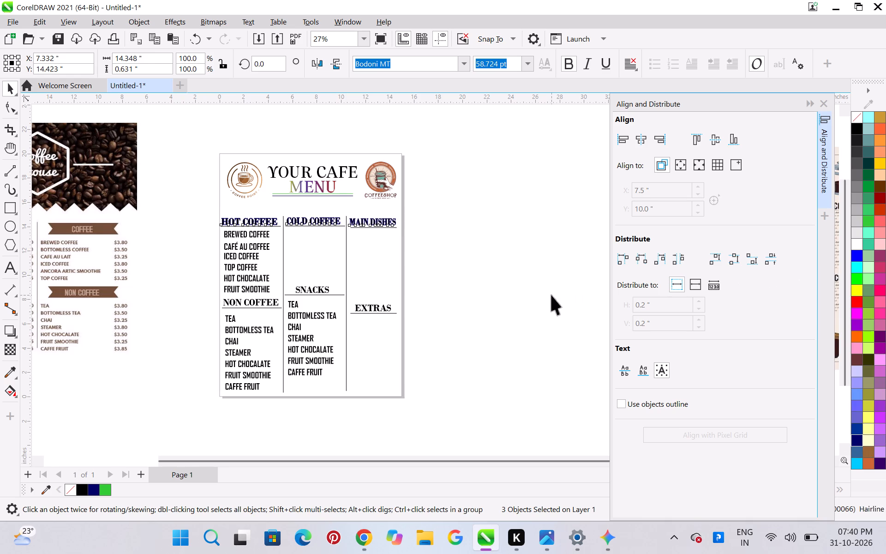
Apply the same dark navy blue outline colour to the NON COFFEE, SNACKS and EXTRAS headings.
{"action": "scroll", "coordinate": [330, 289], "scroll_direction": "down", "scroll_amount": 2}
{"action": "scroll", "coordinate": [301, 283], "scroll_direction": "up", "scroll_amount": 4}
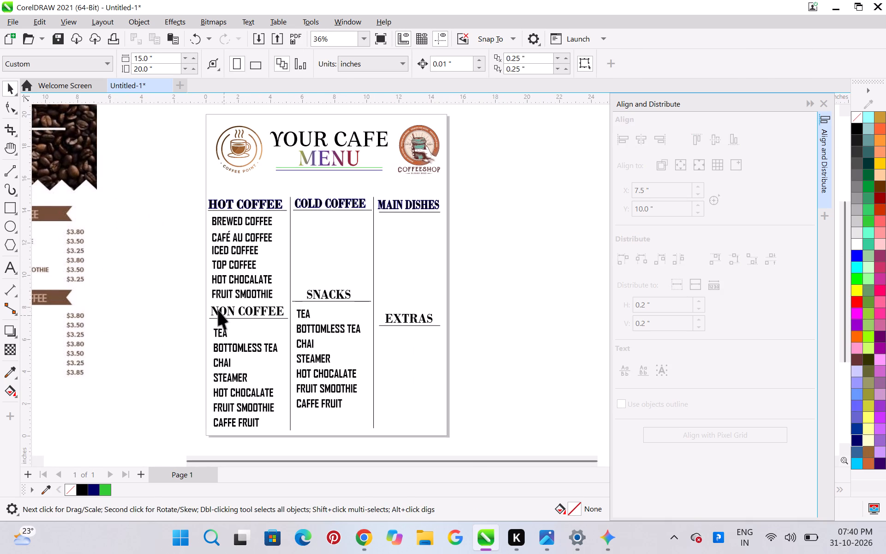
{"action": "left_click", "coordinate": [215, 308]}
{"action": "left_click", "coordinate": [328, 293], "text": "shift"}
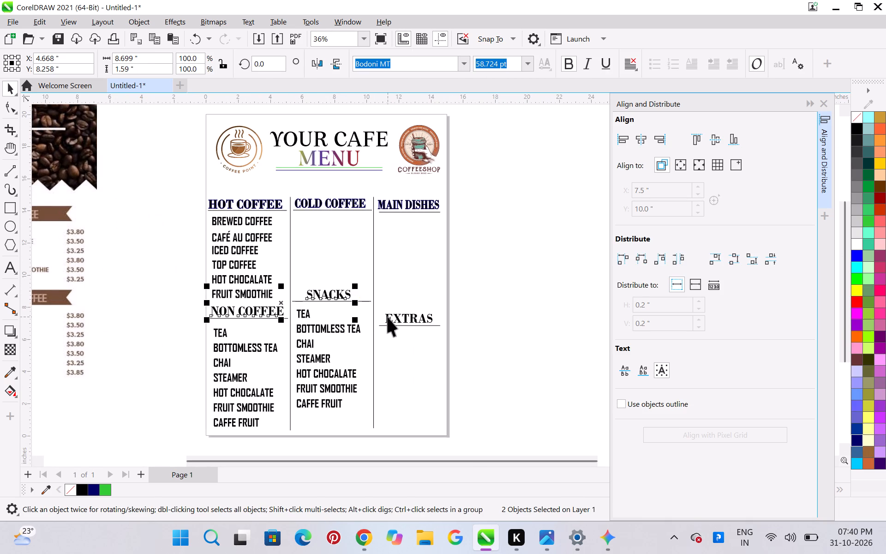
{"action": "left_click", "coordinate": [388, 317], "text": "shift"}
{"action": "right_click", "coordinate": [854, 438]}
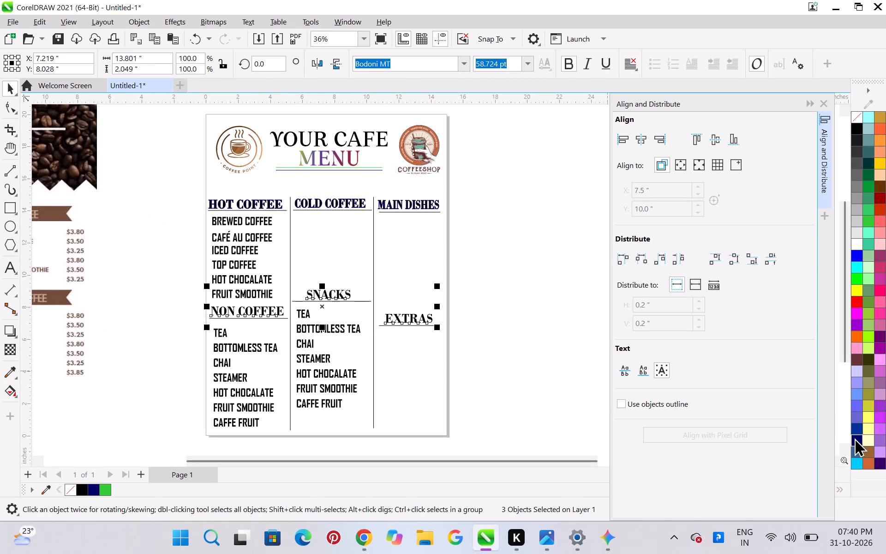
{"action": "left_click", "coordinate": [817, 271]}
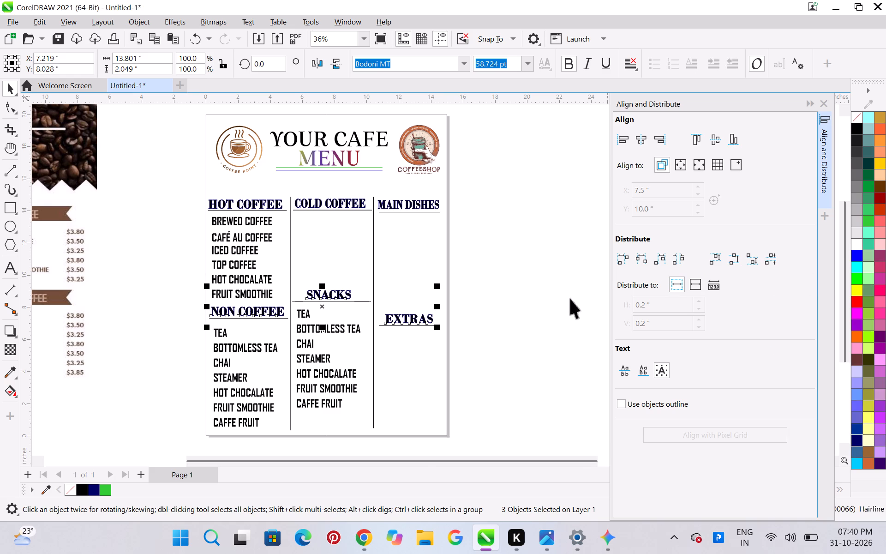
{"action": "left_click", "coordinate": [523, 309]}
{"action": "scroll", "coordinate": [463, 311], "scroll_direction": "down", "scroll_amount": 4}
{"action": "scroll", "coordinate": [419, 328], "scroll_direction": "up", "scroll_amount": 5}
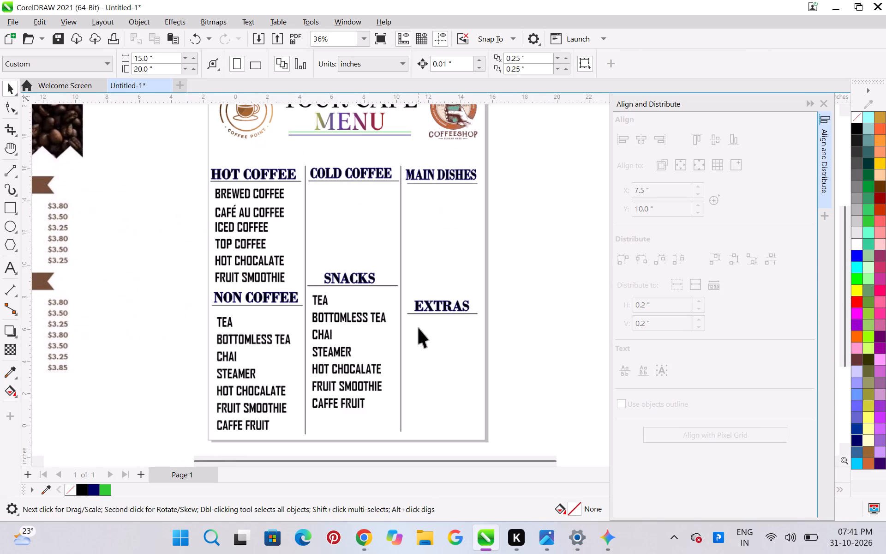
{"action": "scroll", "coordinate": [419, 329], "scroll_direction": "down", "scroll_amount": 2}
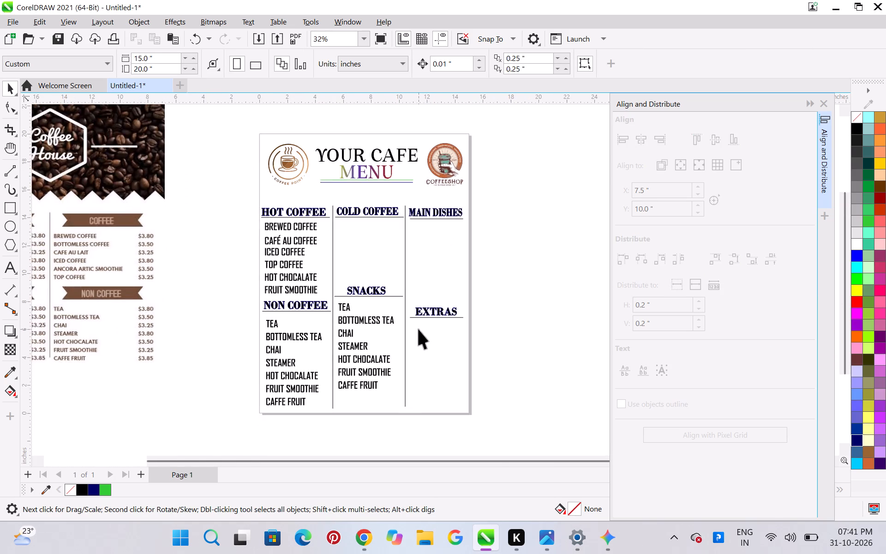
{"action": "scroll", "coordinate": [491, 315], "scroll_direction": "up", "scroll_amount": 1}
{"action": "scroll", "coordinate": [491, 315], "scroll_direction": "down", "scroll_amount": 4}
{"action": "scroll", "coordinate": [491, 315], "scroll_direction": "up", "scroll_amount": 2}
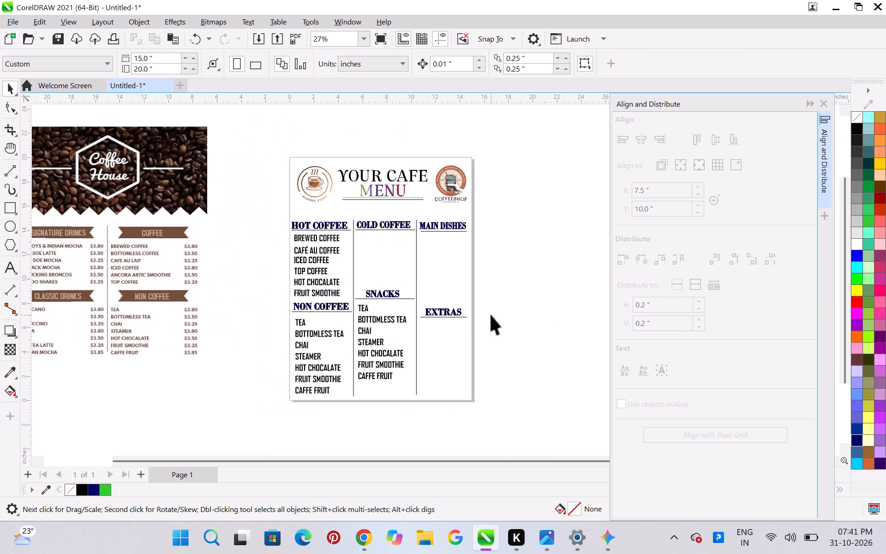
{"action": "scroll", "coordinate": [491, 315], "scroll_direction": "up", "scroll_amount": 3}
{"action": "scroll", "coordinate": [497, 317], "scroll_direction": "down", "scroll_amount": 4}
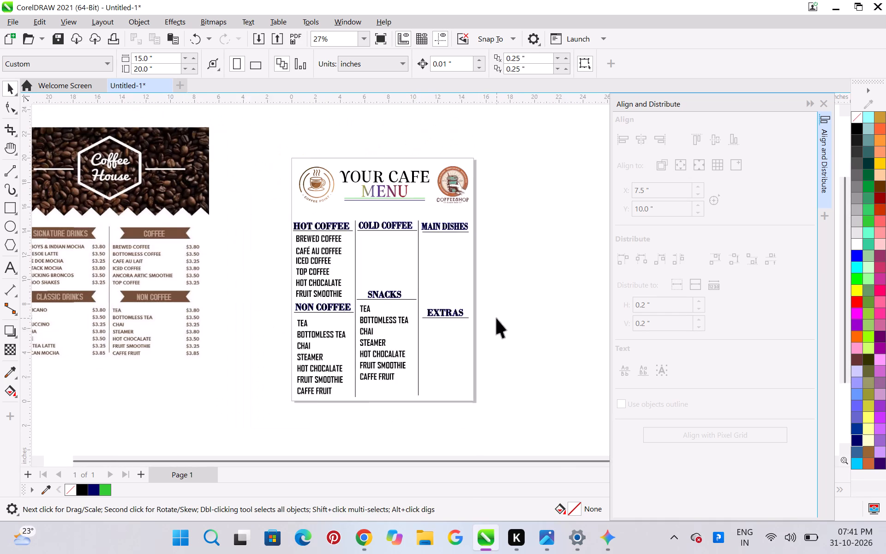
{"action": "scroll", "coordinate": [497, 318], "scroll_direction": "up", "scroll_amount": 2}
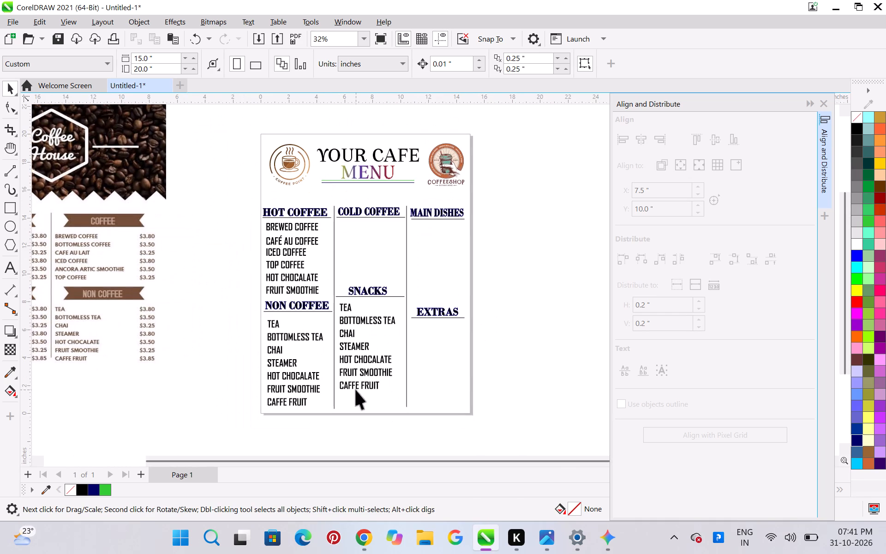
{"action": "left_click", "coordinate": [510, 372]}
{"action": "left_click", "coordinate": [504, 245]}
Draw a rectangle about 15.07 by 19.83 inches over the whole menu page as a frame.
{"action": "left_click", "coordinate": [6, 211]}
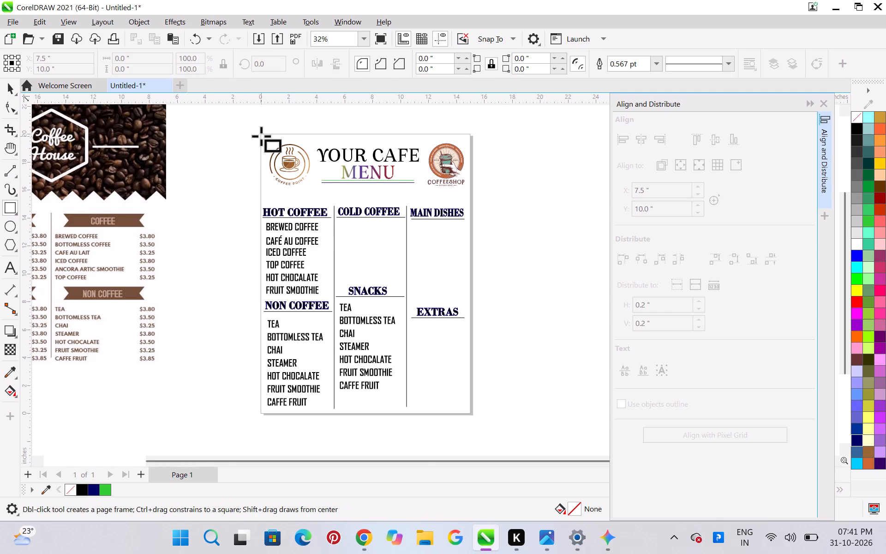
{"action": "left_click_drag", "start_coordinate": [261, 136], "coordinate": [271, 199]}
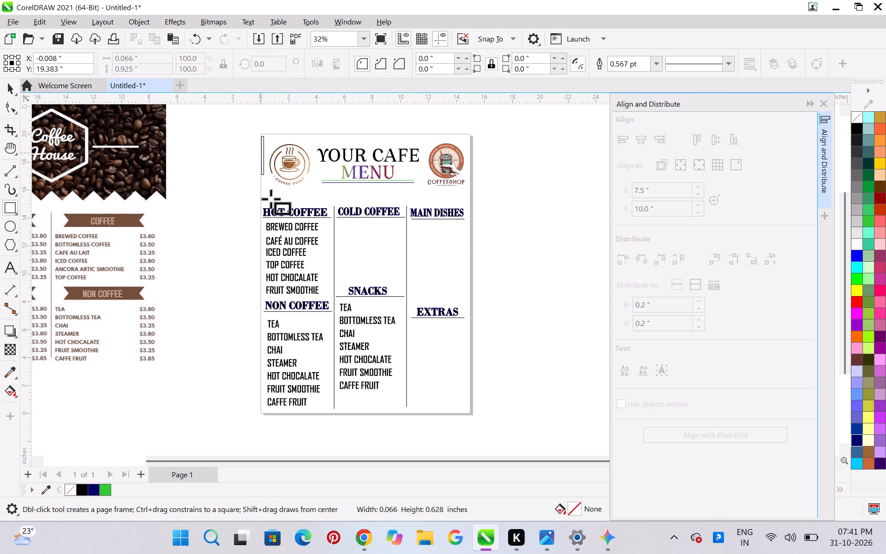
{"action": "left_click_drag", "start_coordinate": [271, 199], "coordinate": [468, 415]}
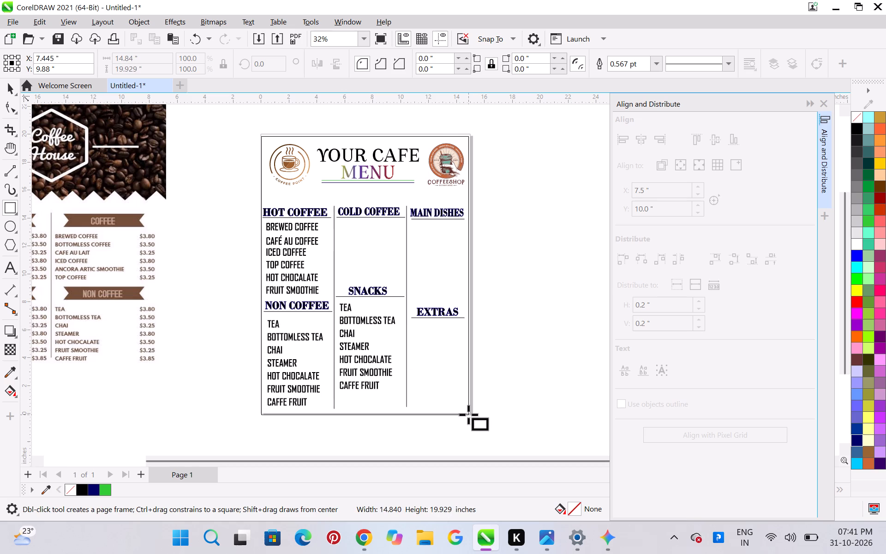
{"action": "left_click_drag", "start_coordinate": [468, 415], "coordinate": [472, 413]}
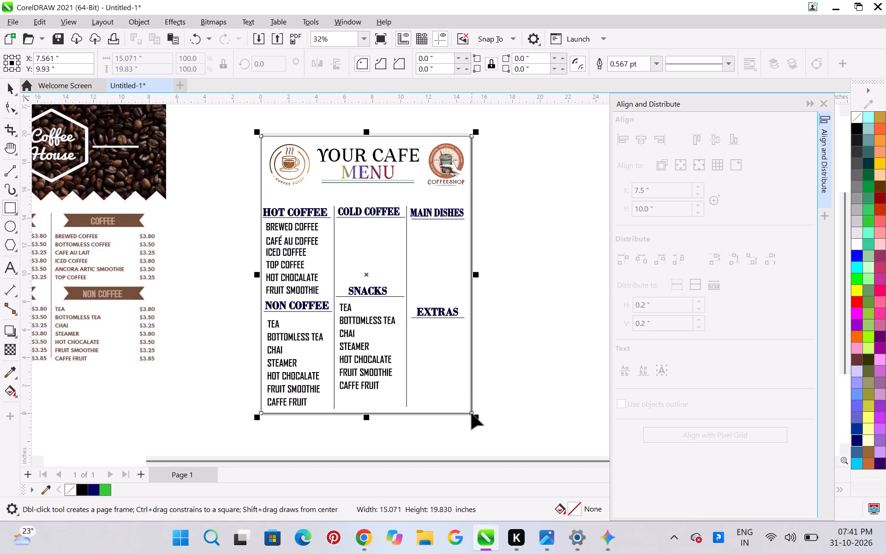
{"action": "key", "text": "ctrl+space"}
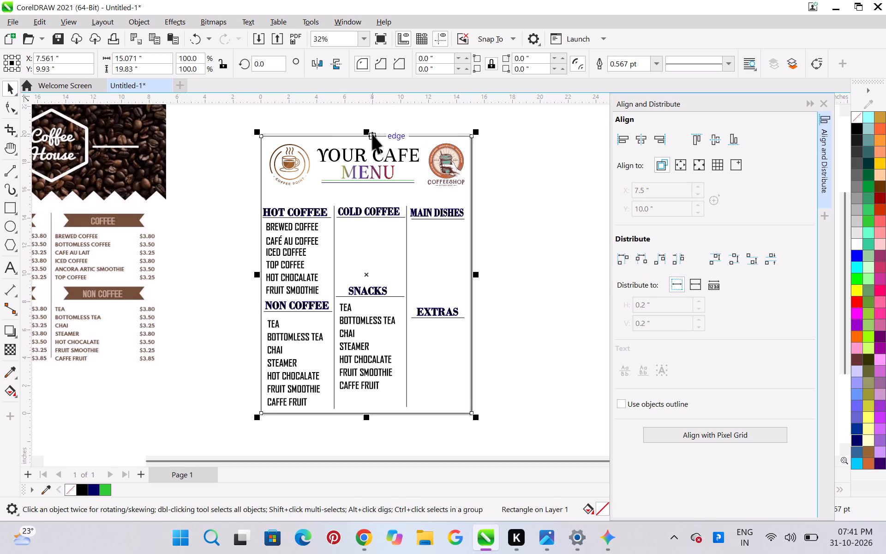
Adjust the frame rectangle's top edge to meet the page top, making it about 19.96 inches high.
{"action": "left_click_drag", "start_coordinate": [368, 129], "coordinate": [368, 128]}
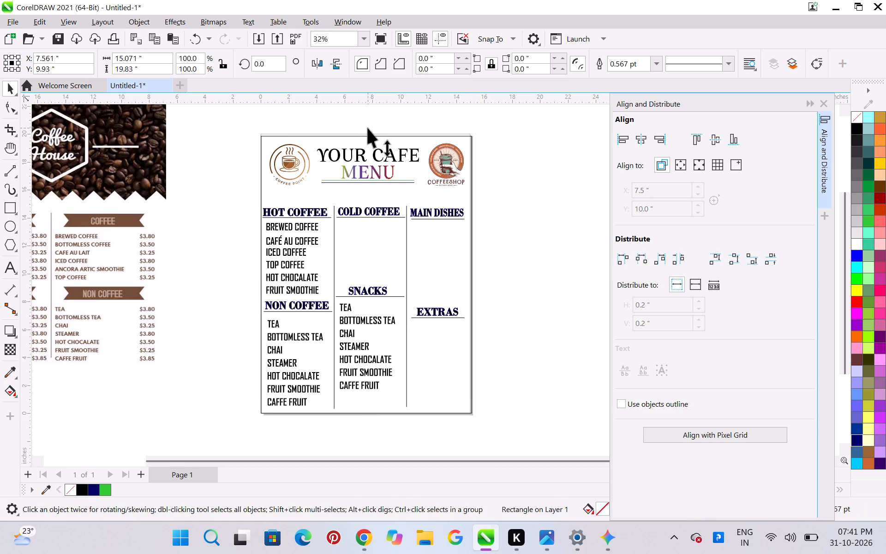
{"action": "left_click_drag", "start_coordinate": [368, 128], "coordinate": [366, 126]}
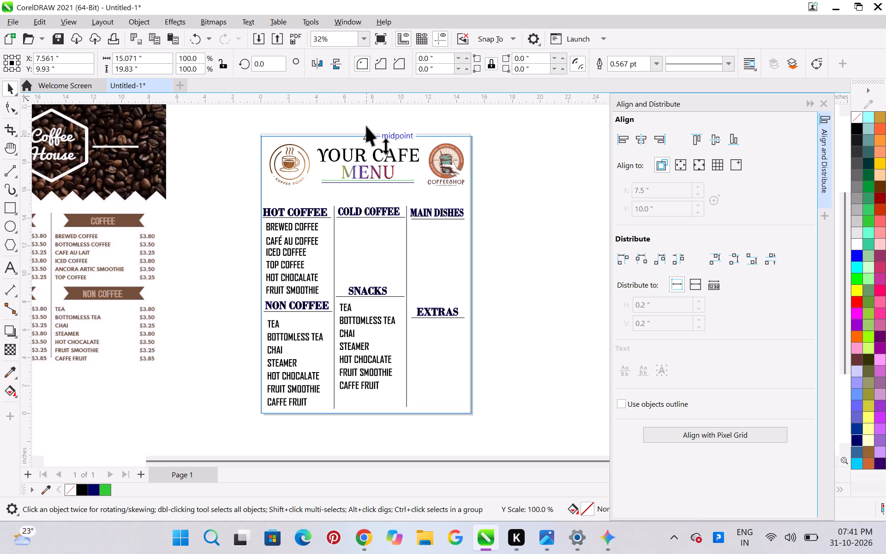
{"action": "left_click_drag", "start_coordinate": [366, 126], "coordinate": [366, 124]}
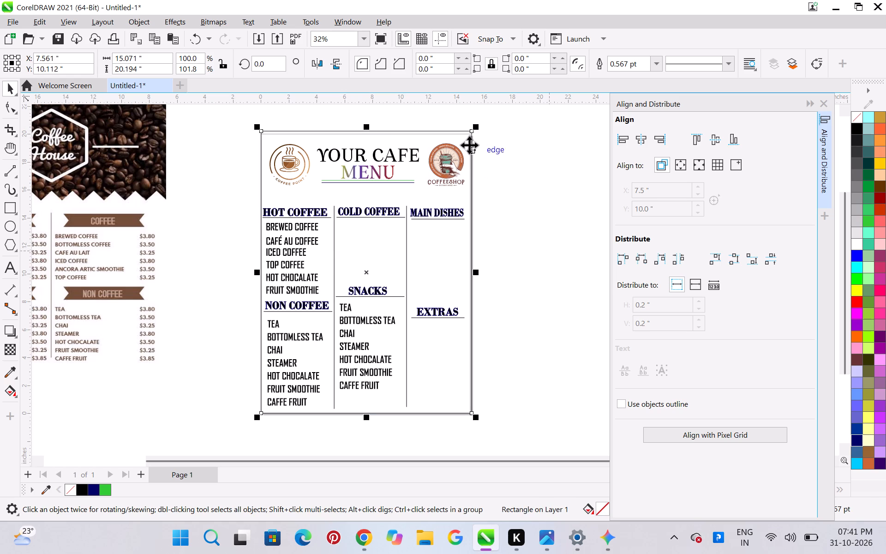
{"action": "scroll", "coordinate": [367, 126], "scroll_direction": "up", "scroll_amount": 2}
{"action": "left_click_drag", "start_coordinate": [366, 129], "coordinate": [365, 132]}
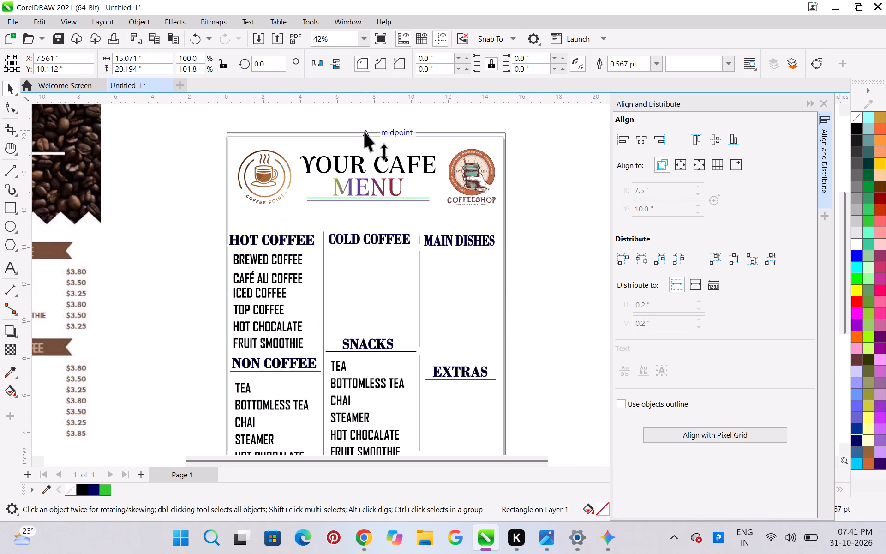
{"action": "left_click_drag", "start_coordinate": [365, 132], "coordinate": [365, 132]}
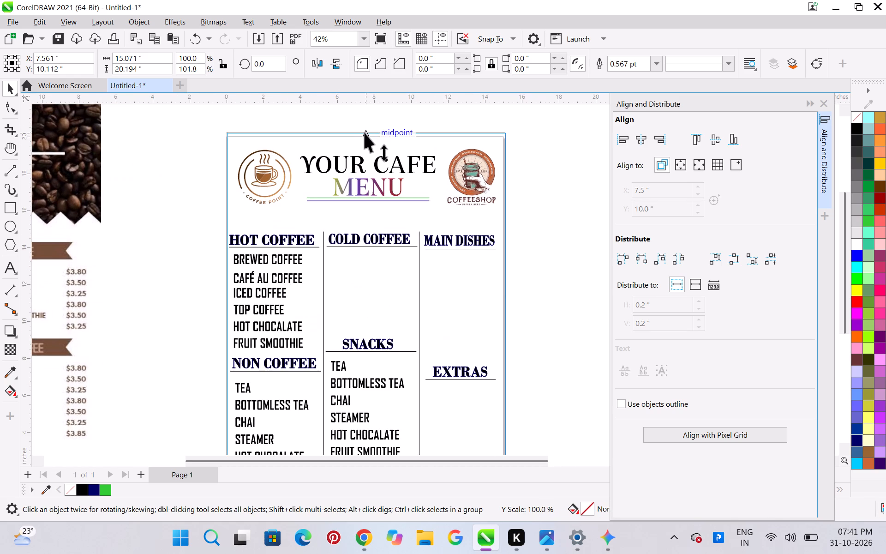
{"action": "left_click_drag", "start_coordinate": [365, 132], "coordinate": [365, 133]}
{"action": "scroll", "coordinate": [399, 143], "scroll_direction": "down", "scroll_amount": 6}
{"action": "scroll", "coordinate": [518, 331], "scroll_direction": "up", "scroll_amount": 1}
{"action": "left_click", "coordinate": [515, 278]}
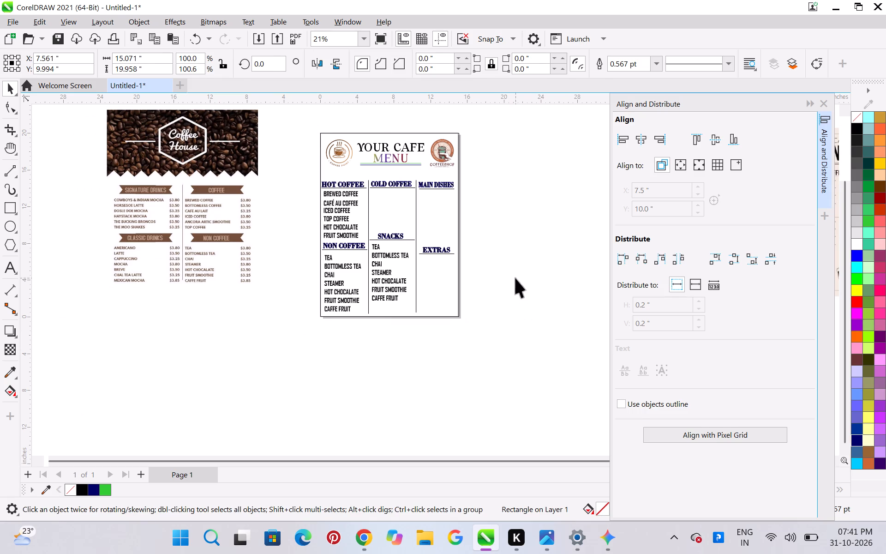
Apply a linear black-to-white fountain fill to the page-sized rectangle, running diagonally from its lower right to its upper left corner.
{"action": "left_click", "coordinate": [443, 301]}
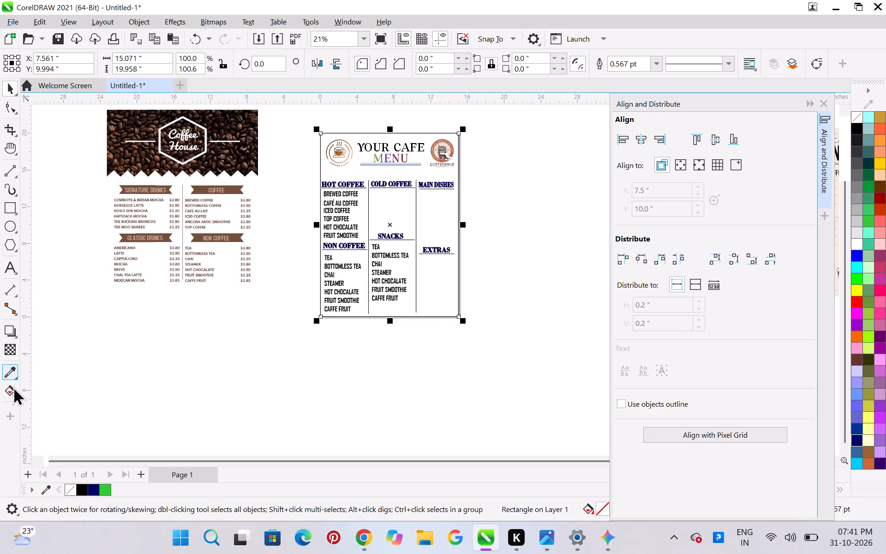
{"action": "left_click", "coordinate": [12, 386]}
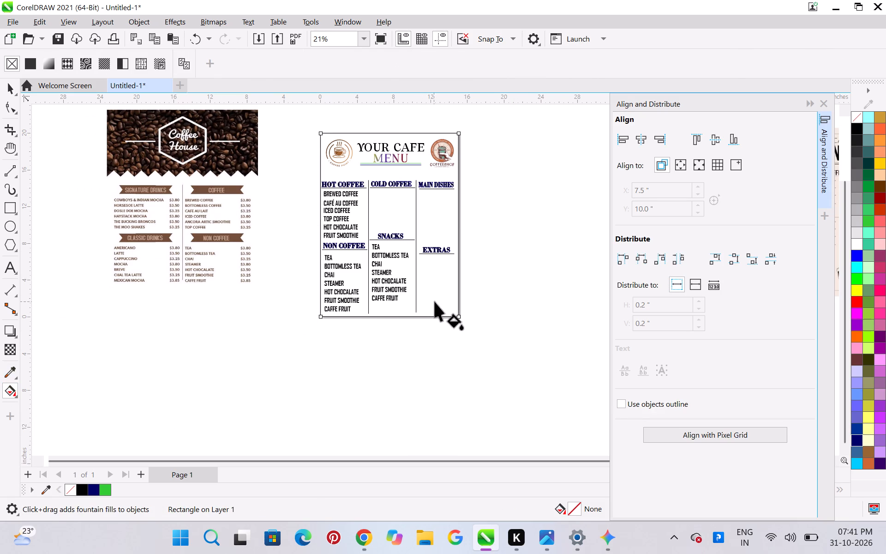
{"action": "left_click_drag", "start_coordinate": [435, 301], "coordinate": [338, 136]}
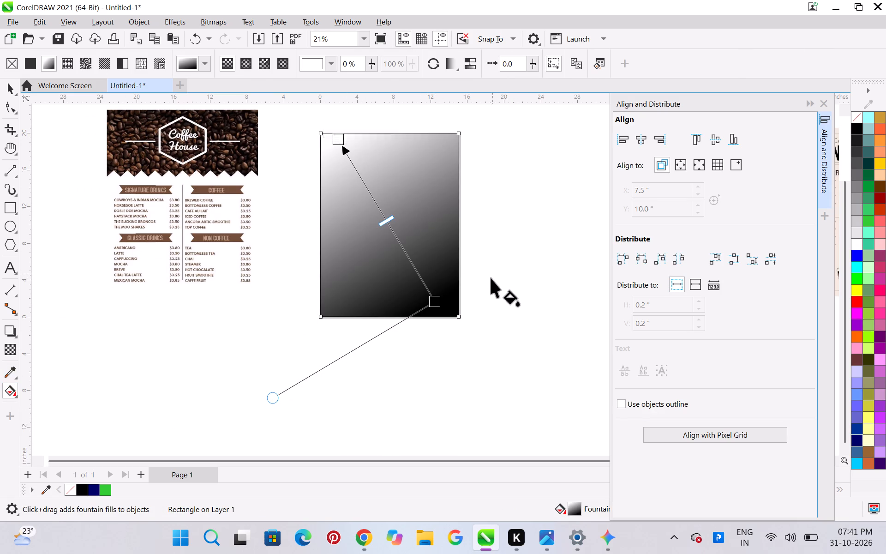
Send the gradient-filled rectangle back through the stacking order until it lies behind all menu text, divider lines and logos.
{"action": "key", "text": "ctrl+Page_Down"}
{"action": "key", "text": "ctrl+Page_Down"}
{"action": "key", "text": "ctrl+Page_Down"}
{"action": "key", "text": "ctrl+Page_Down"}
{"action": "key", "text": "ctrl+Page_Down"}
{"action": "key", "text": "ctrl+Page_Down"}
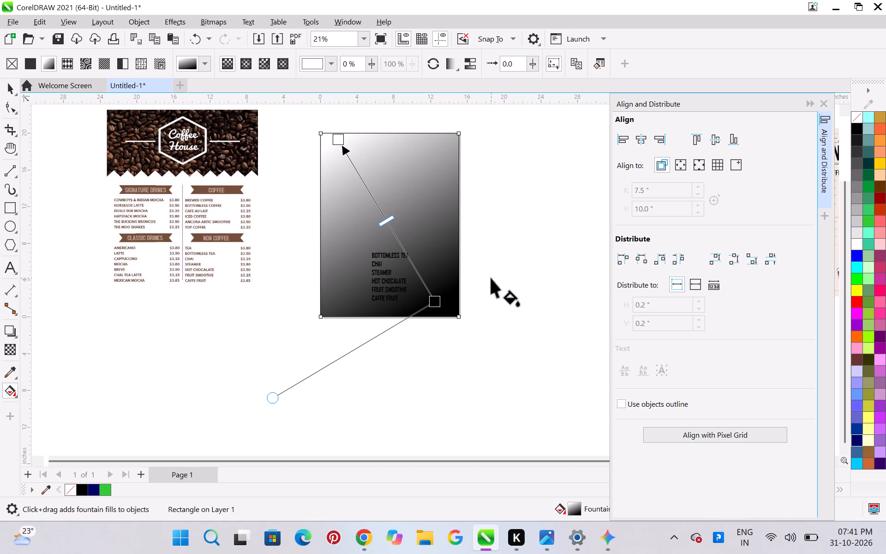
{"action": "key", "text": "ctrl+Page_Down"}
{"action": "key", "text": "ctrl+Page_Down"}
{"action": "key", "text": "ctrl+Page_Down"}
{"action": "key", "text": "ctrl+Page_Down"}
{"action": "key", "text": "ctrl+Page_Down"}
{"action": "key", "text": "ctrl+Page_Down"}
{"action": "key", "text": "ctrl+Page_Down"}
{"action": "key", "text": "ctrl+Page_Down"}
{"action": "key", "text": "ctrl+Page_Down"}
{"action": "key", "text": "ctrl+Page_Down"}
{"action": "key", "text": "ctrl+Page_Down"}
{"action": "key", "text": "ctrl+Page_Down"}
{"action": "key", "text": "ctrl+Page_Down"}
{"action": "key", "text": "ctrl+Page_Down"}
{"action": "key", "text": "ctrl+Page_Down"}
{"action": "key", "text": "ctrl+Page_Down"}
{"action": "key", "text": "ctrl+Page_Down"}
{"action": "key", "text": "ctrl+Page_Down"}
{"action": "key", "text": "ctrl+Page_Down"}
{"action": "key", "text": "ctrl+Page_Down"}
{"action": "key", "text": "ctrl+Page_Down"}
{"action": "key", "text": "ctrl+Page_Down"}
{"action": "key", "text": "ctrl+Page_Down"}
{"action": "key", "text": "ctrl+Page_Down"}
{"action": "key", "text": "ctrl+Page_Down"}
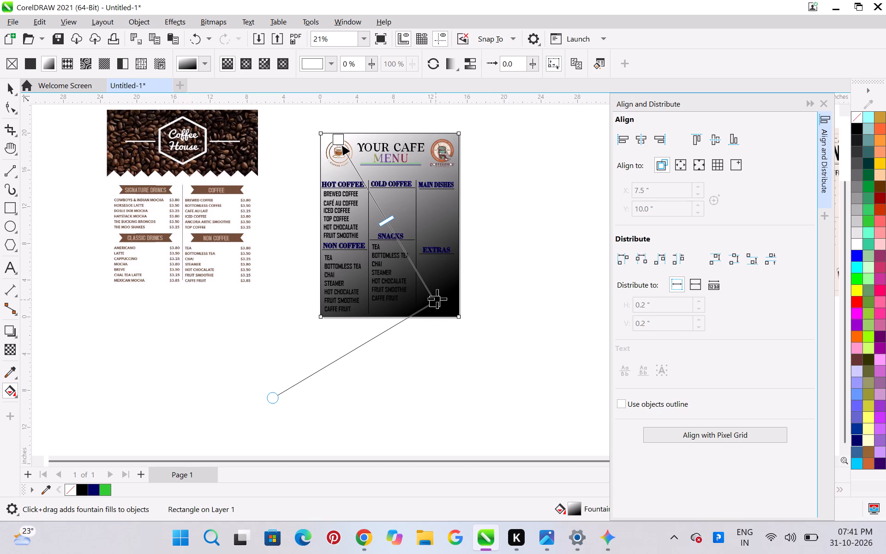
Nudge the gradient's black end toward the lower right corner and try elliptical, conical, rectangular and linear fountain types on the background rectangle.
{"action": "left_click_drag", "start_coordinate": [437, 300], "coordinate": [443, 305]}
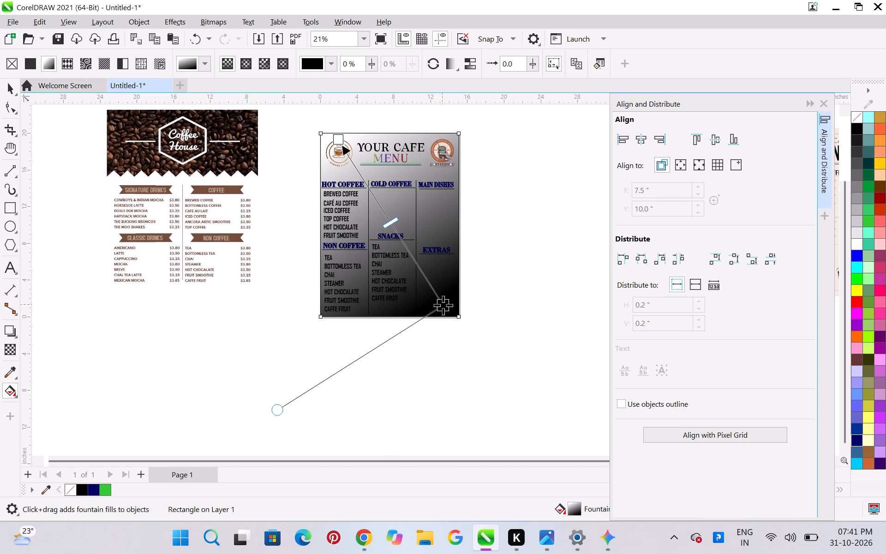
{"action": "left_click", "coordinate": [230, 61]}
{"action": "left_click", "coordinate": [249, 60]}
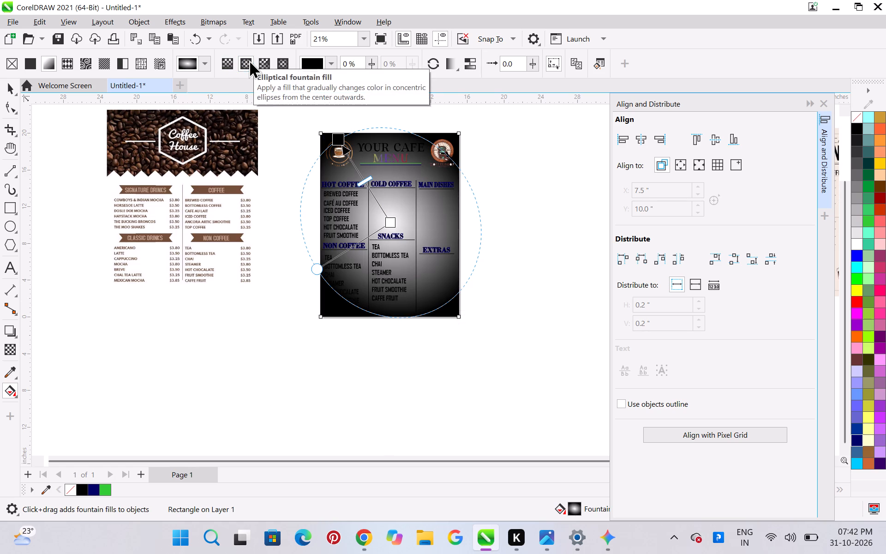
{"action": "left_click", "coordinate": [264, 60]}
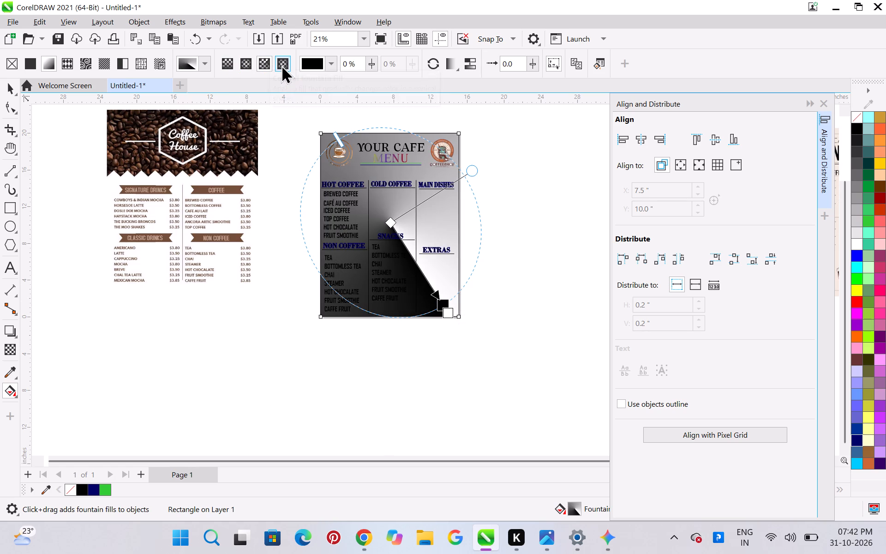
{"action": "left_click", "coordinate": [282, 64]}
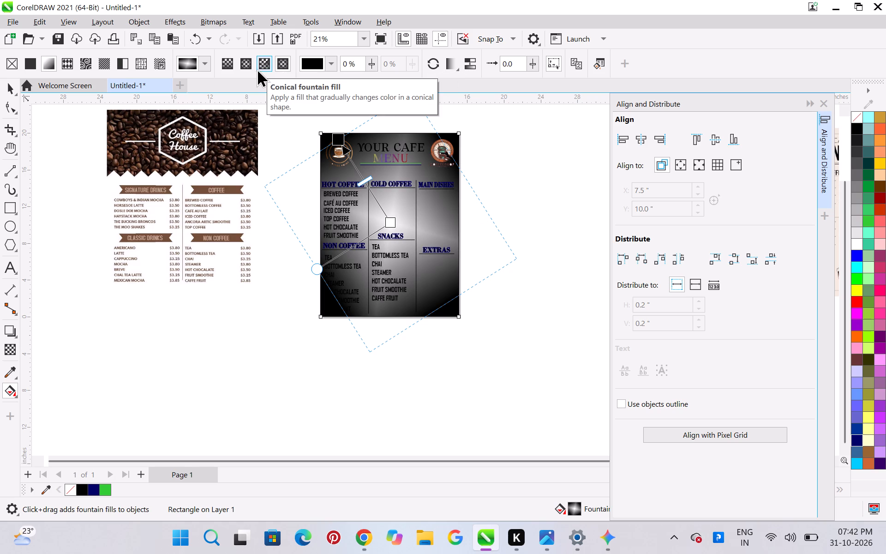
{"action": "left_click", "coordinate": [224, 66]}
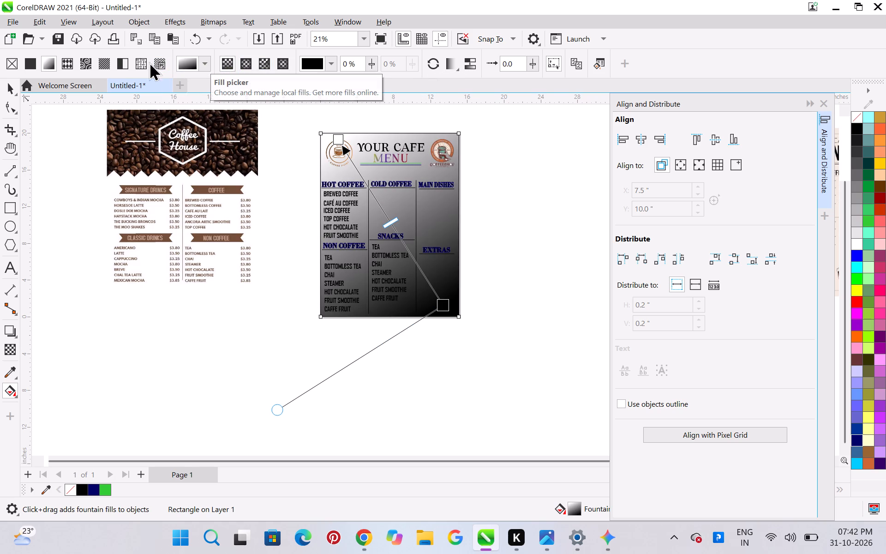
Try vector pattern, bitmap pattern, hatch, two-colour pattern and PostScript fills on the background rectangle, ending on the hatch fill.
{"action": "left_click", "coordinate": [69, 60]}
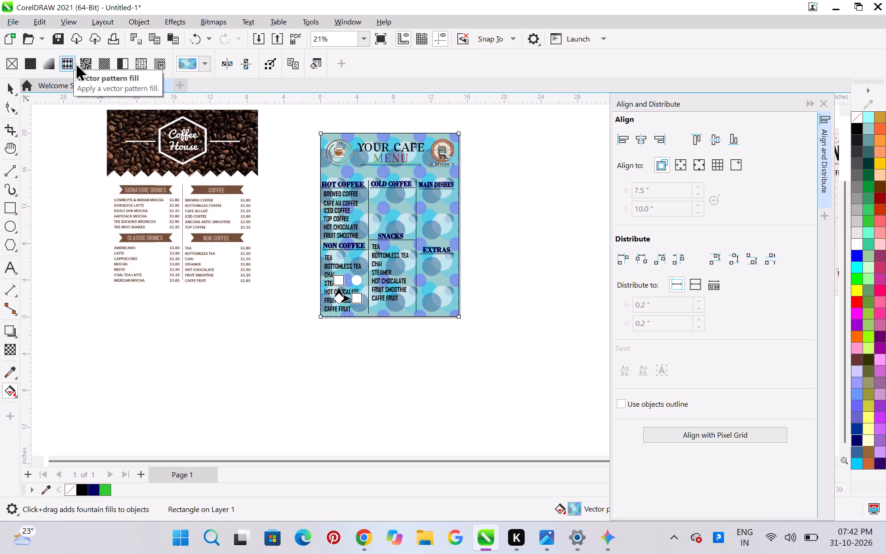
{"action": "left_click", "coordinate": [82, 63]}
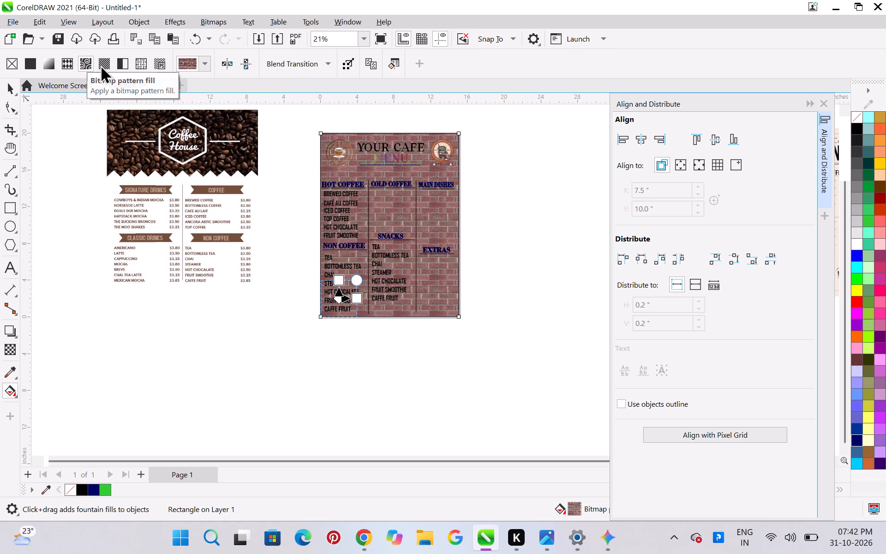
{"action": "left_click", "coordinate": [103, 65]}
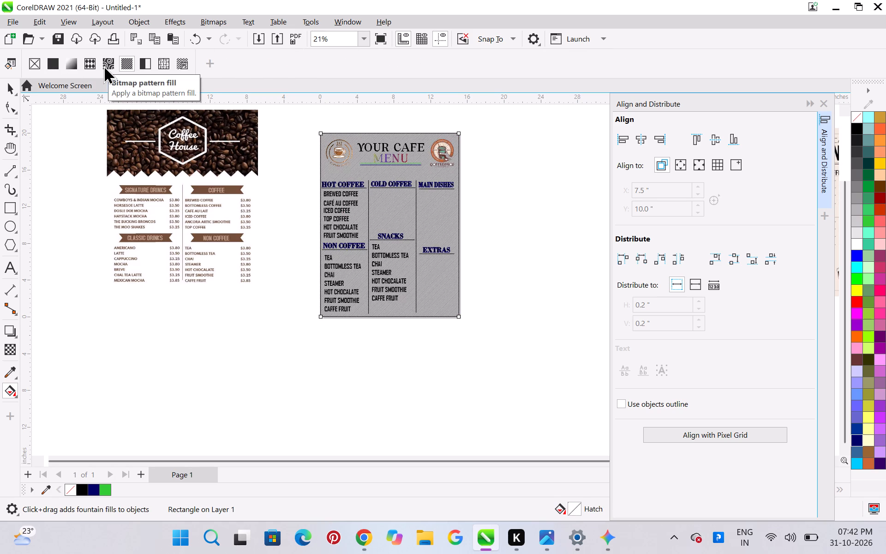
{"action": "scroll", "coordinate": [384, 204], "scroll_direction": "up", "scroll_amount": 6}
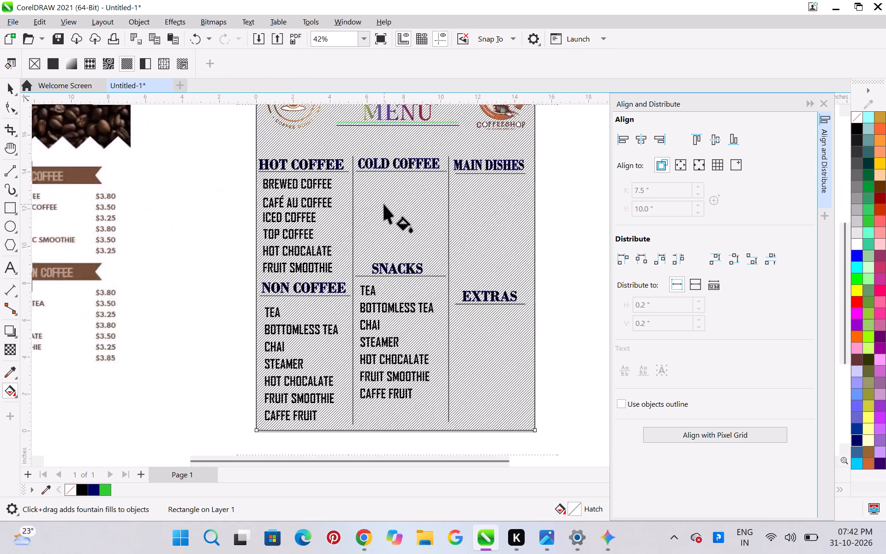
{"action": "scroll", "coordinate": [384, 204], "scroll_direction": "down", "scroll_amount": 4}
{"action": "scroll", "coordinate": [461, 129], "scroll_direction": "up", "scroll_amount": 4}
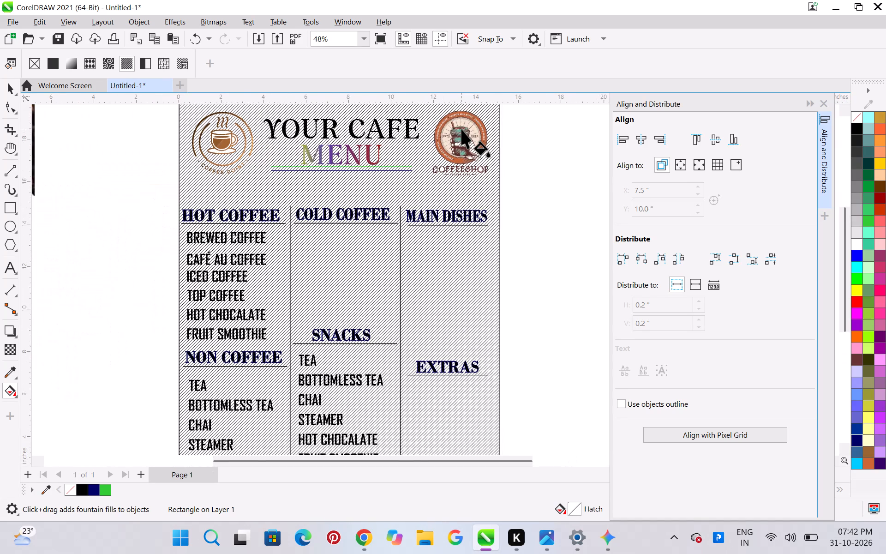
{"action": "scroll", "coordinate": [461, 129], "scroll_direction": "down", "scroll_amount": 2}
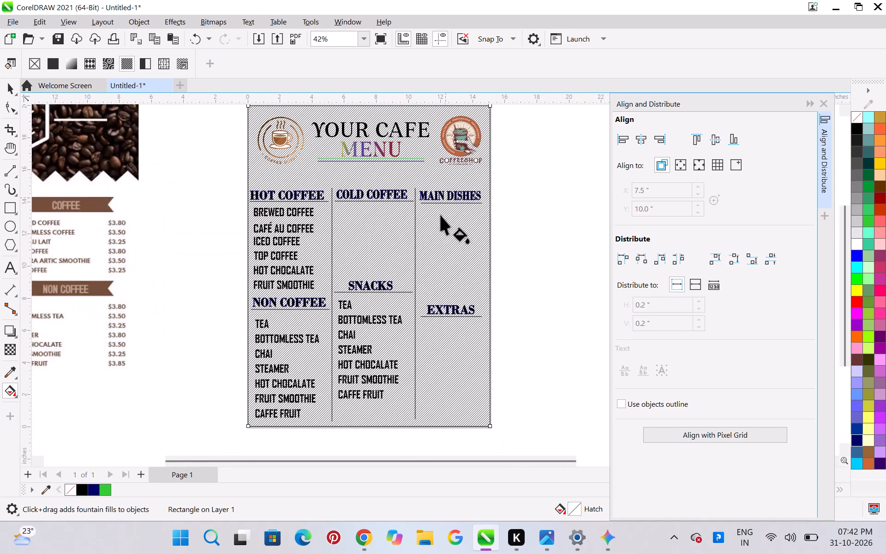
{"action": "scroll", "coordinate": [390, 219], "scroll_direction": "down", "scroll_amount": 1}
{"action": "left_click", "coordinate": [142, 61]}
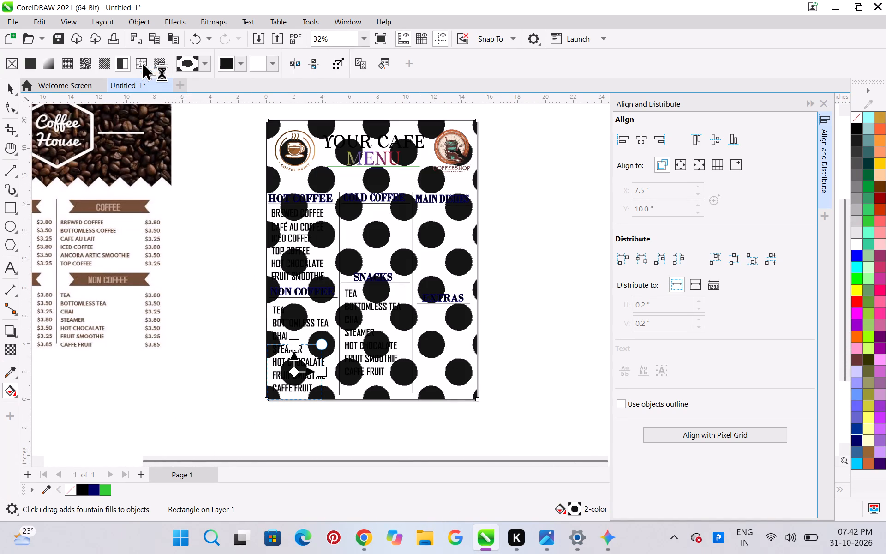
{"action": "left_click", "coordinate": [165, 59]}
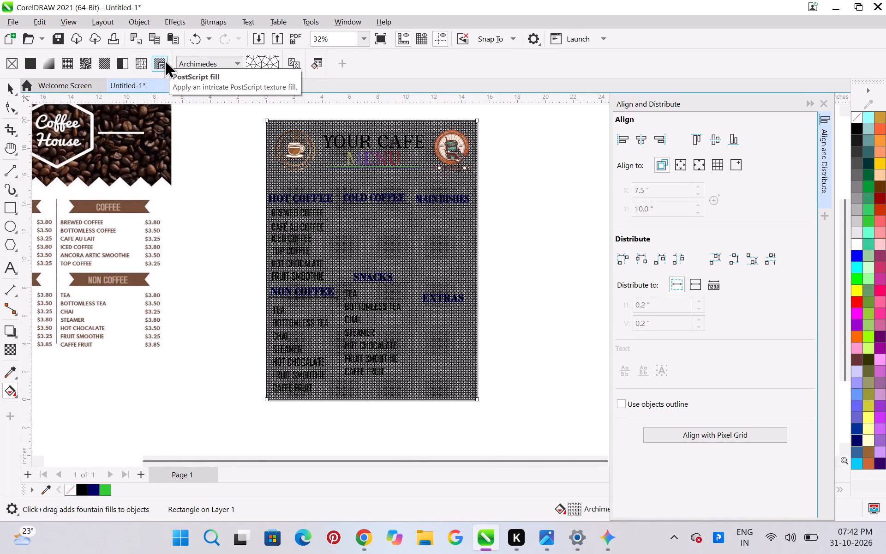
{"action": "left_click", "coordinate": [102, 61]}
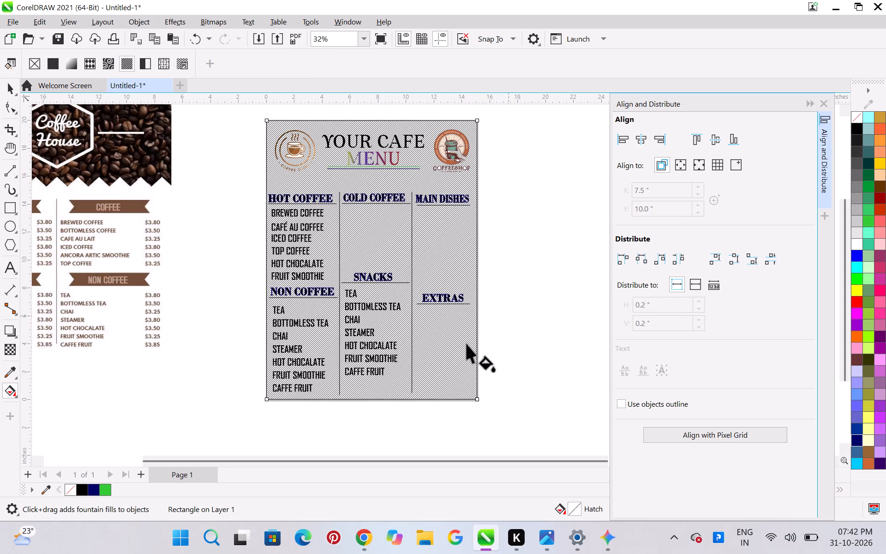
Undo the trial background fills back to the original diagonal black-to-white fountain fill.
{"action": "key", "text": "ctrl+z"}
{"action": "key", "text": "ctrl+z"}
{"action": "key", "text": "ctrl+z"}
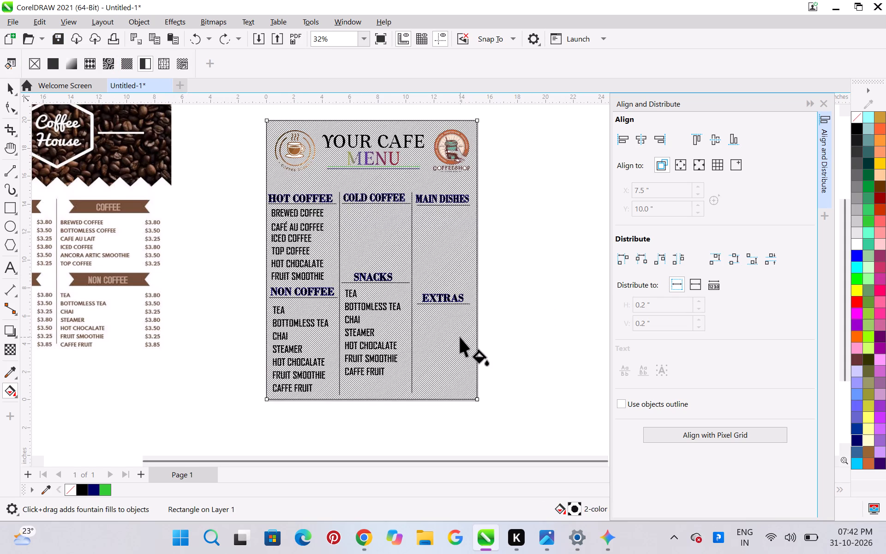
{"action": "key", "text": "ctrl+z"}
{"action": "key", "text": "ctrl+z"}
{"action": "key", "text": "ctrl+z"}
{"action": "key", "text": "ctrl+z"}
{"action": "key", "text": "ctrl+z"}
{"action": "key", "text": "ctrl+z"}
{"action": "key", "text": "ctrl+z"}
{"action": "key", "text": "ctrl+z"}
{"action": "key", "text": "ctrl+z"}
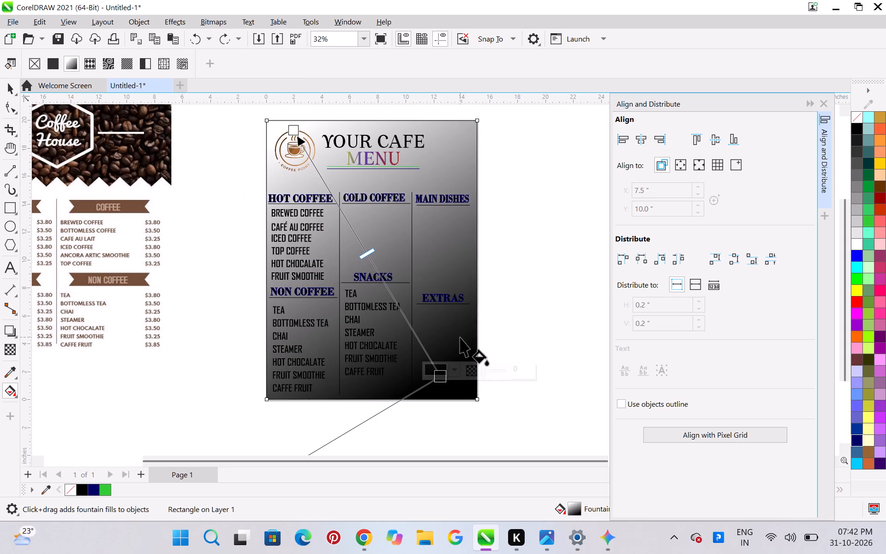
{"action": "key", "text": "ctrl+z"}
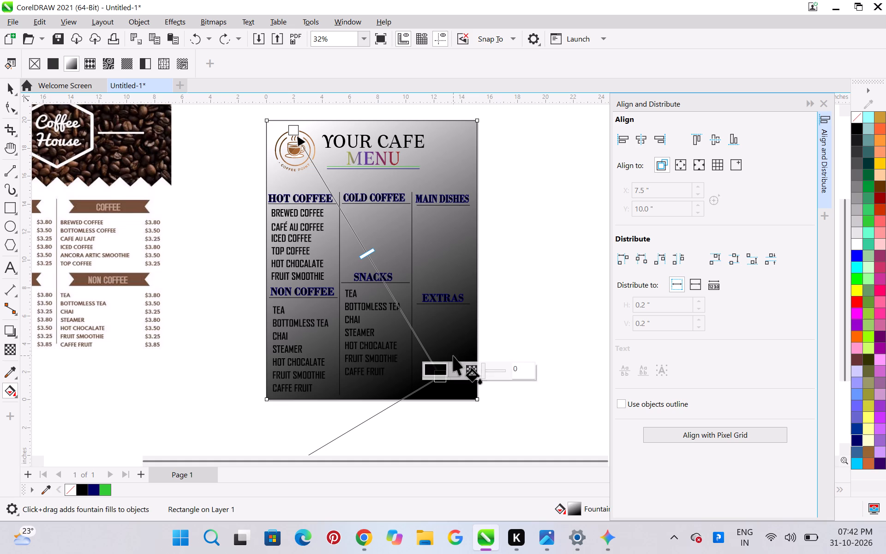